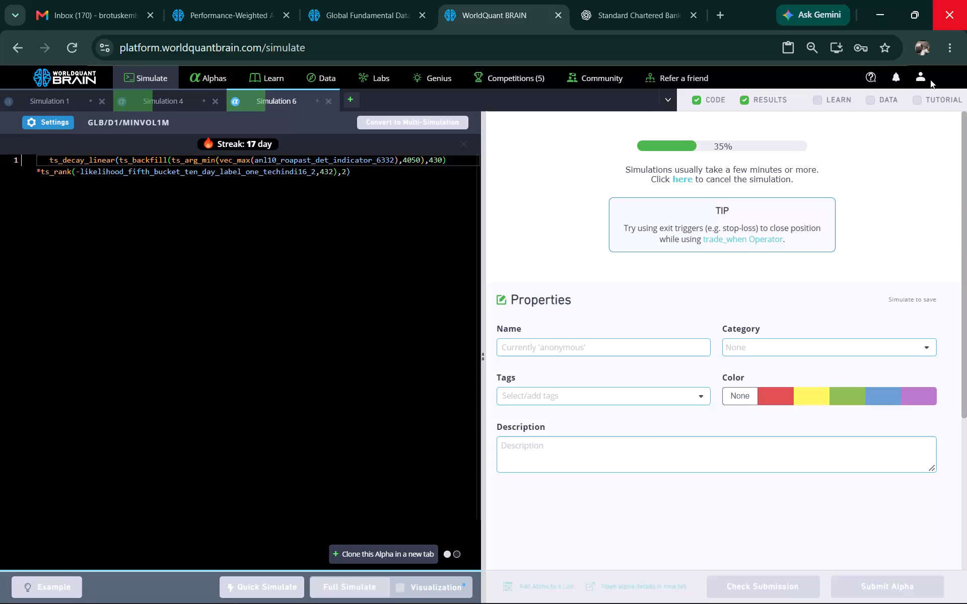
Open the account's performance page and review the Base Payment, Submitted Alphas and Simulated Alphas charts and tables.
{"action": "left_click", "coordinate": [922, 81]}
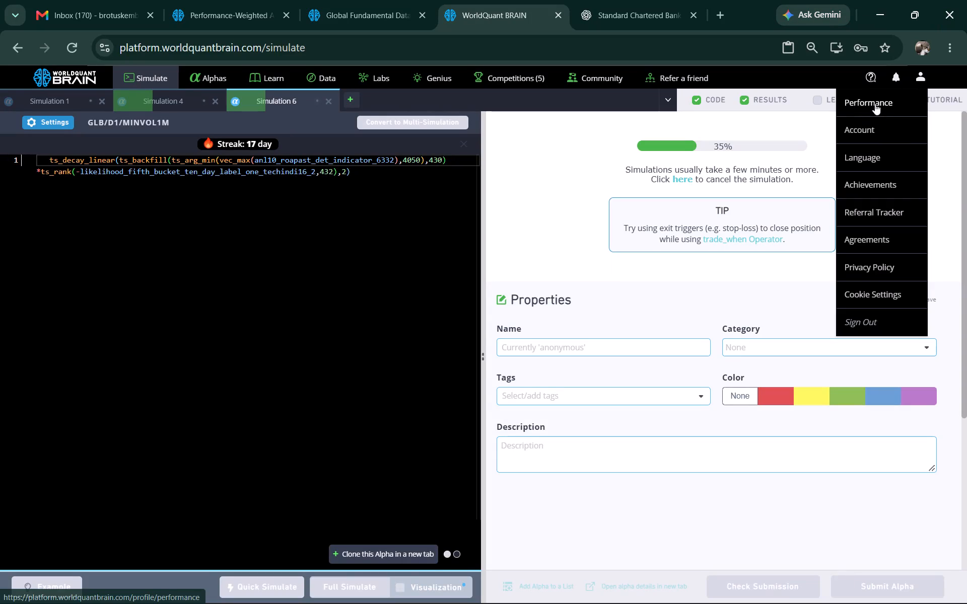
{"action": "left_click", "coordinate": [875, 104]}
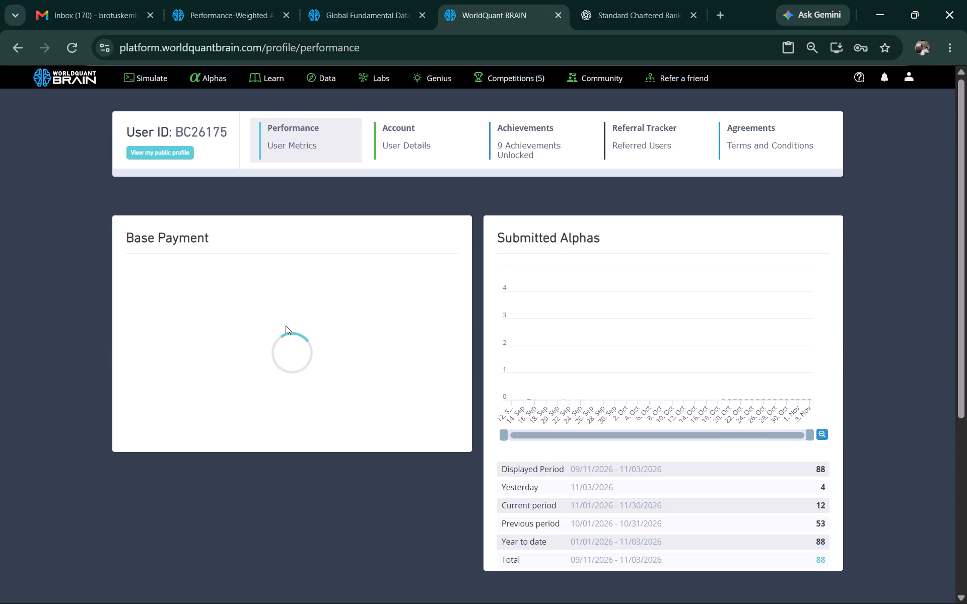
{"action": "scroll", "coordinate": [361, 277], "scroll_direction": "down", "scroll_amount": 1}
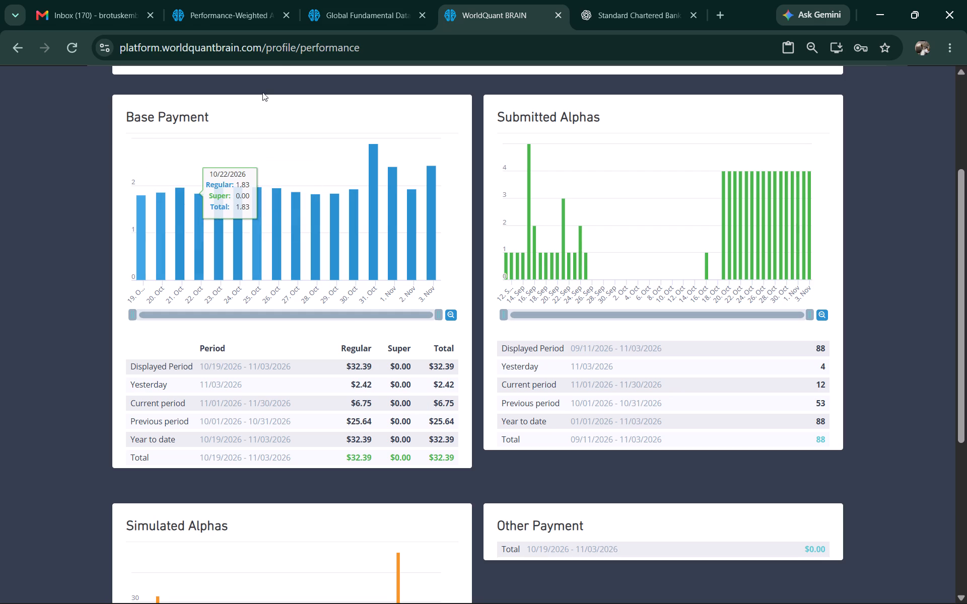
{"action": "left_click", "coordinate": [347, 19]}
{"action": "scroll", "coordinate": [536, 246], "scroll_direction": "up", "scroll_amount": 1}
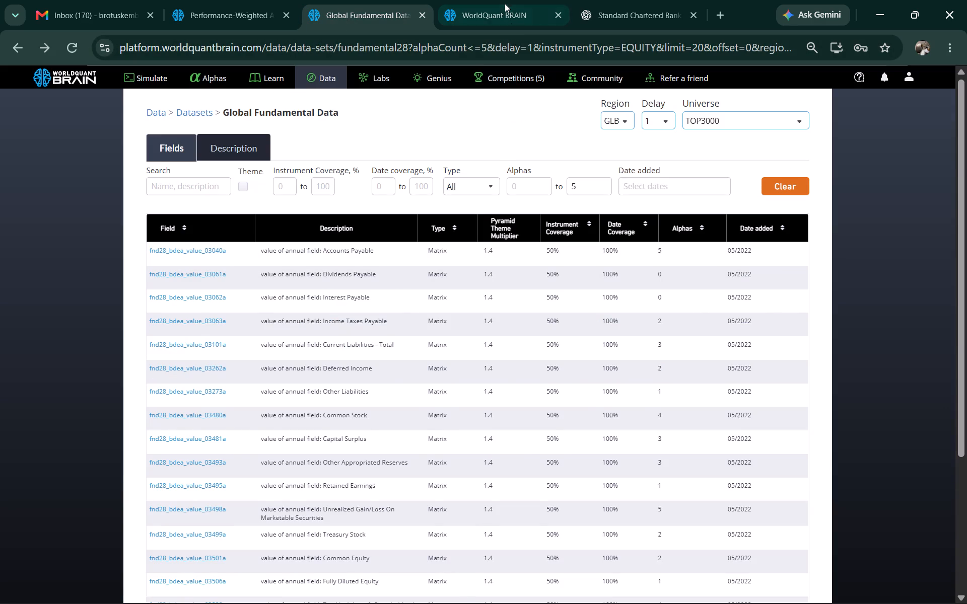
{"action": "left_click", "coordinate": [505, 4]}
{"action": "scroll", "coordinate": [517, 221], "scroll_direction": "up", "scroll_amount": 2}
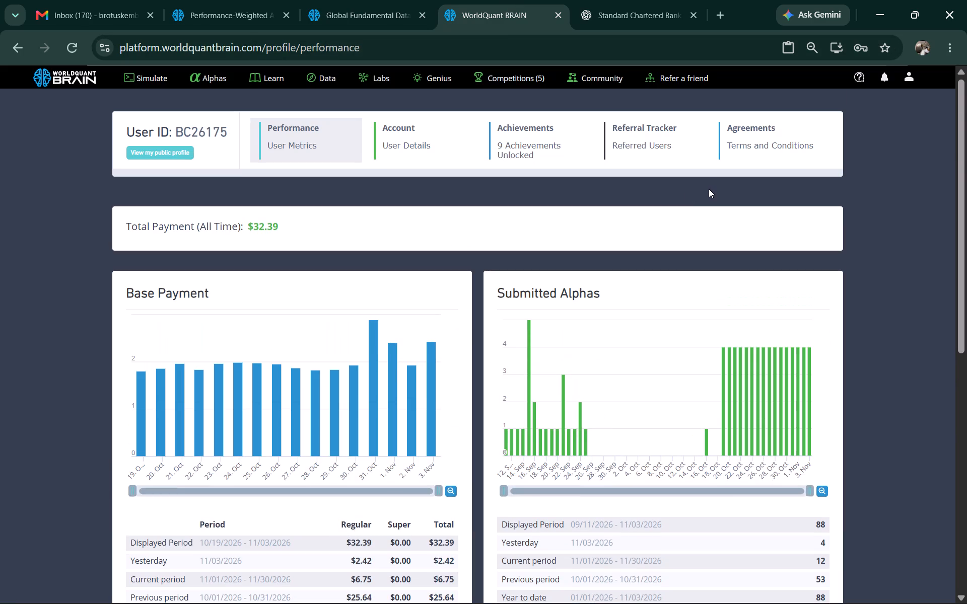
{"action": "scroll", "coordinate": [428, 283], "scroll_direction": "down", "scroll_amount": 1}
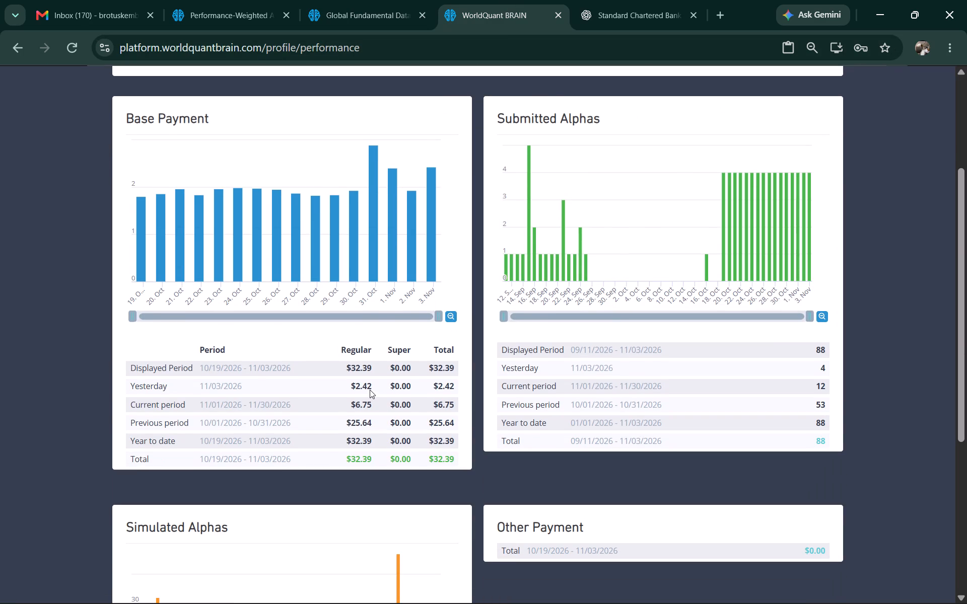
{"action": "scroll", "coordinate": [234, 391], "scroll_direction": "down", "scroll_amount": 2}
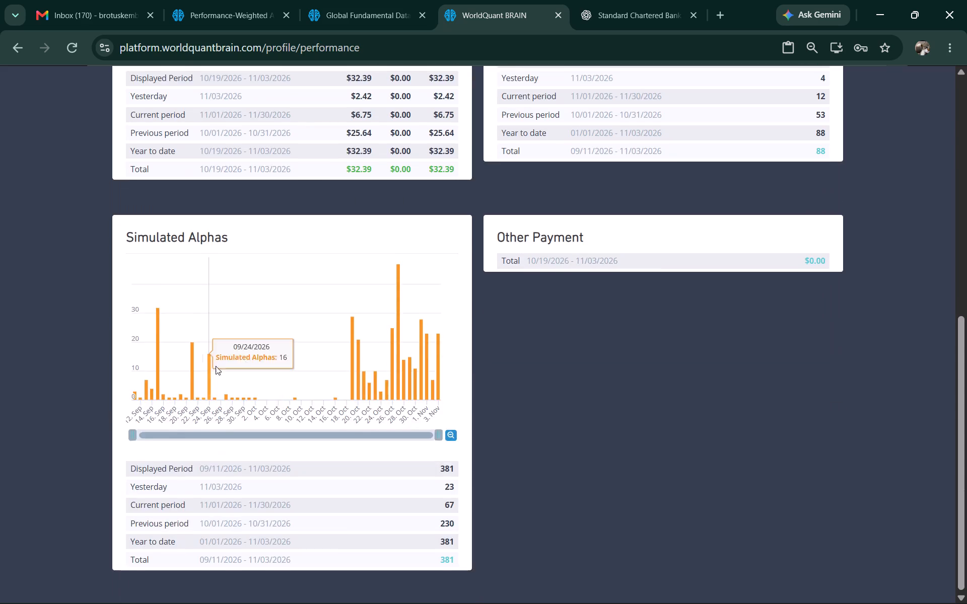
{"action": "scroll", "coordinate": [272, 354], "scroll_direction": "up", "scroll_amount": 3}
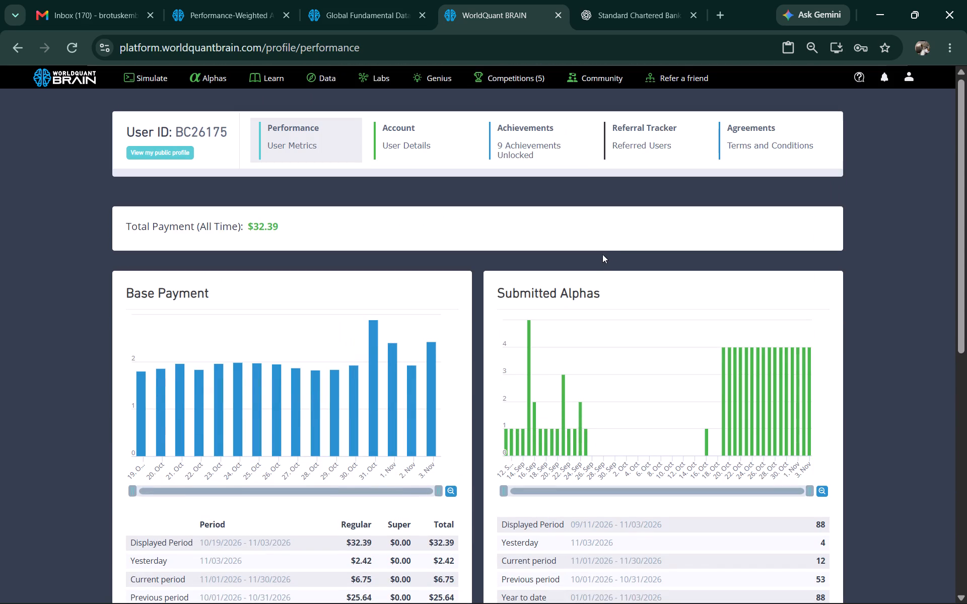
{"action": "scroll", "coordinate": [297, 362], "scroll_direction": "down", "scroll_amount": 2}
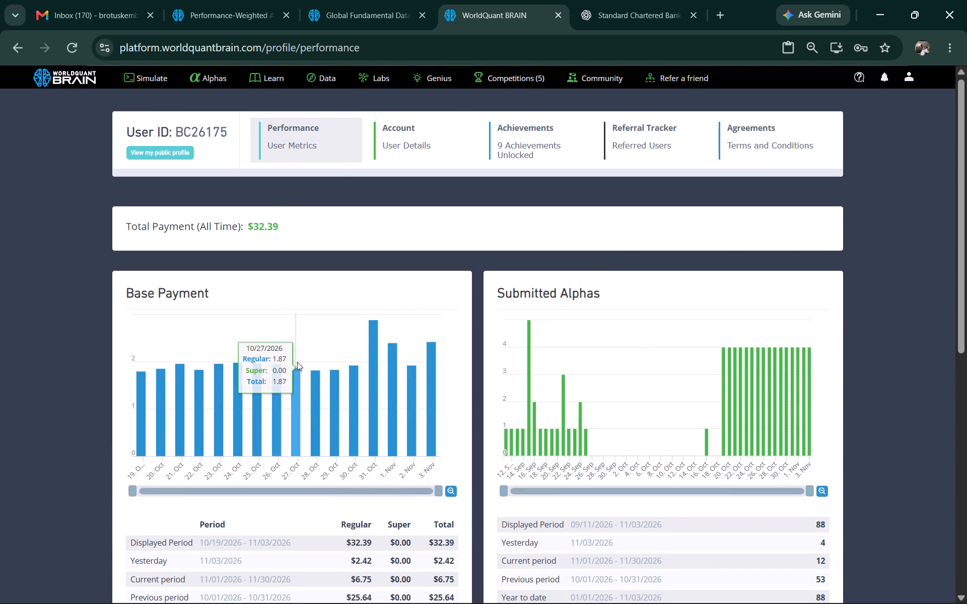
{"action": "scroll", "coordinate": [397, 238], "scroll_direction": "up", "scroll_amount": 5}
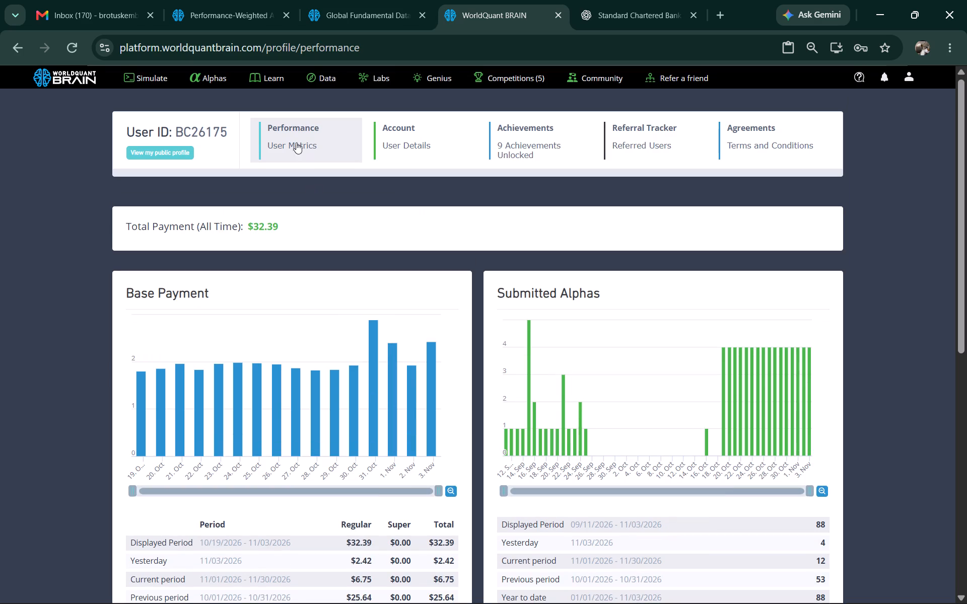
Return to the simulations, show the test period for Simulation 4, and expand the warnings in its IS Testing Status.
{"action": "left_click", "coordinate": [149, 79]}
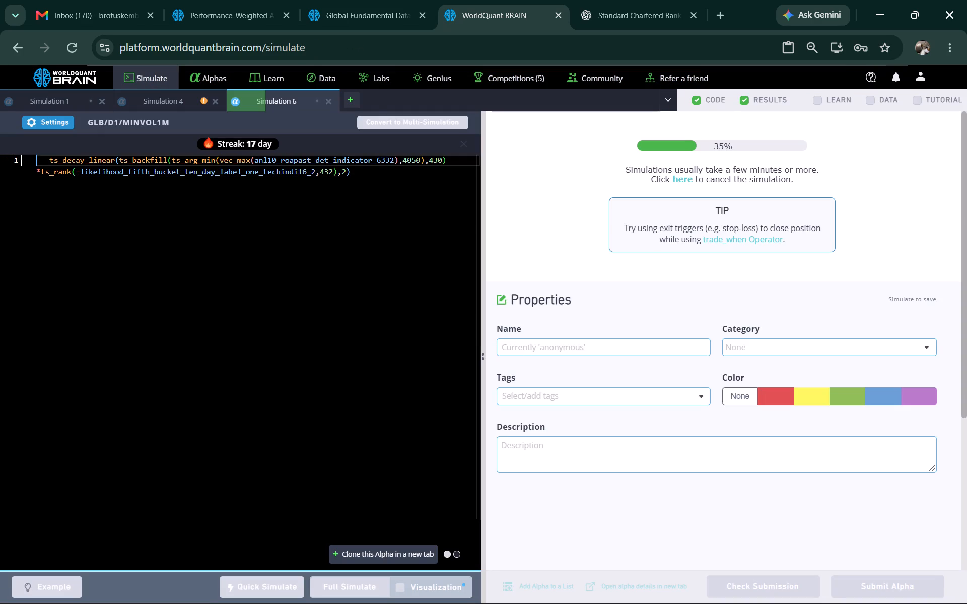
{"action": "left_click", "coordinate": [192, 103]}
{"action": "scroll", "coordinate": [764, 375], "scroll_direction": "down", "scroll_amount": 5}
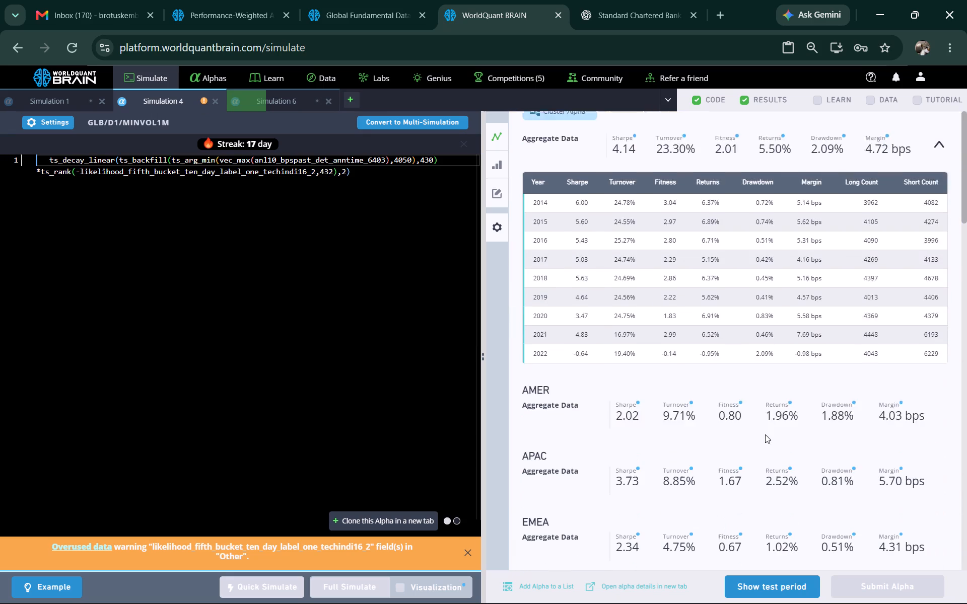
{"action": "left_click", "coordinate": [782, 585]}
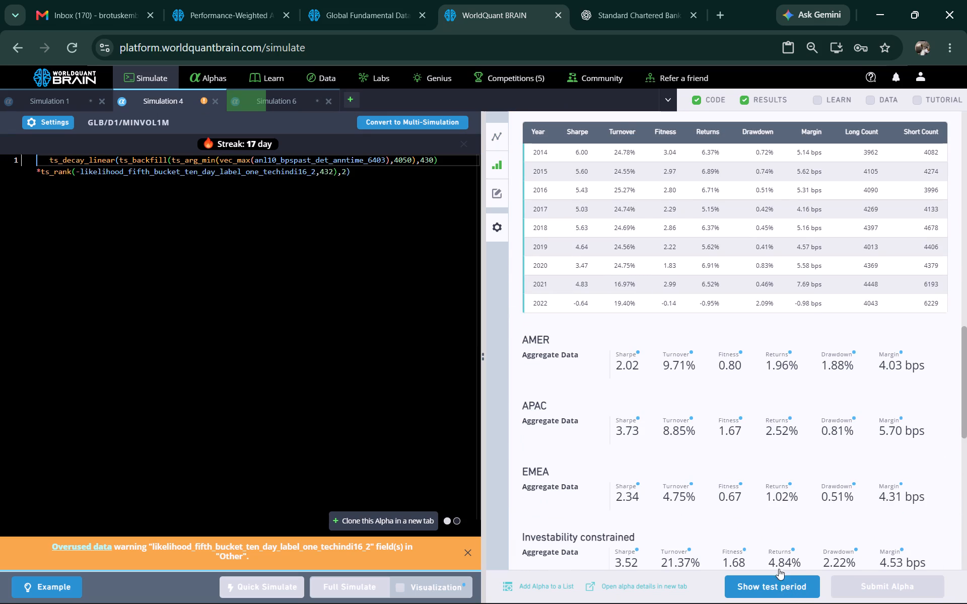
{"action": "scroll", "coordinate": [758, 476], "scroll_direction": "down", "scroll_amount": 3}
{"action": "left_click", "coordinate": [700, 357]}
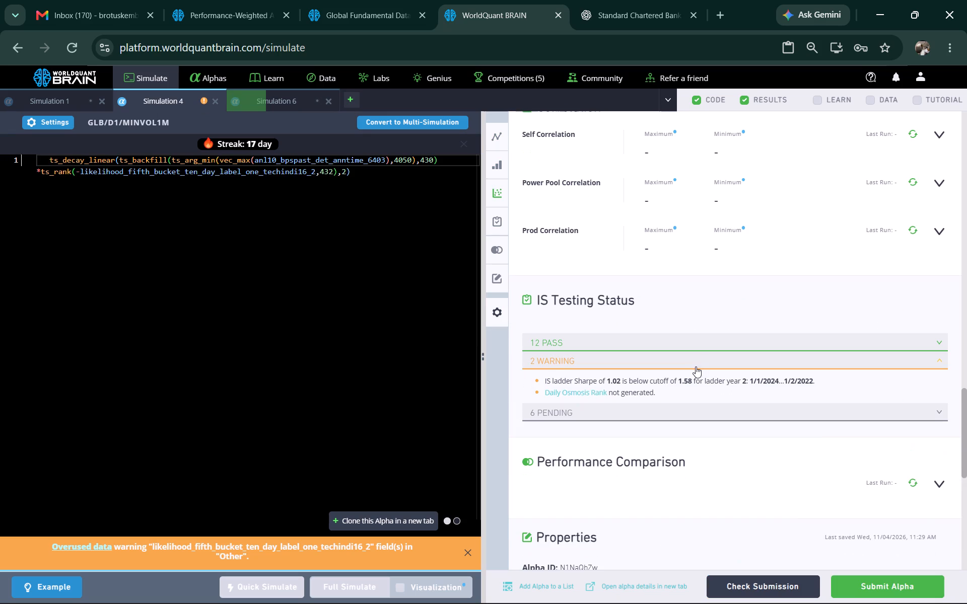
Run the Prod Correlation and Power Pool Correlation checks for Simulation 4.
{"action": "left_click", "coordinate": [908, 228]}
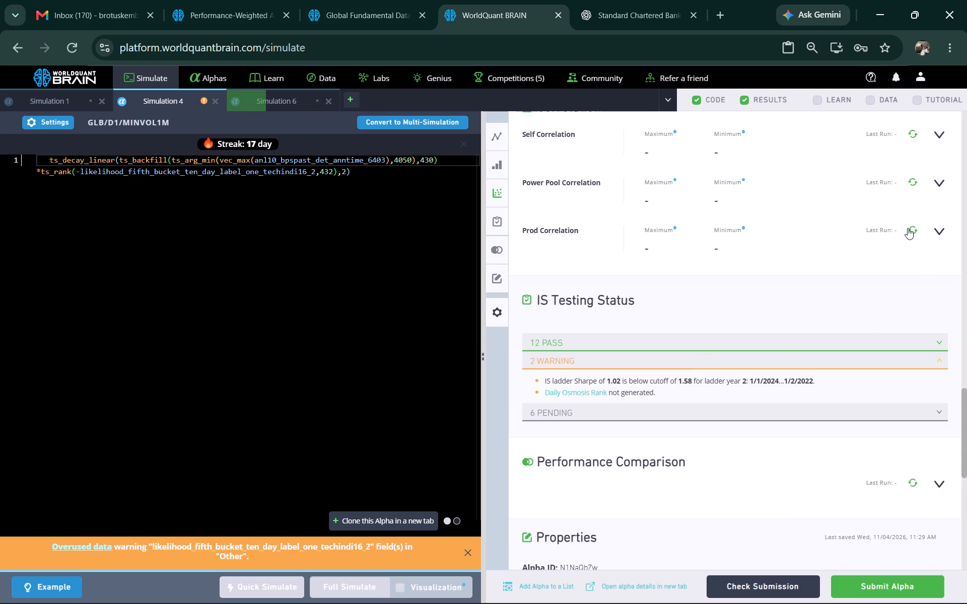
{"action": "left_click", "coordinate": [911, 229]}
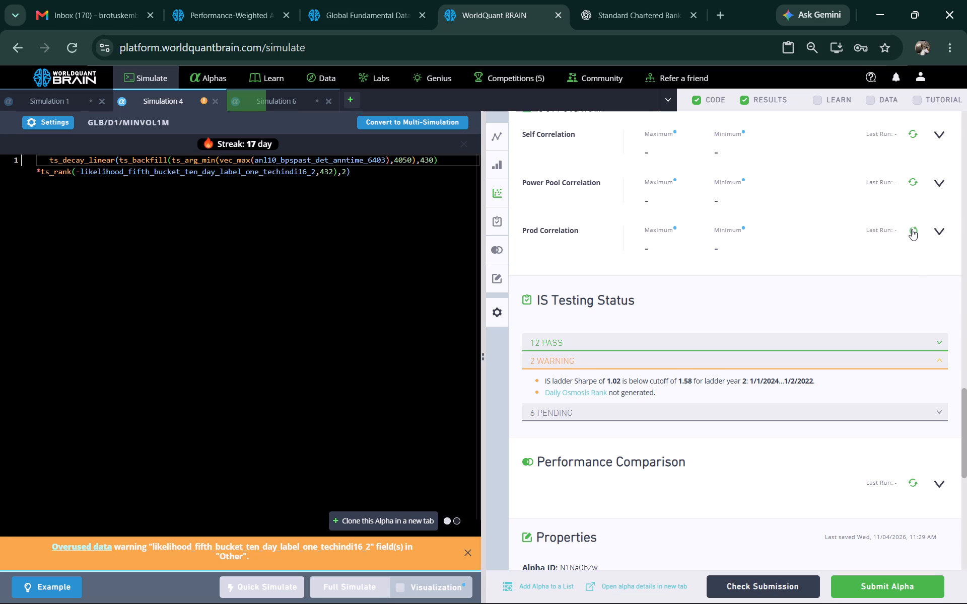
{"action": "left_click", "coordinate": [912, 229]}
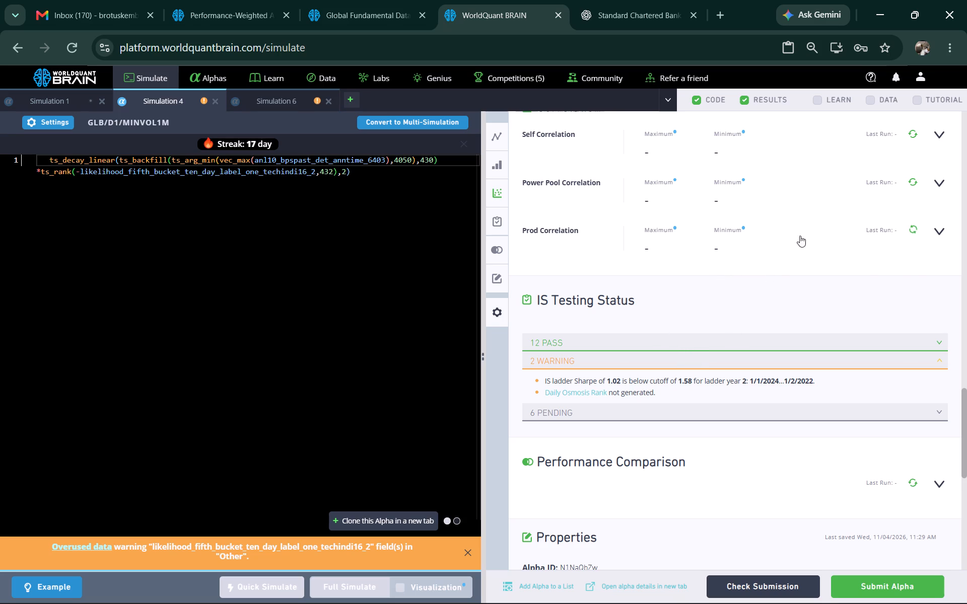
{"action": "left_click", "coordinate": [913, 182]}
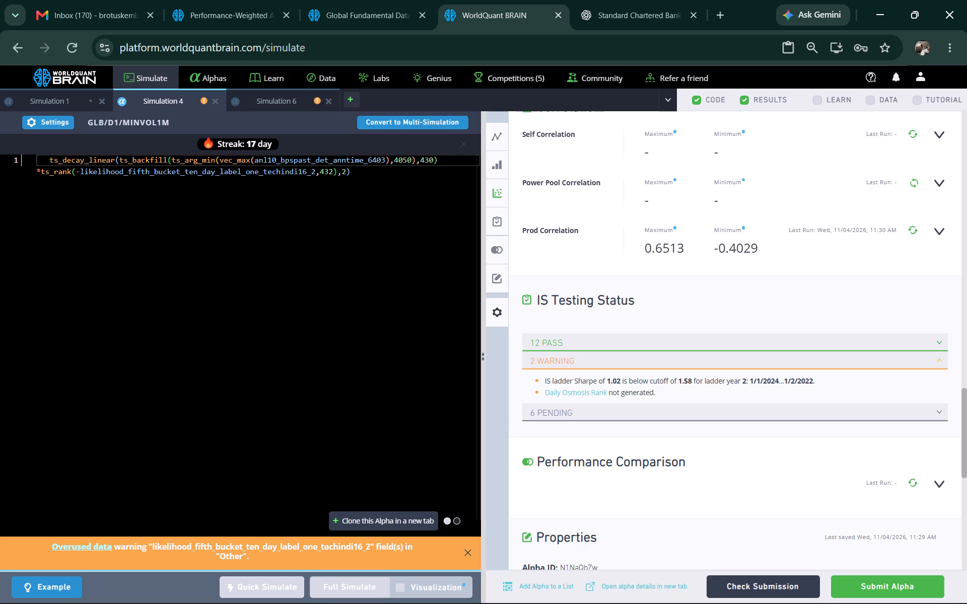
Set Simulation 4's truncation to 0.04, apply the settings, and start a full simulation.
{"action": "left_click", "coordinate": [54, 116]}
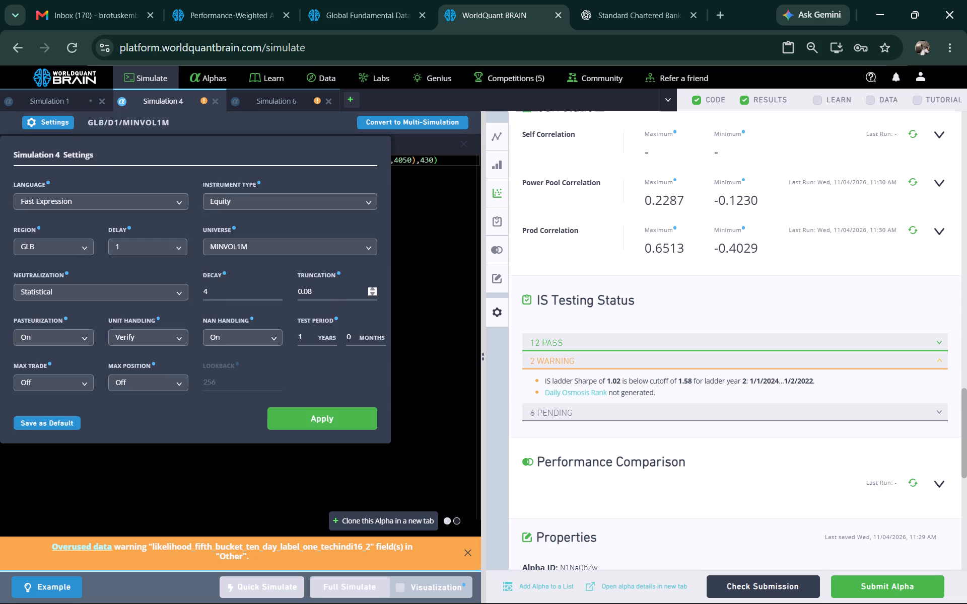
{"action": "double_click", "coordinate": [375, 292]}
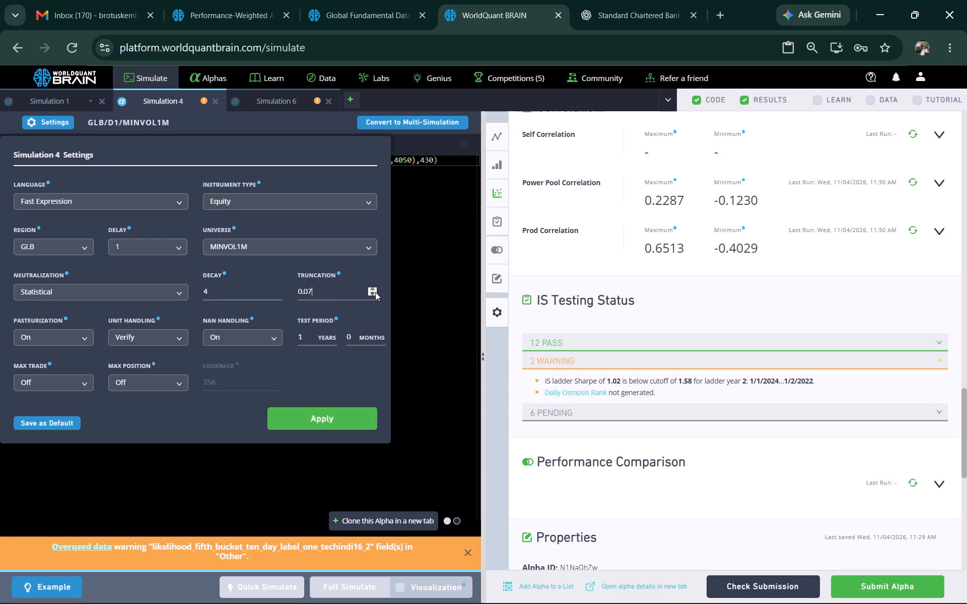
{"action": "double_click", "coordinate": [375, 292]}
{"action": "left_click", "coordinate": [323, 418]}
{"action": "left_click", "coordinate": [354, 583]}
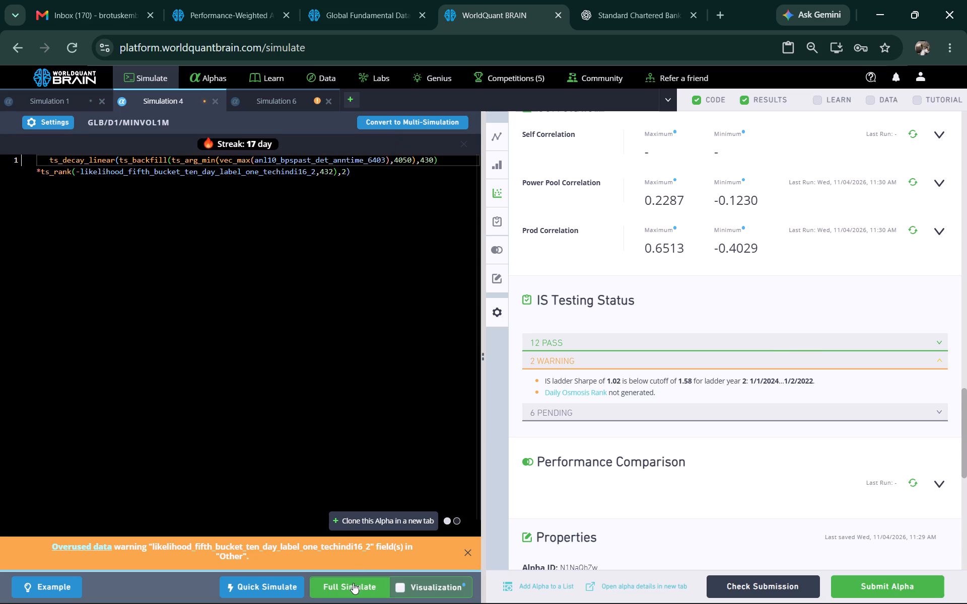
Show the test period for Simulation 6 and expand the warnings in its IS Testing Status.
{"action": "left_click", "coordinate": [285, 104]}
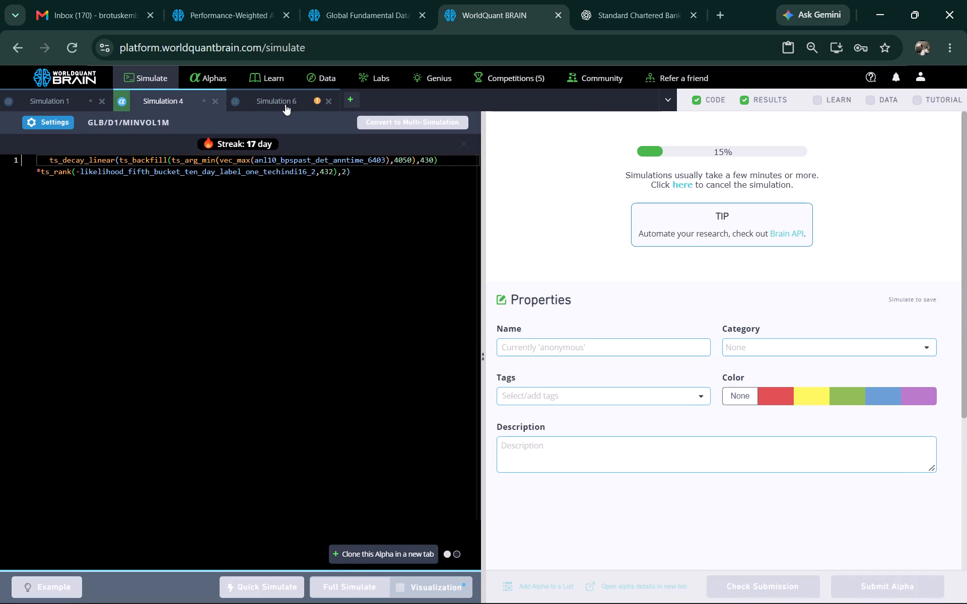
{"action": "scroll", "coordinate": [765, 388], "scroll_direction": "down", "scroll_amount": 3}
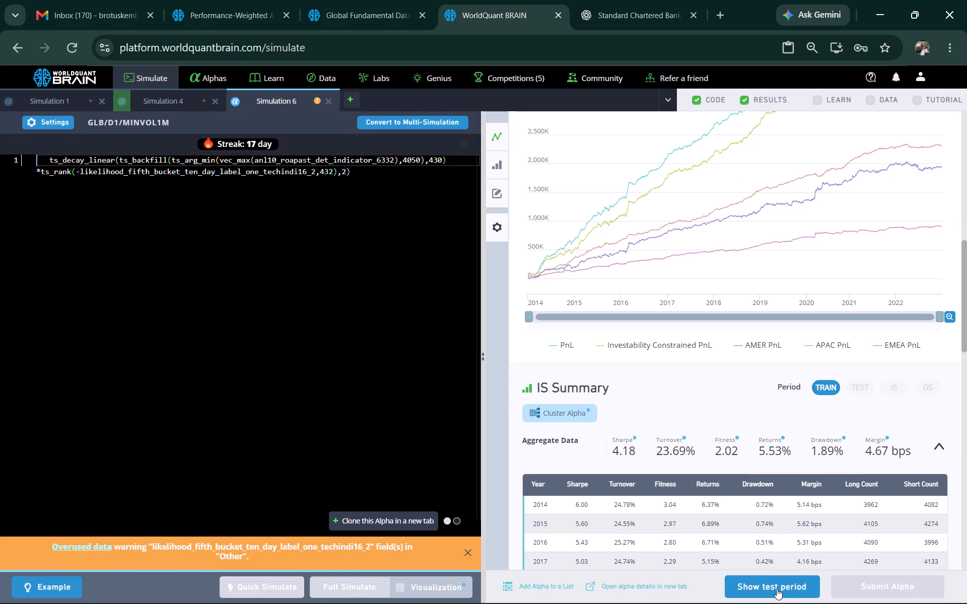
{"action": "left_click", "coordinate": [777, 588]}
{"action": "scroll", "coordinate": [693, 398], "scroll_direction": "down", "scroll_amount": 4}
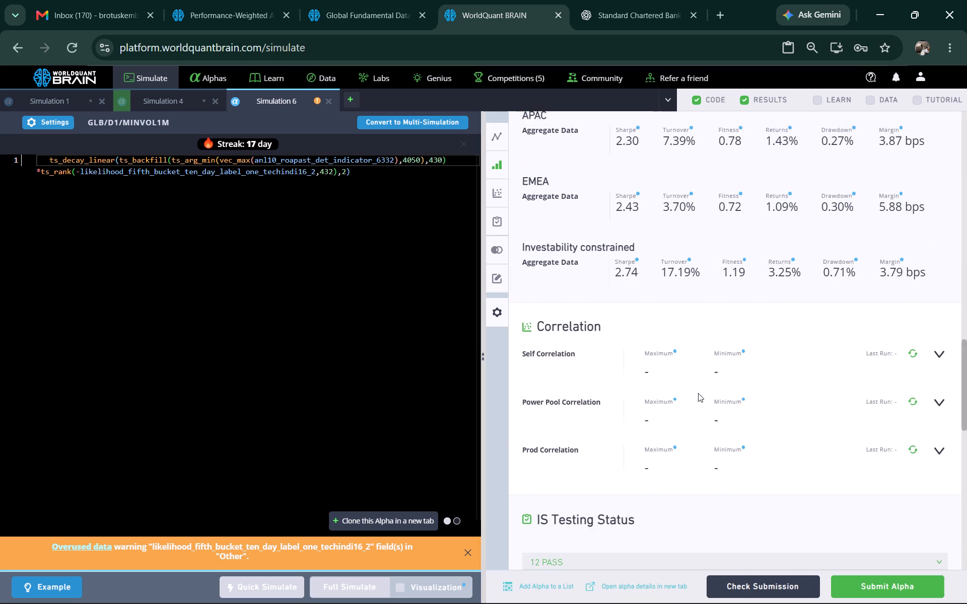
{"action": "left_click", "coordinate": [789, 539]}
{"action": "scroll", "coordinate": [754, 454], "scroll_direction": "down", "scroll_amount": 1}
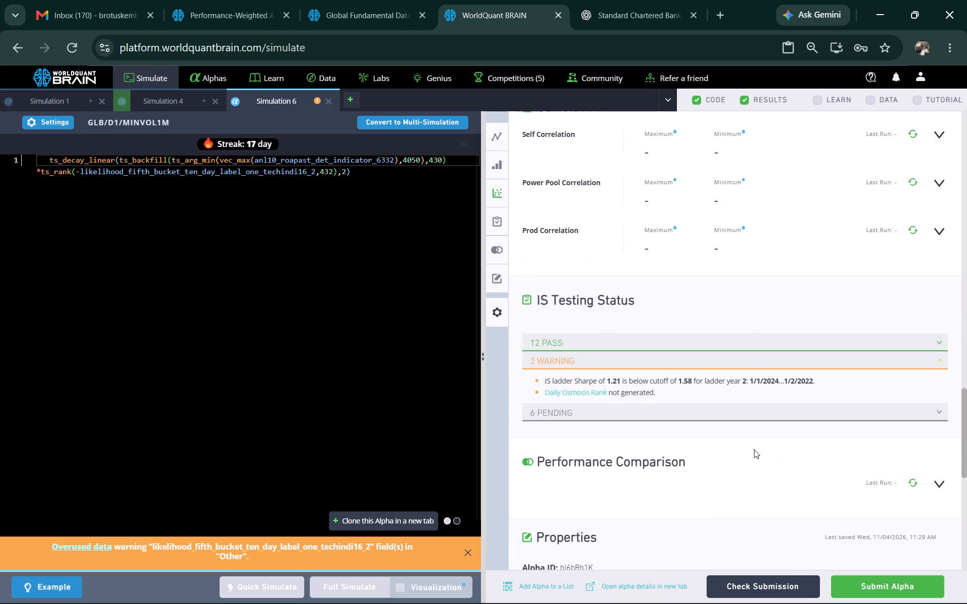
Run the Prod Correlation and Power Pool Correlation checks for Simulation 6.
{"action": "left_click", "coordinate": [910, 232]}
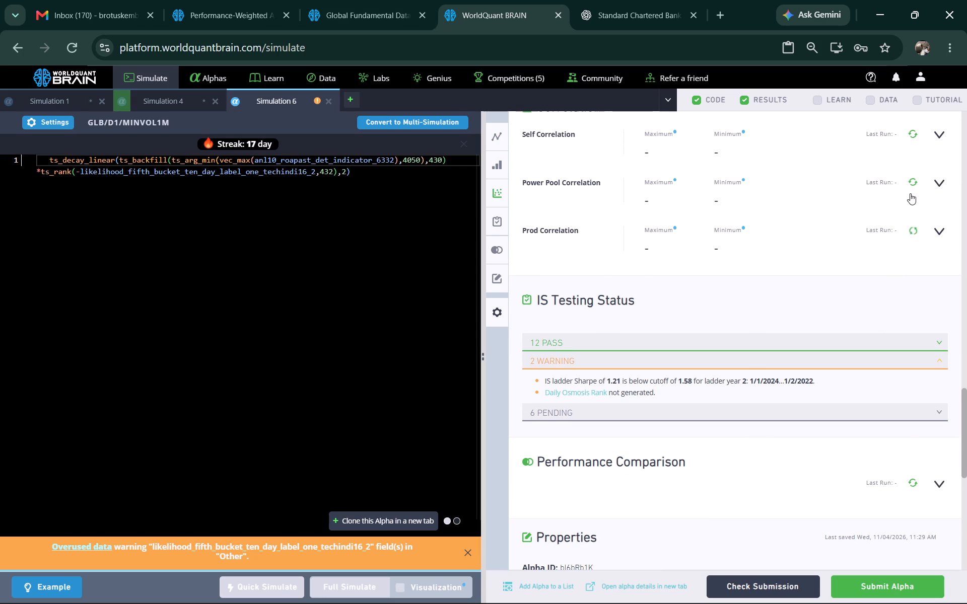
{"action": "left_click", "coordinate": [914, 182]}
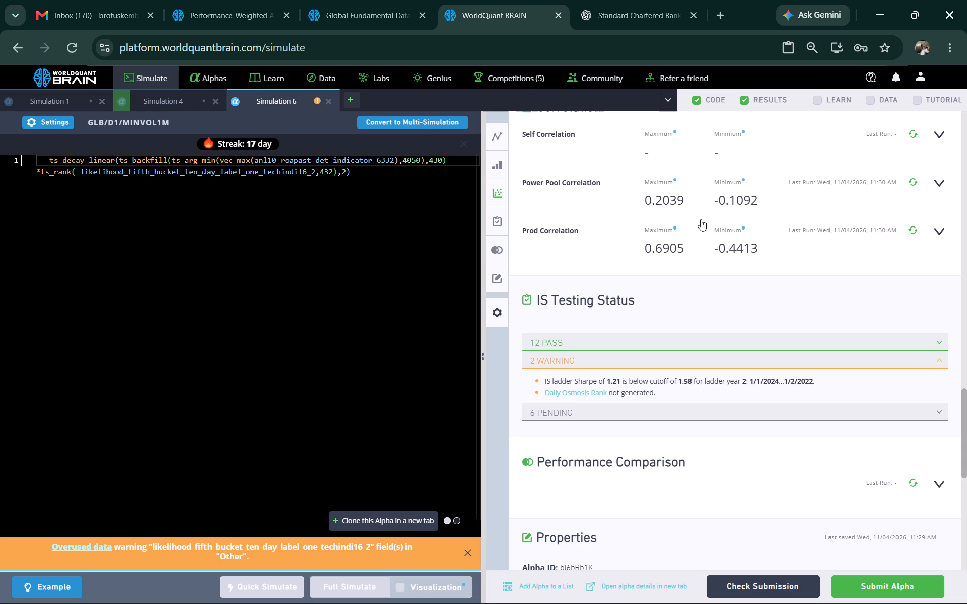
Examine Simulation 6's yearly IS Summary, regional aggregates, correlation results, testing status and Properties section with the description requirements.
{"action": "scroll", "coordinate": [804, 202], "scroll_direction": "up", "scroll_amount": 1}
{"action": "scroll", "coordinate": [721, 270], "scroll_direction": "down", "scroll_amount": 1}
{"action": "scroll", "coordinate": [725, 276], "scroll_direction": "up", "scroll_amount": 2}
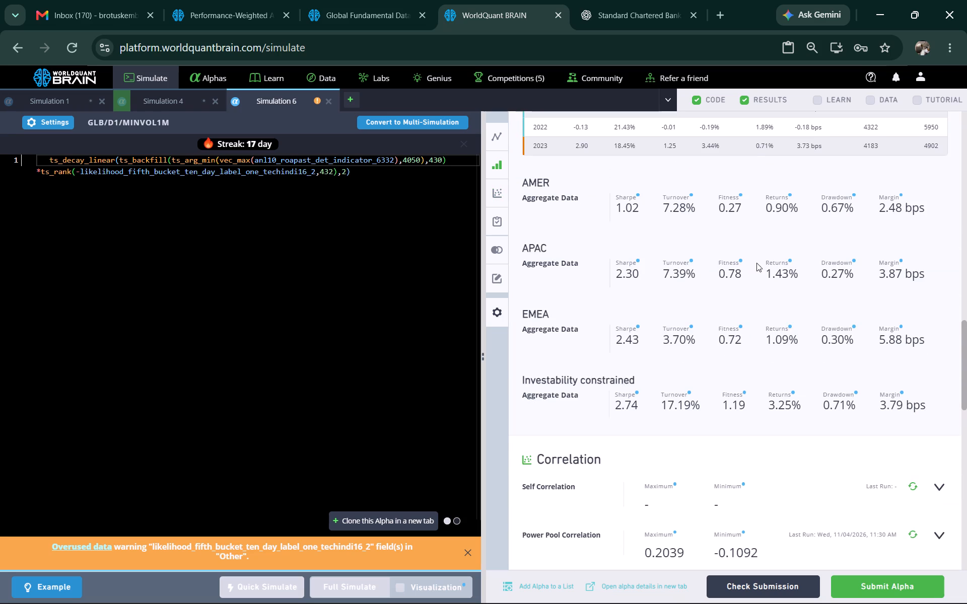
{"action": "scroll", "coordinate": [648, 243], "scroll_direction": "up", "scroll_amount": 2}
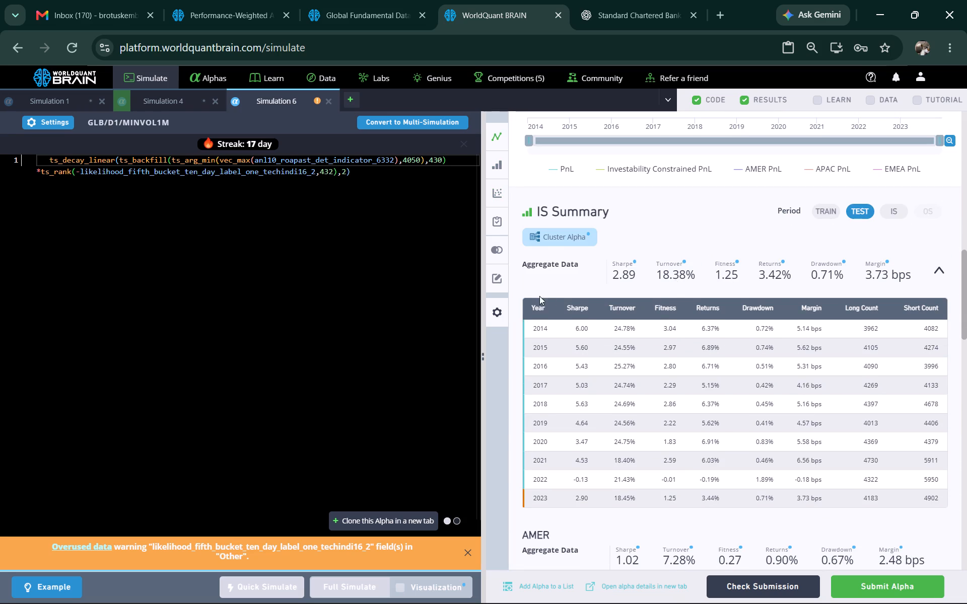
{"action": "scroll", "coordinate": [665, 315], "scroll_direction": "down", "scroll_amount": 4}
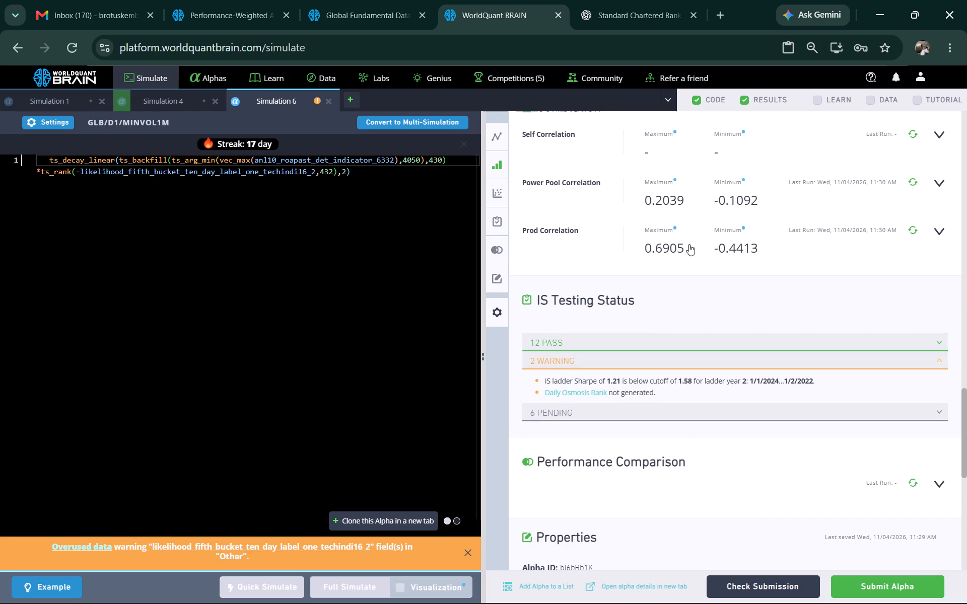
{"action": "scroll", "coordinate": [743, 292], "scroll_direction": "down", "scroll_amount": 3}
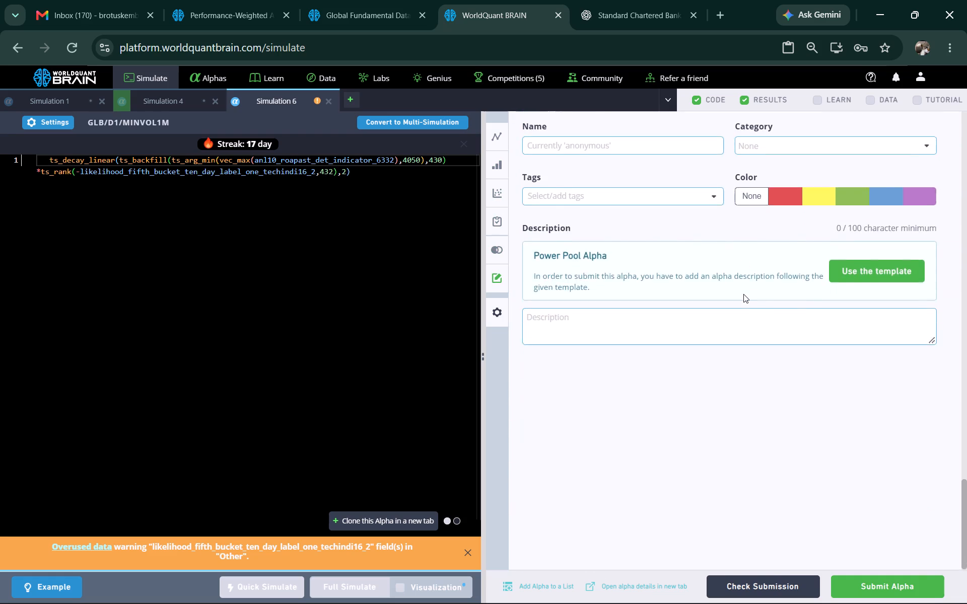
{"action": "scroll", "coordinate": [743, 294], "scroll_direction": "up", "scroll_amount": 7}
{"action": "scroll", "coordinate": [743, 294], "scroll_direction": "down", "scroll_amount": 6}
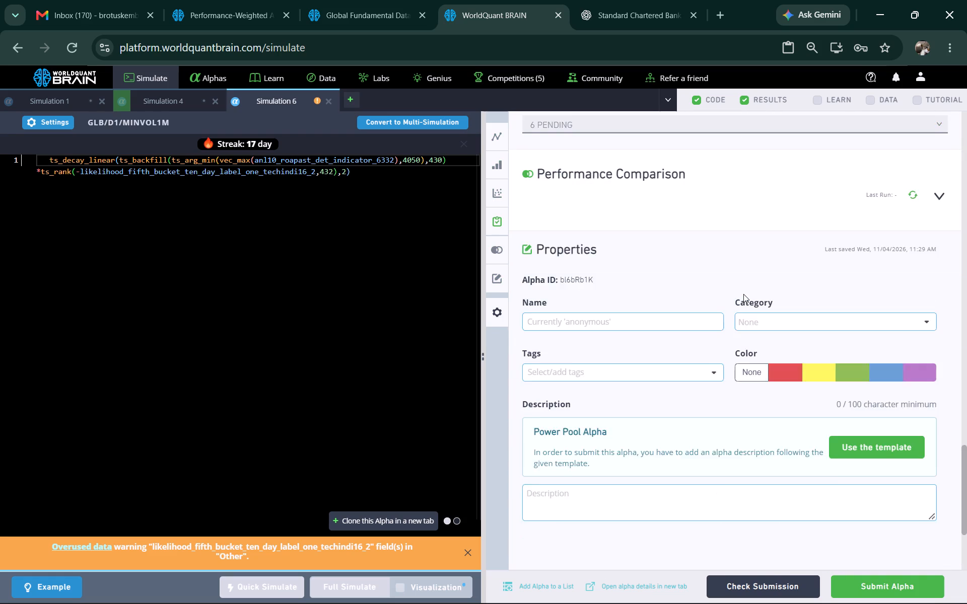
Show the IS period in Simulation 6's IS Summary and examine its yearly table, regional aggregates and correlations.
{"action": "scroll", "coordinate": [743, 294], "scroll_direction": "up", "scroll_amount": 7}
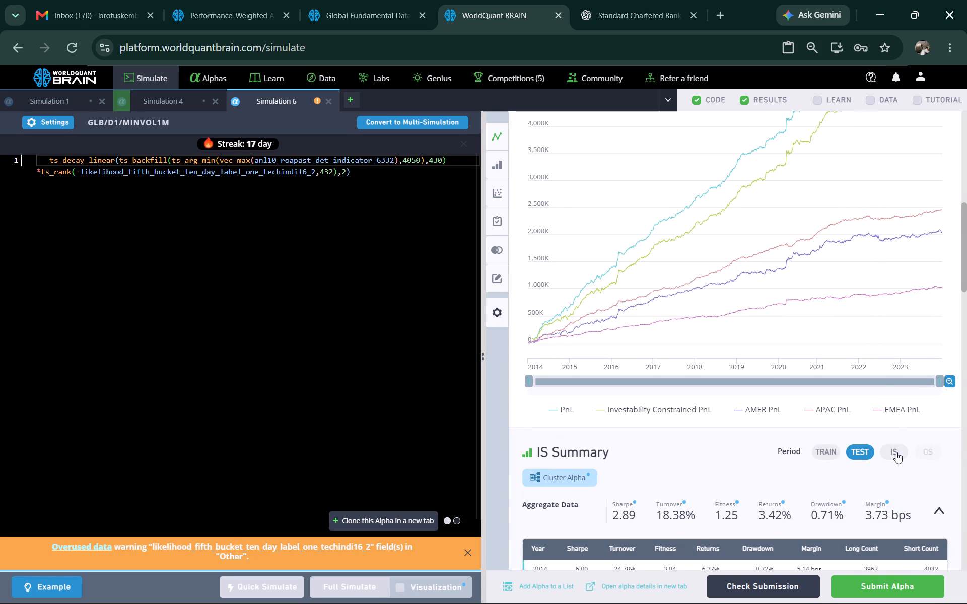
{"action": "left_click", "coordinate": [896, 452]}
{"action": "scroll", "coordinate": [848, 373], "scroll_direction": "down", "scroll_amount": 3}
{"action": "scroll", "coordinate": [677, 325], "scroll_direction": "down", "scroll_amount": 2}
{"action": "scroll", "coordinate": [677, 325], "scroll_direction": "up", "scroll_amount": 1}
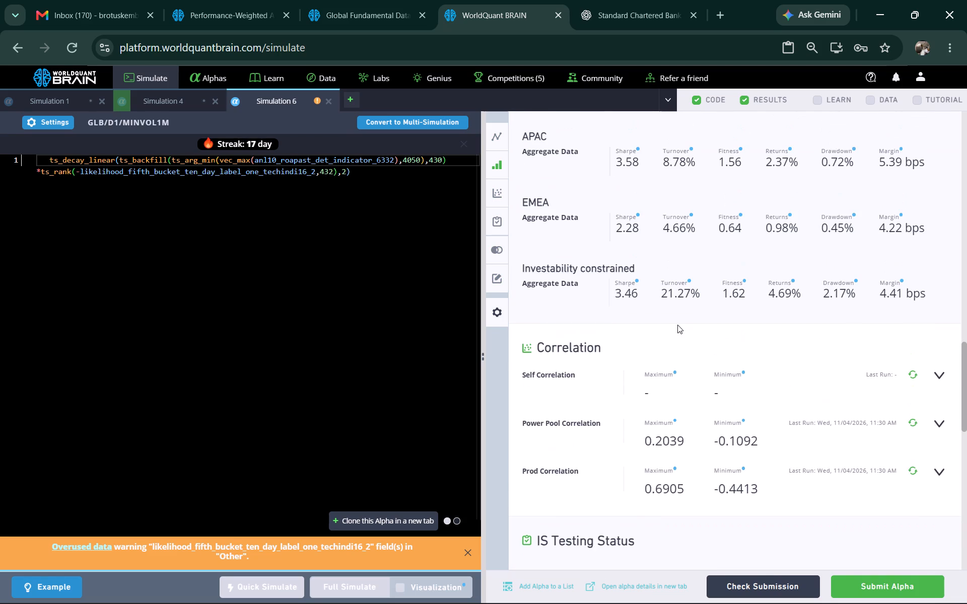
{"action": "scroll", "coordinate": [677, 325], "scroll_direction": "up", "scroll_amount": 1}
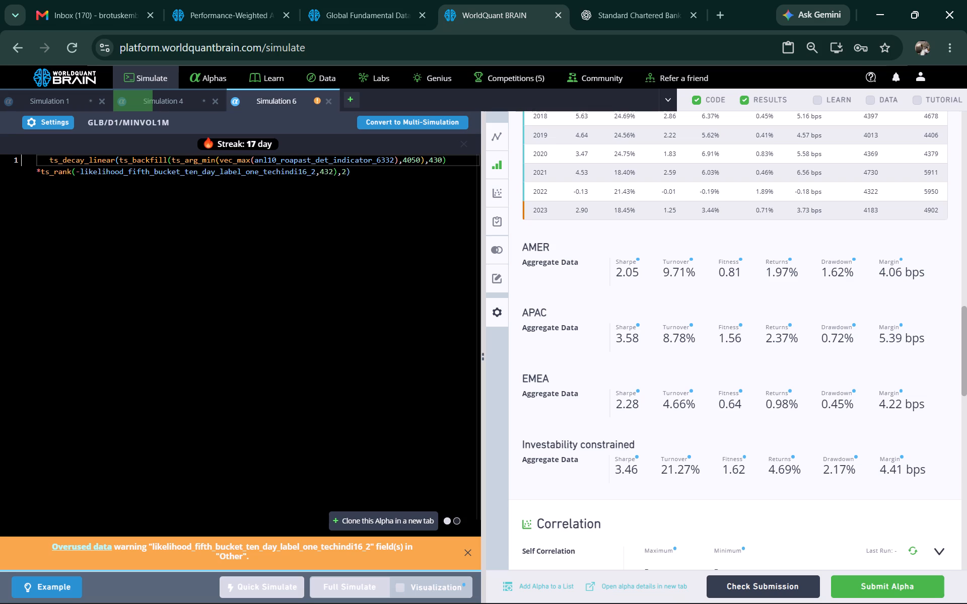
{"action": "scroll", "coordinate": [594, 374], "scroll_direction": "up", "scroll_amount": 1}
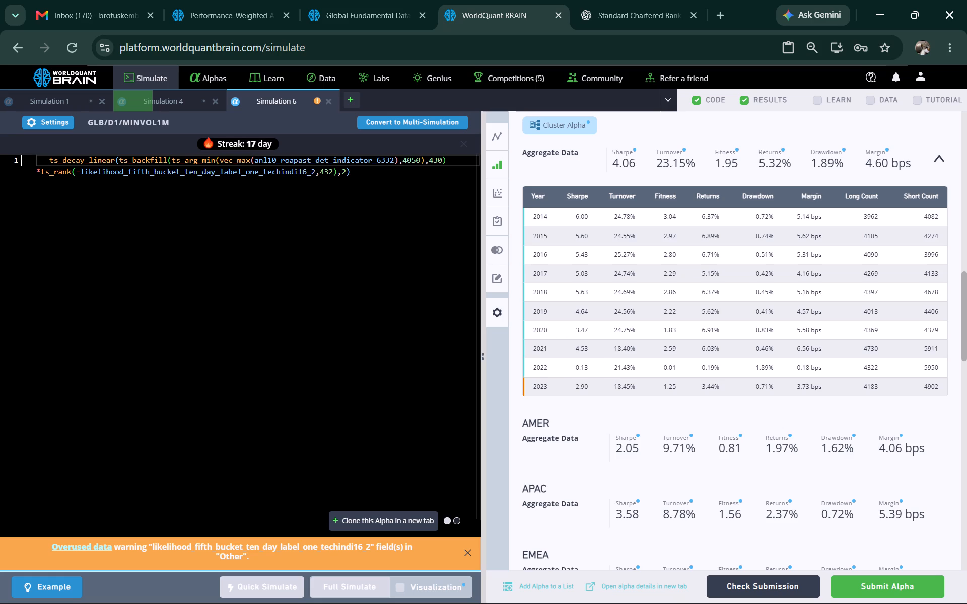
Change the ts_arg_min lookback in Simulation 6's expression to 450.
{"action": "left_click", "coordinate": [411, 159]}
{"action": "key", "text": "BackSpace"}
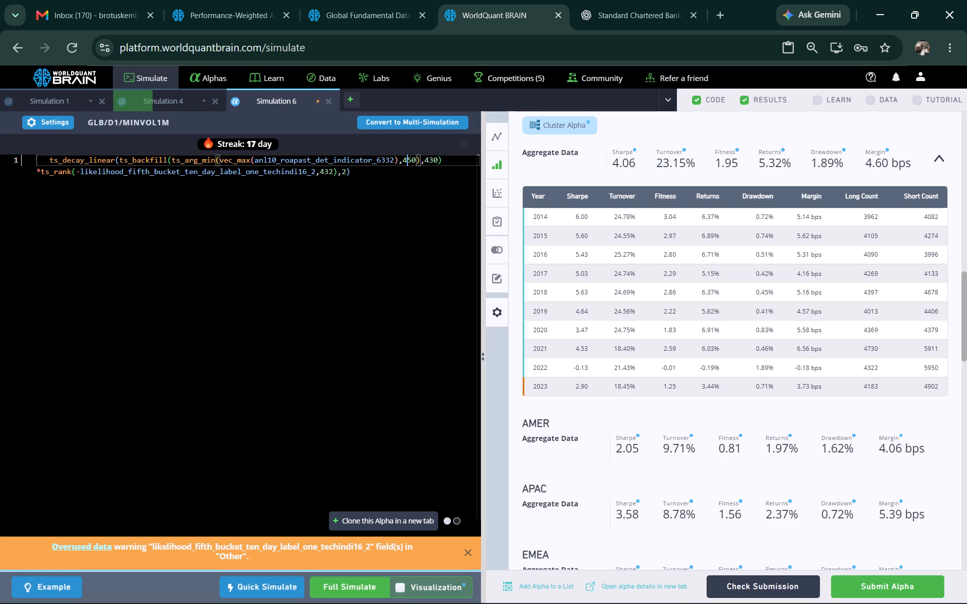
Set Simulation 6's decay to 2 and NaN handling to Off, apply the settings, and start a full simulation.
{"action": "left_click", "coordinate": [55, 121]}
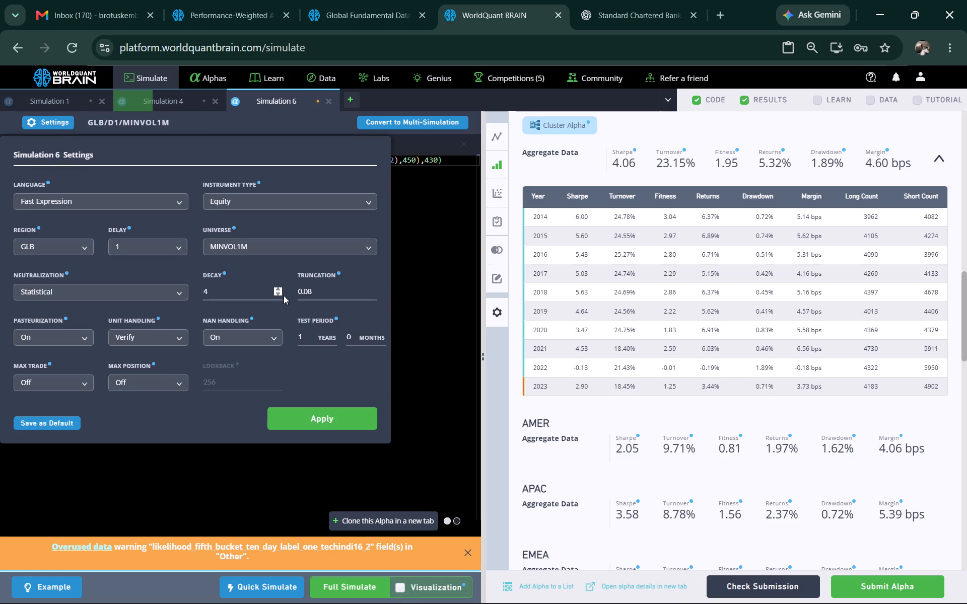
{"action": "double_click", "coordinate": [279, 294]}
{"action": "left_click", "coordinate": [253, 331]}
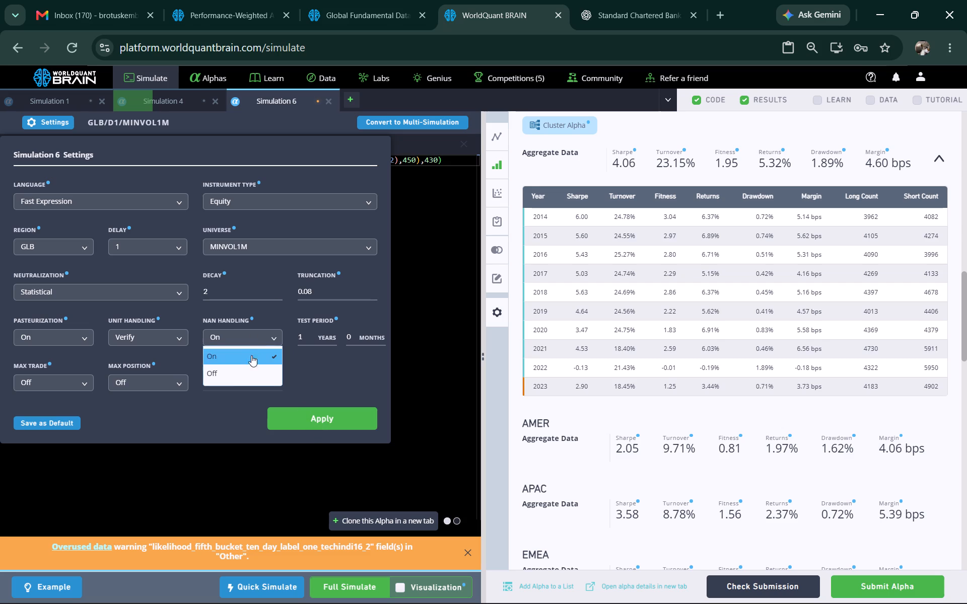
{"action": "left_click", "coordinate": [248, 372]}
{"action": "left_click", "coordinate": [328, 407]}
{"action": "left_click", "coordinate": [332, 419]}
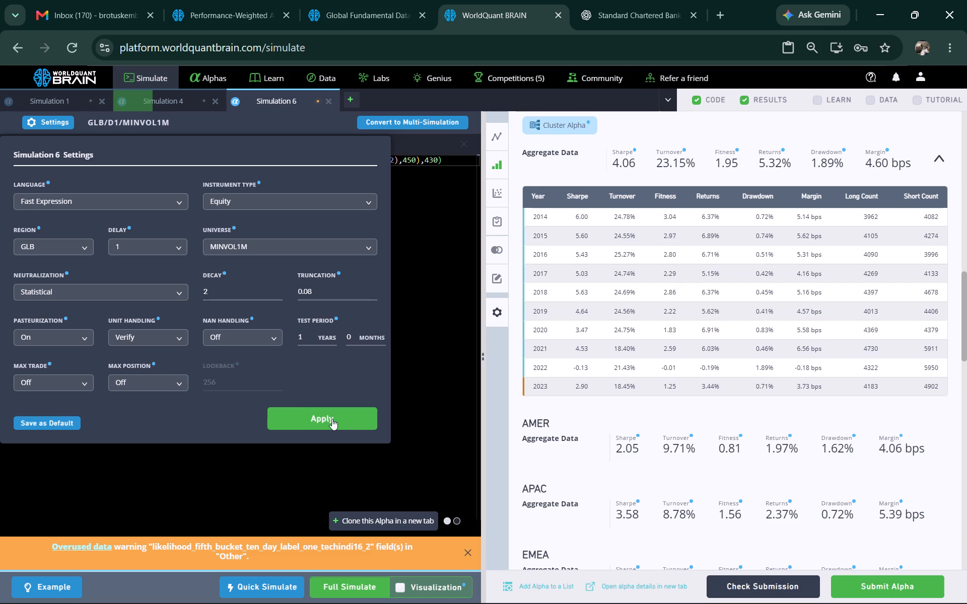
{"action": "left_click", "coordinate": [346, 585]}
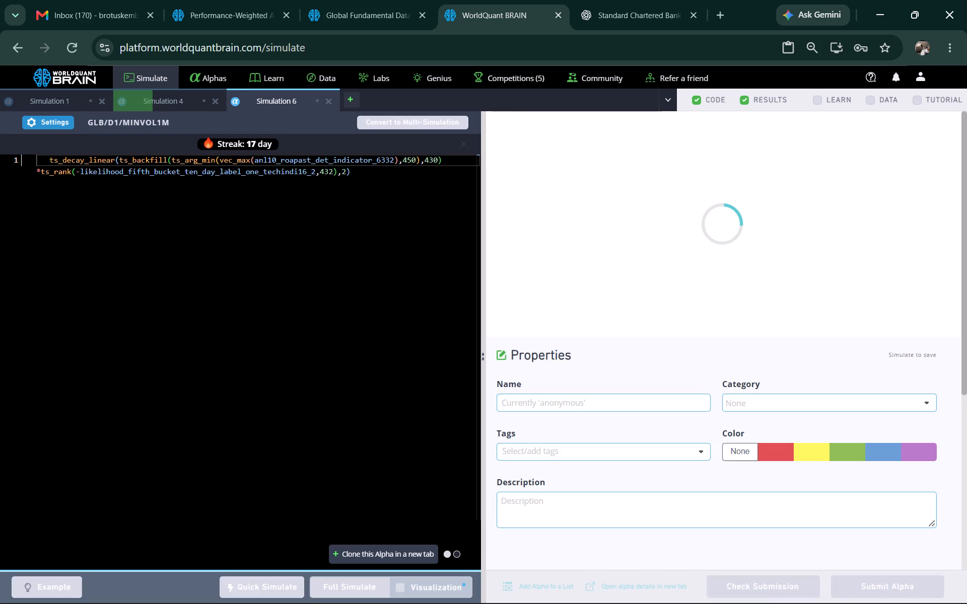
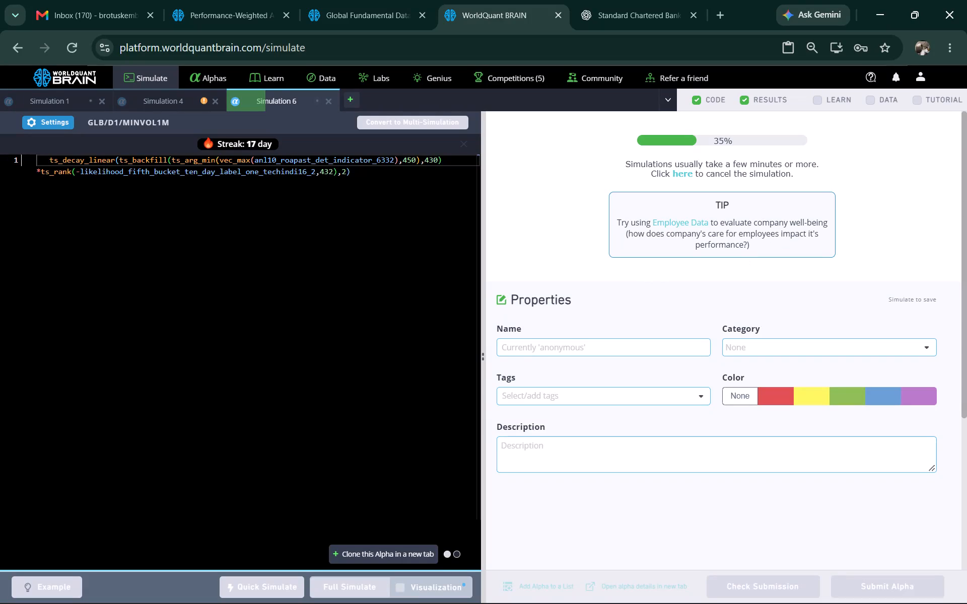
Reveal the test period for Simulation 4 and examine its IS Summary, regional aggregates and IS Testing Status warnings.
{"action": "left_click", "coordinate": [188, 106]}
{"action": "scroll", "coordinate": [679, 346], "scroll_direction": "down", "scroll_amount": 3}
{"action": "scroll", "coordinate": [716, 444], "scroll_direction": "down", "scroll_amount": 1}
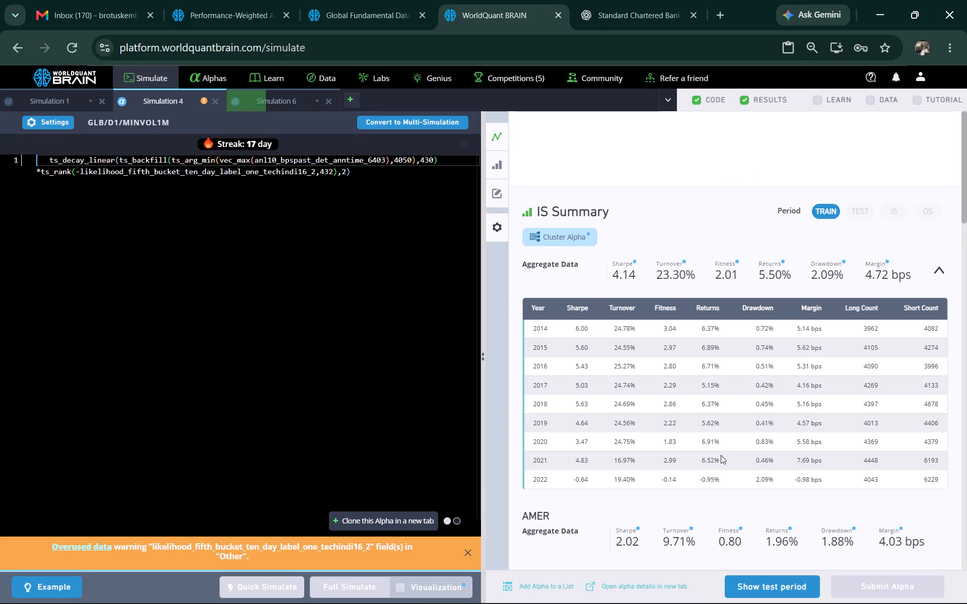
{"action": "left_click", "coordinate": [768, 586]}
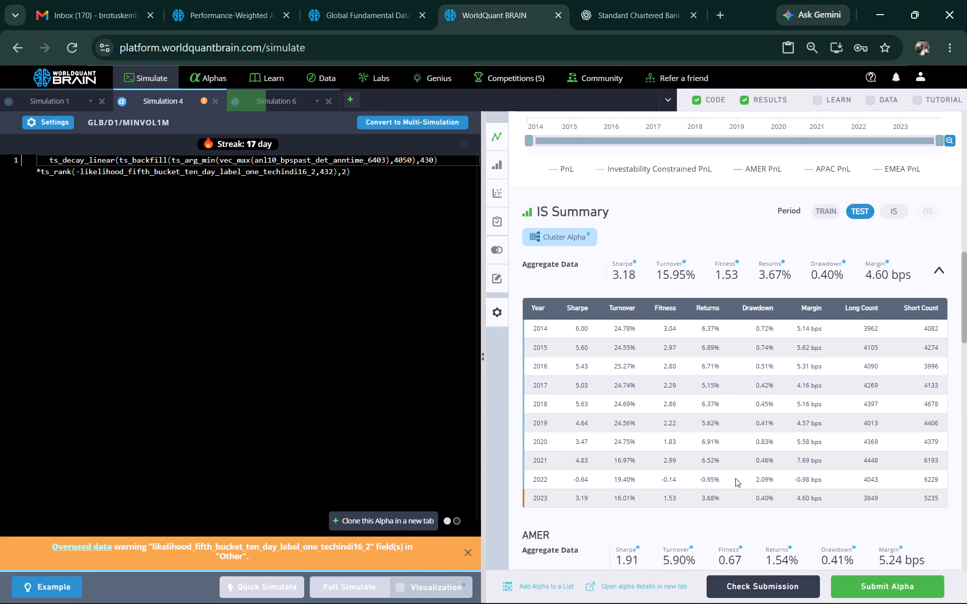
{"action": "scroll", "coordinate": [708, 389], "scroll_direction": "down", "scroll_amount": 3}
{"action": "left_click", "coordinate": [694, 534]}
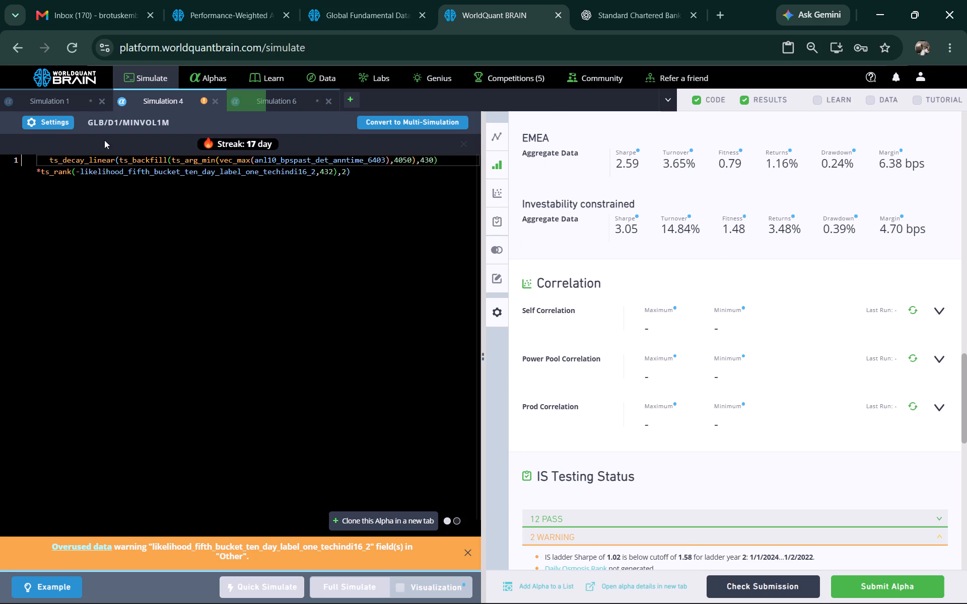
Set Simulation 4's decay to 2, apply the settings, and start a full simulation.
{"action": "left_click", "coordinate": [56, 121]}
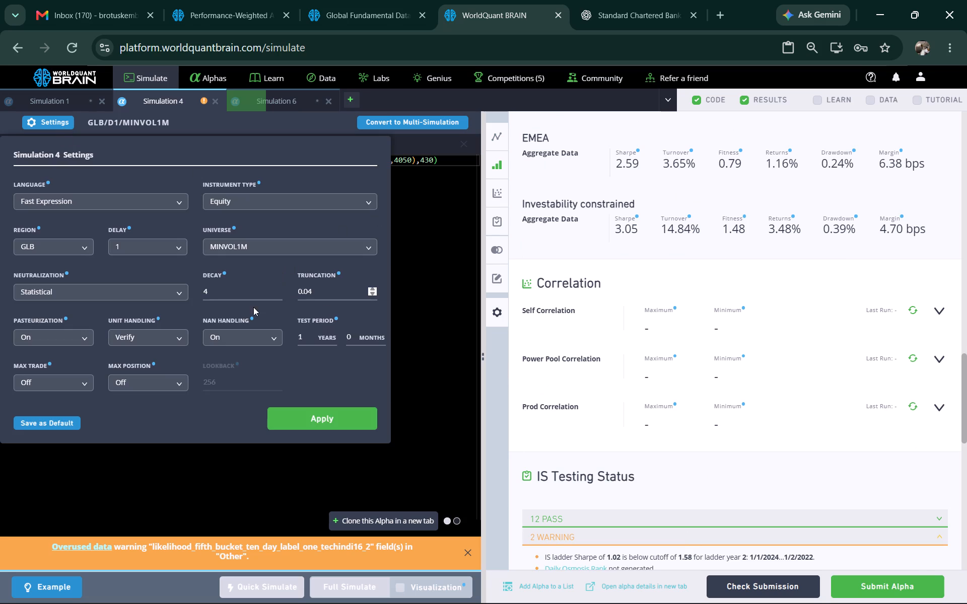
{"action": "double_click", "coordinate": [278, 294]}
{"action": "left_click", "coordinate": [310, 420]}
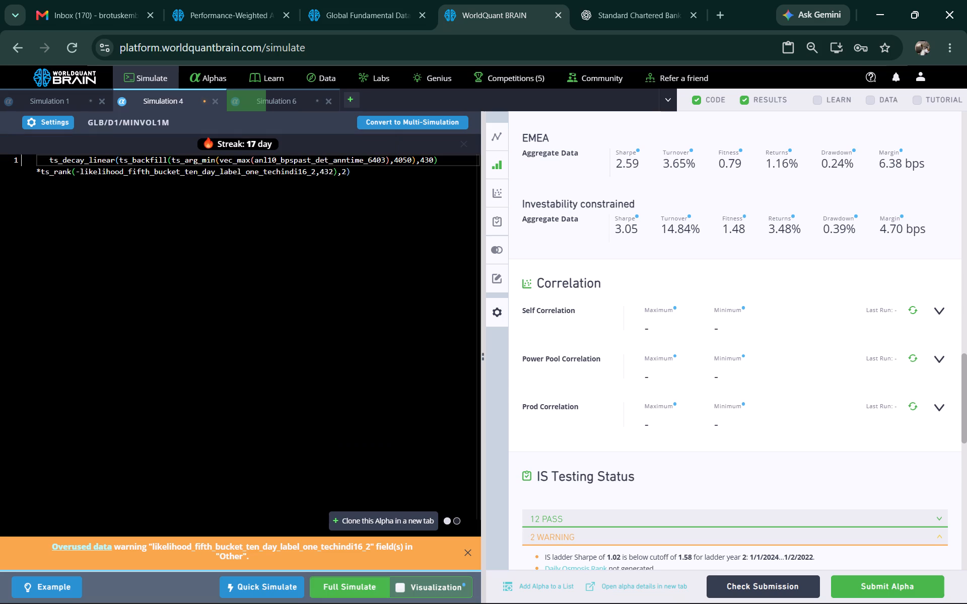
{"action": "left_click", "coordinate": [355, 584]}
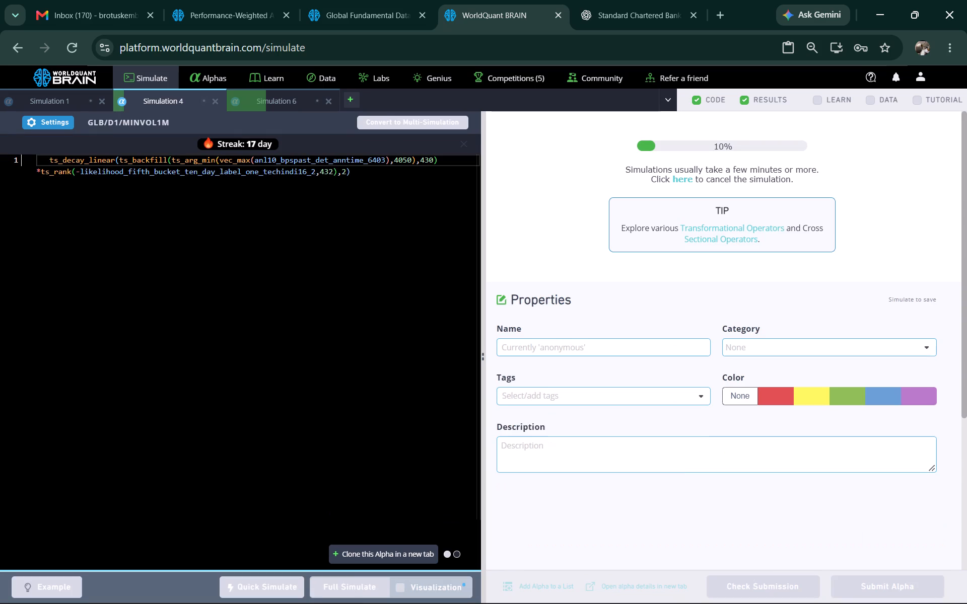
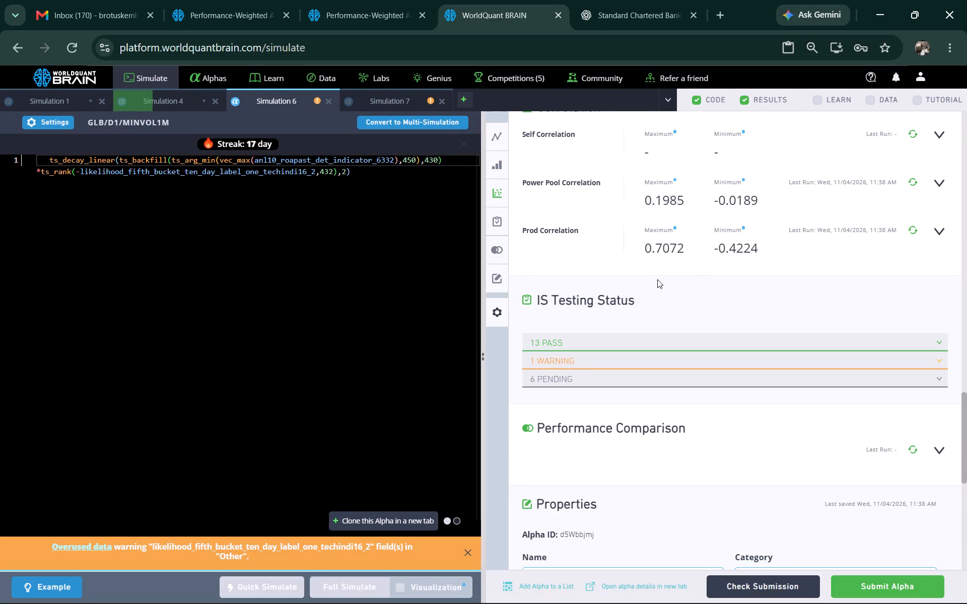
Review Simulation 6's IS Summary, regional and investability-constrained aggregates, correlations and IS Testing Status.
{"action": "scroll", "coordinate": [701, 279], "scroll_direction": "up", "scroll_amount": 2}
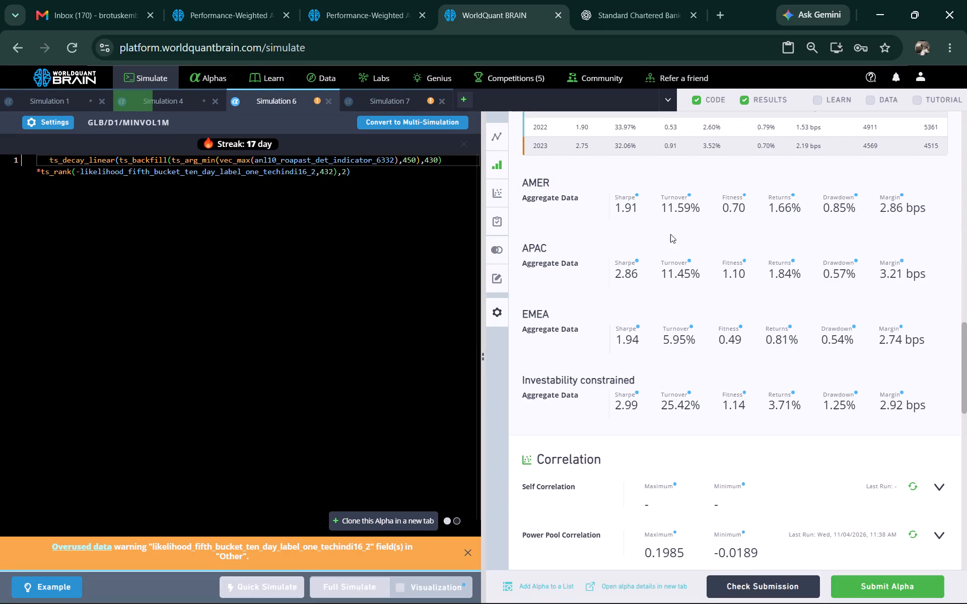
{"action": "scroll", "coordinate": [666, 242], "scroll_direction": "up", "scroll_amount": 2}
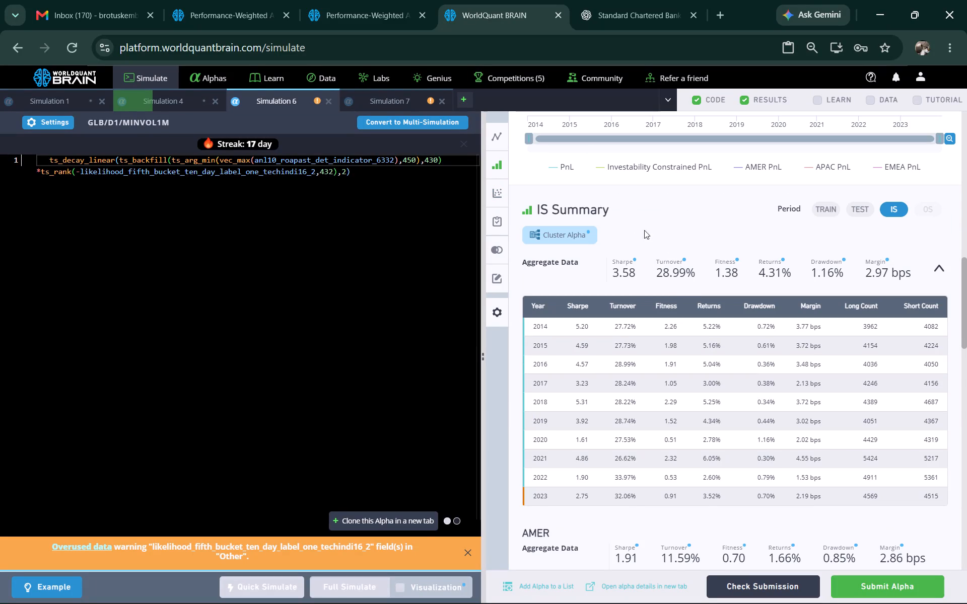
{"action": "scroll", "coordinate": [624, 237], "scroll_direction": "down", "scroll_amount": 2}
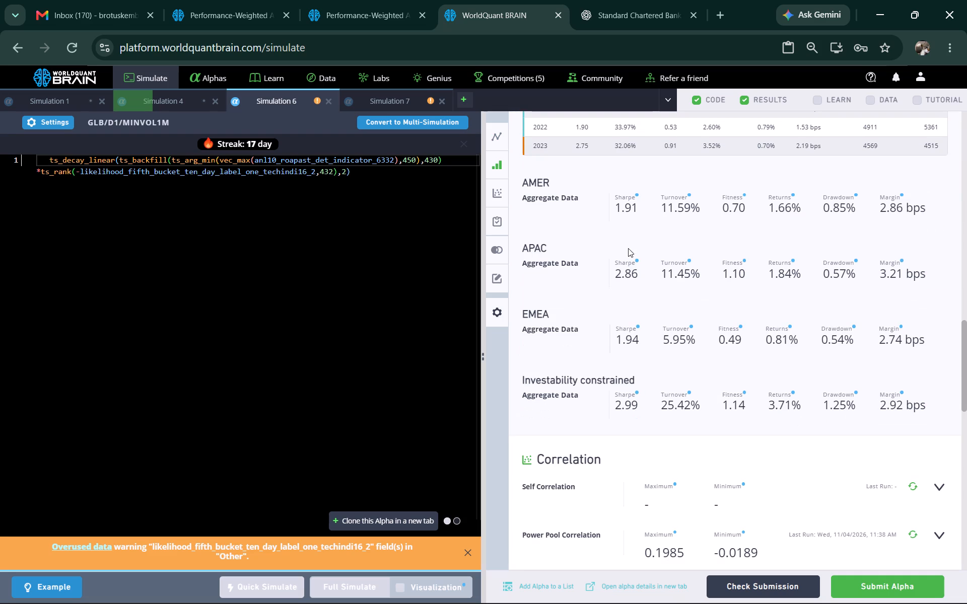
{"action": "scroll", "coordinate": [629, 251], "scroll_direction": "down", "scroll_amount": 3}
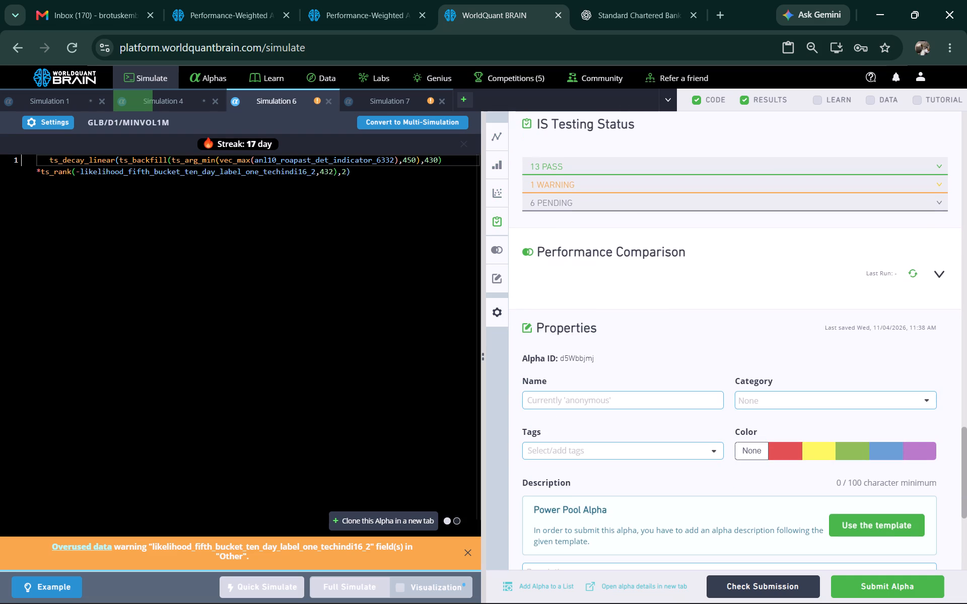
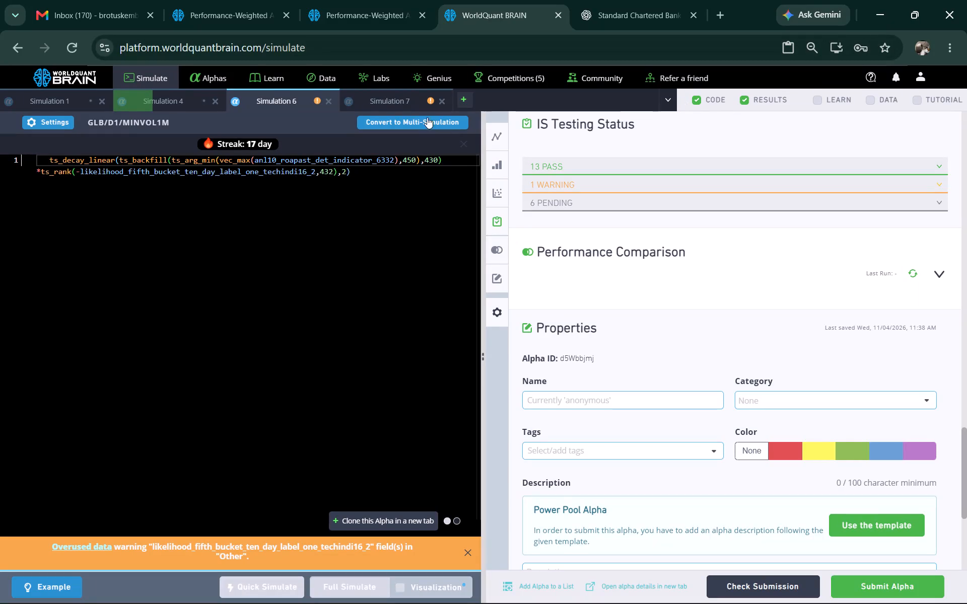
Run the submission check on Simulation 7 with its test period shown, and examine its IS Testing warnings.
{"action": "left_click", "coordinate": [401, 106]}
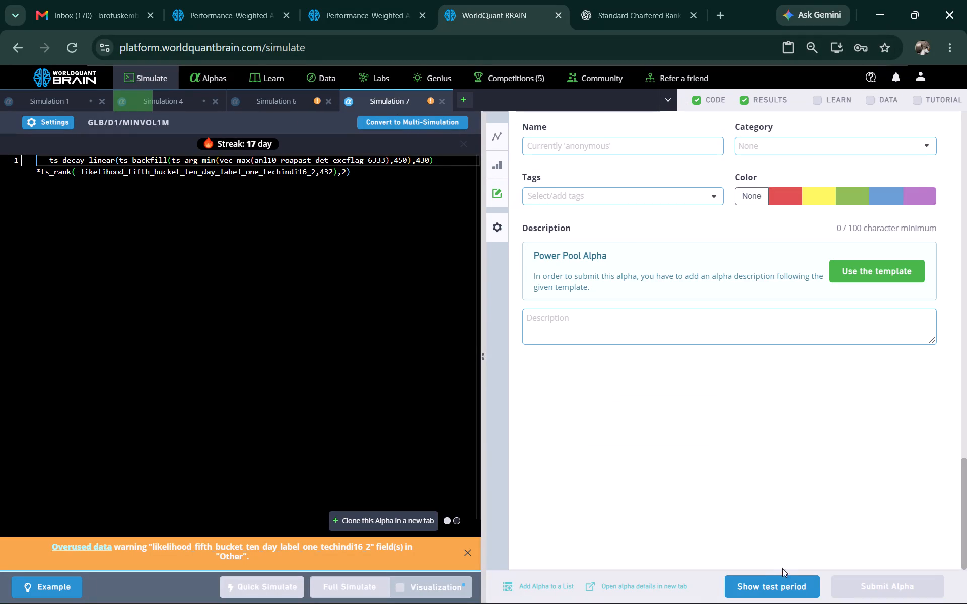
{"action": "left_click", "coordinate": [766, 579]}
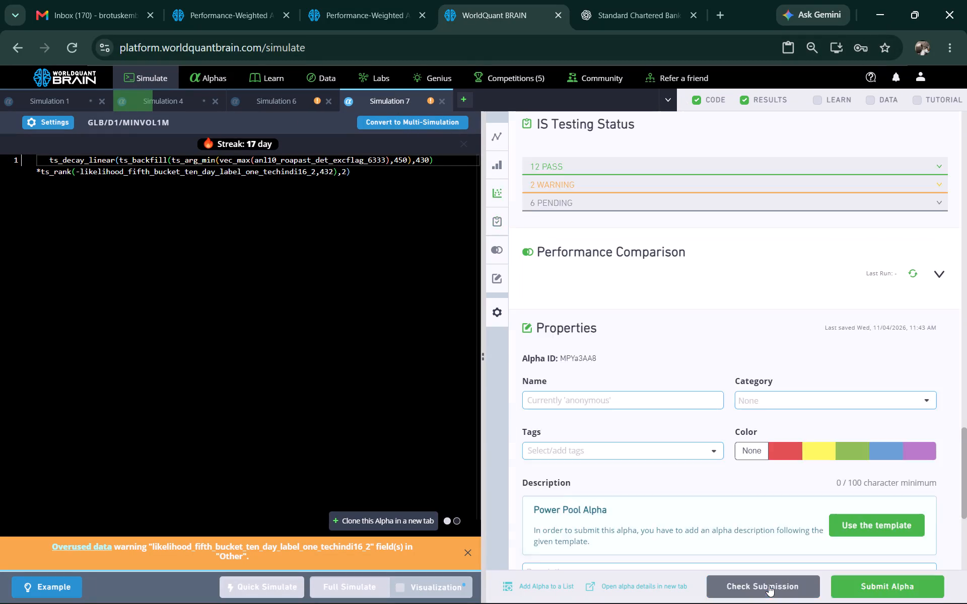
{"action": "left_click", "coordinate": [769, 585]}
{"action": "scroll", "coordinate": [753, 537], "scroll_direction": "up", "scroll_amount": 2}
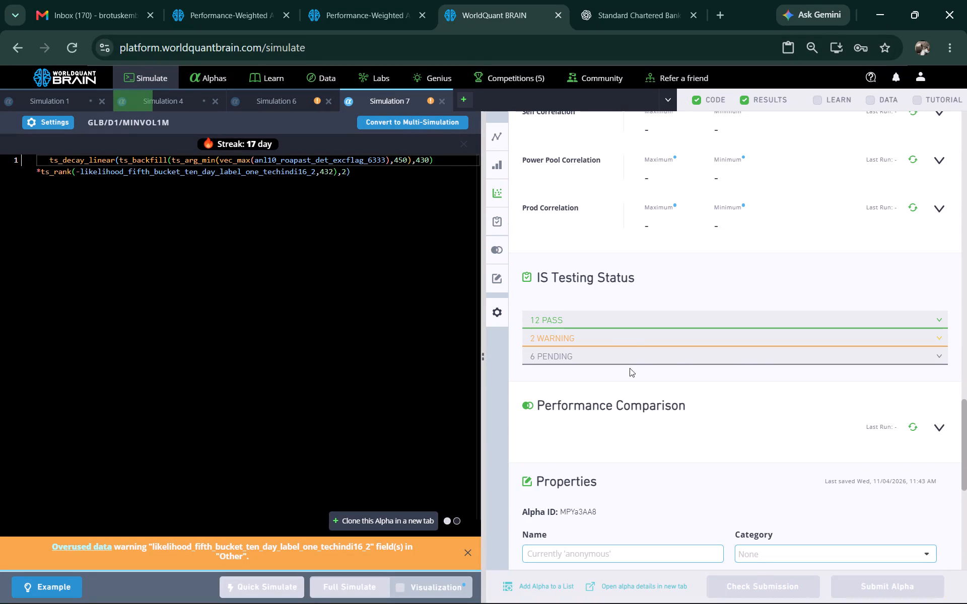
{"action": "left_click", "coordinate": [623, 336]}
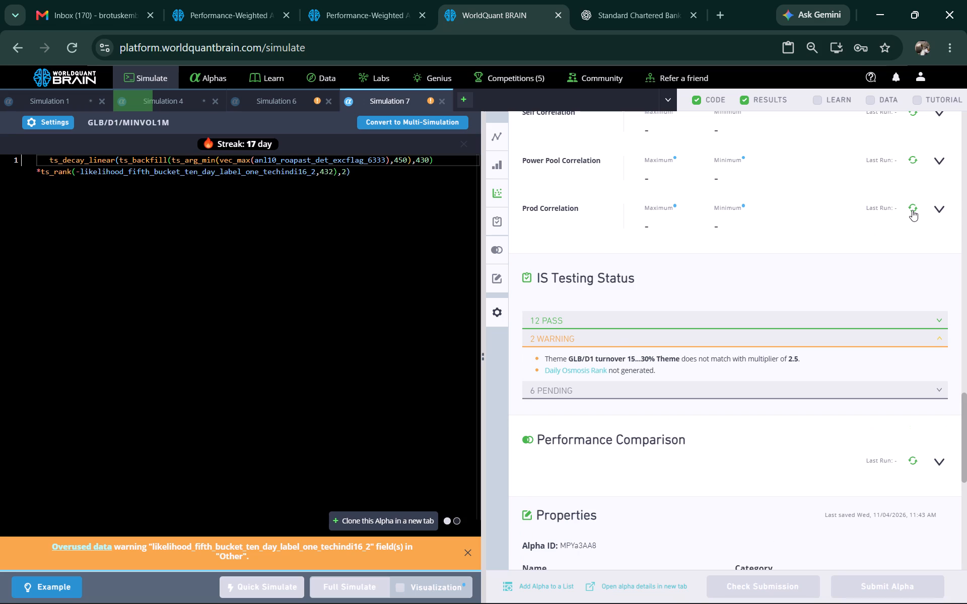
Run the Prod Correlation and Power Pool Correlation checks for Simulation 7's alpha.
{"action": "left_click", "coordinate": [912, 210]}
{"action": "scroll", "coordinate": [687, 262], "scroll_direction": "up", "scroll_amount": 1}
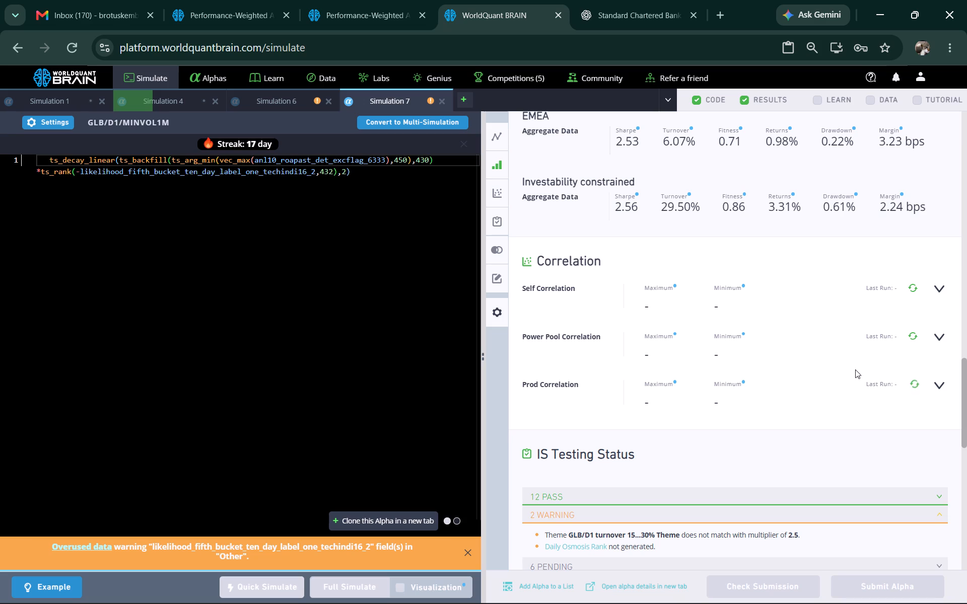
{"action": "left_click", "coordinate": [910, 334]}
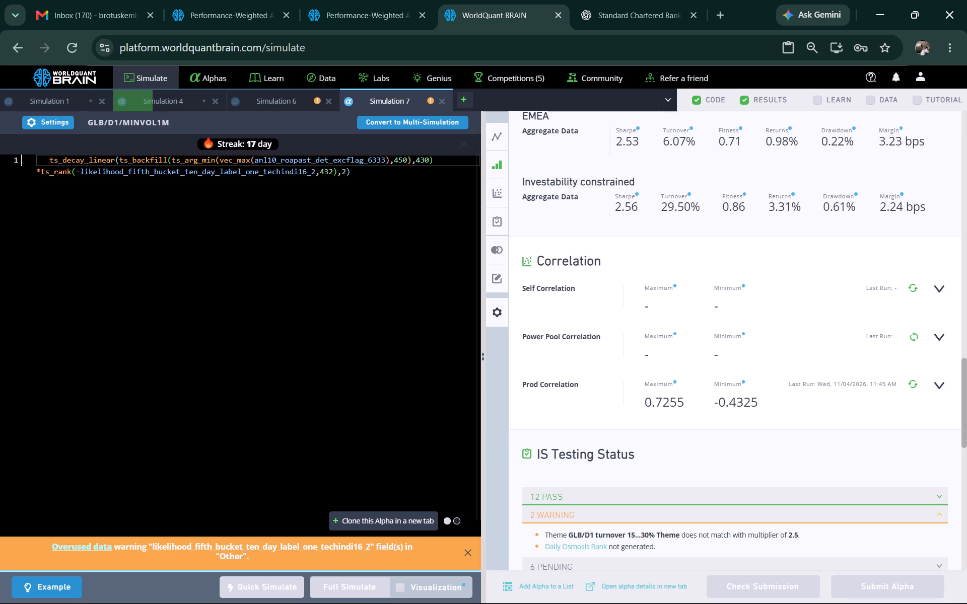
Set the ts_arg_min window in Simulation 7's expression to 4050 and run a full simulation.
{"action": "left_click", "coordinate": [399, 162]}
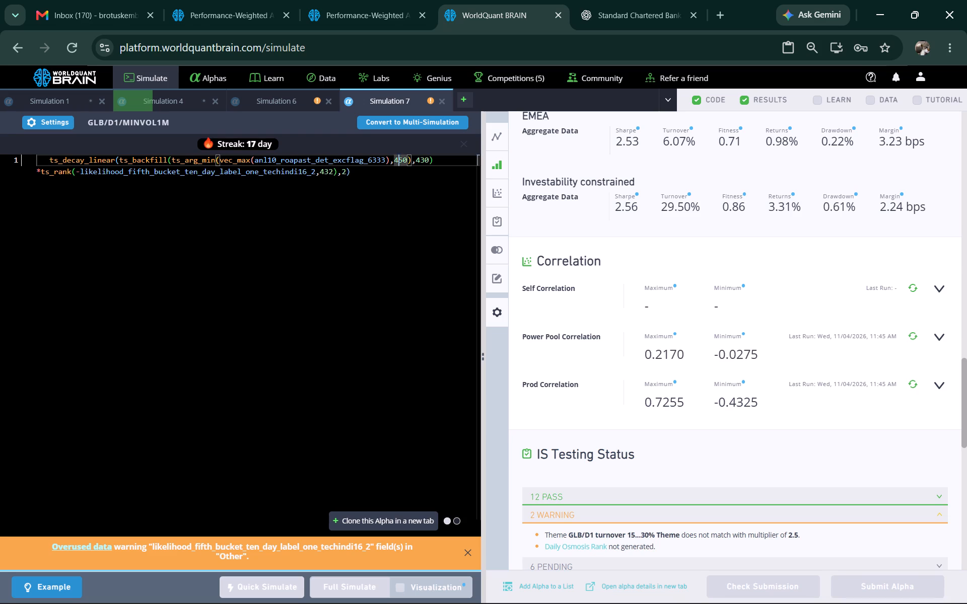
{"action": "key", "text": "0"}
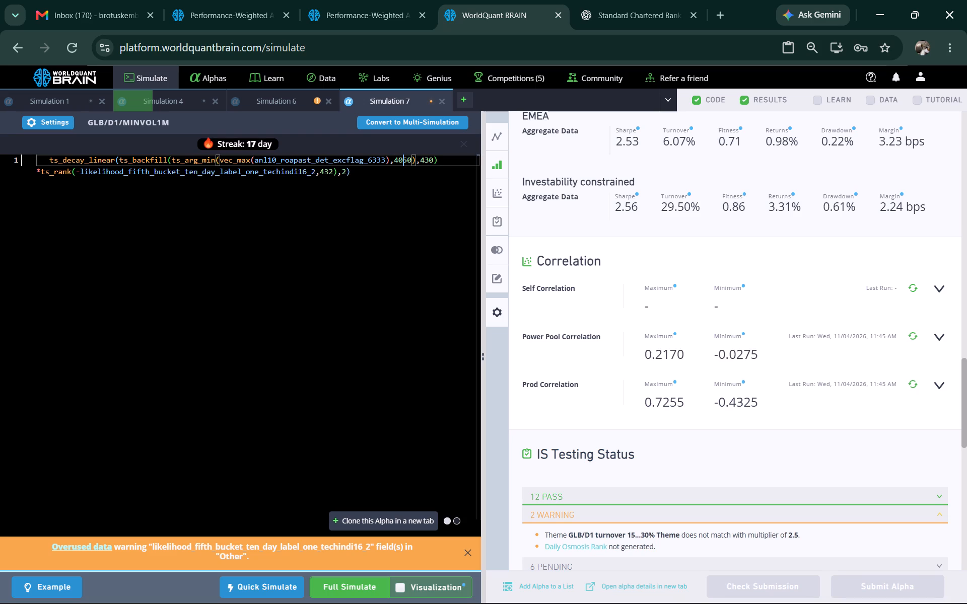
{"action": "left_click", "coordinate": [280, 102]}
{"action": "left_click", "coordinate": [387, 104]}
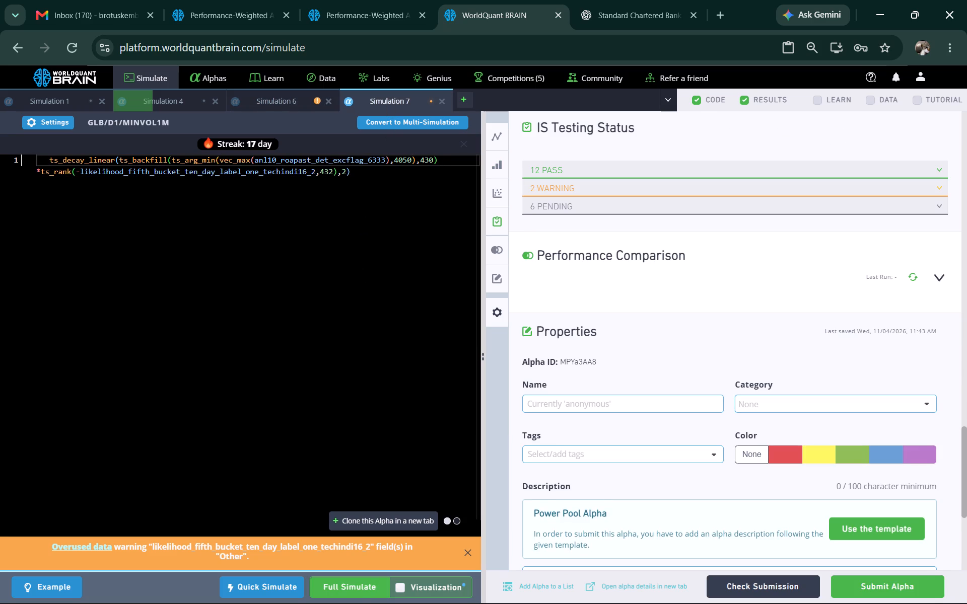
{"action": "left_click", "coordinate": [356, 587]}
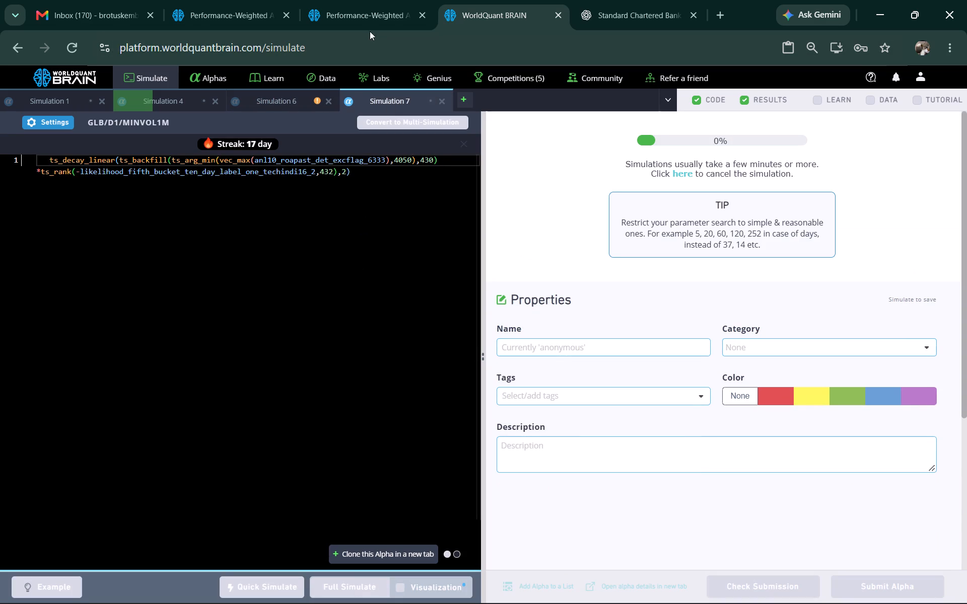
Clone Simulation 6's alpha for a new variant.
{"action": "left_click", "coordinate": [274, 98]}
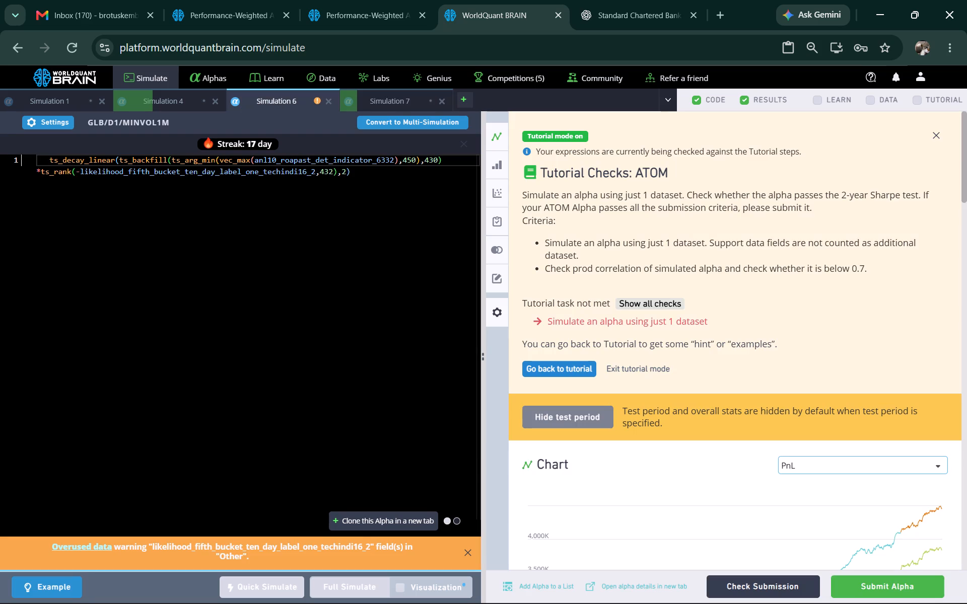
{"action": "left_click", "coordinate": [362, 521]}
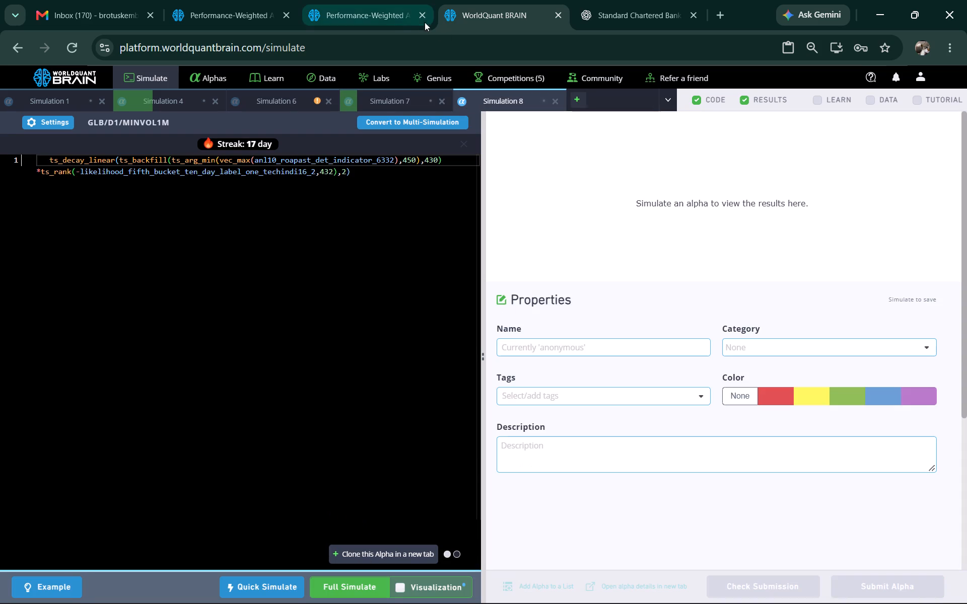
Replace the vec_max field in the cloned alpha with anl10_grmfy1_pred_surps_v1_6253 from the Performance-Weighted Analyst Estimates dataset and run a full simulation.
{"action": "left_click", "coordinate": [337, 15]}
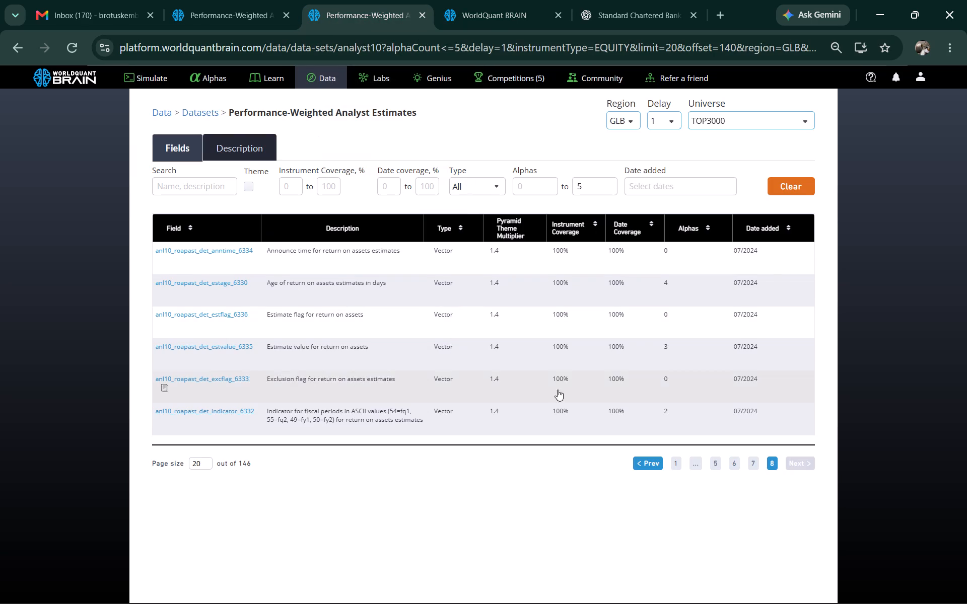
{"action": "left_click", "coordinate": [756, 468]}
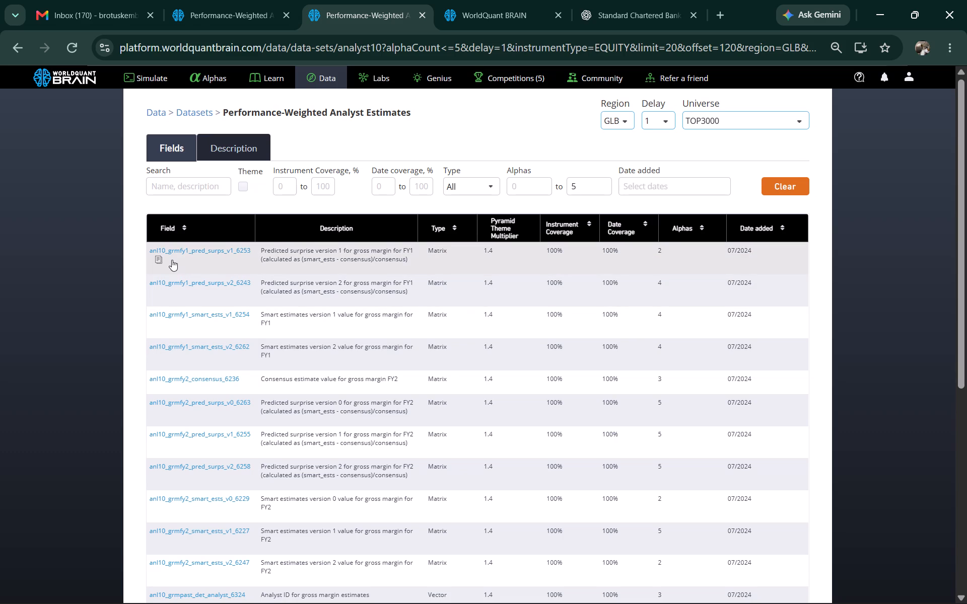
{"action": "left_click", "coordinate": [161, 257]}
{"action": "left_click", "coordinate": [478, 14]}
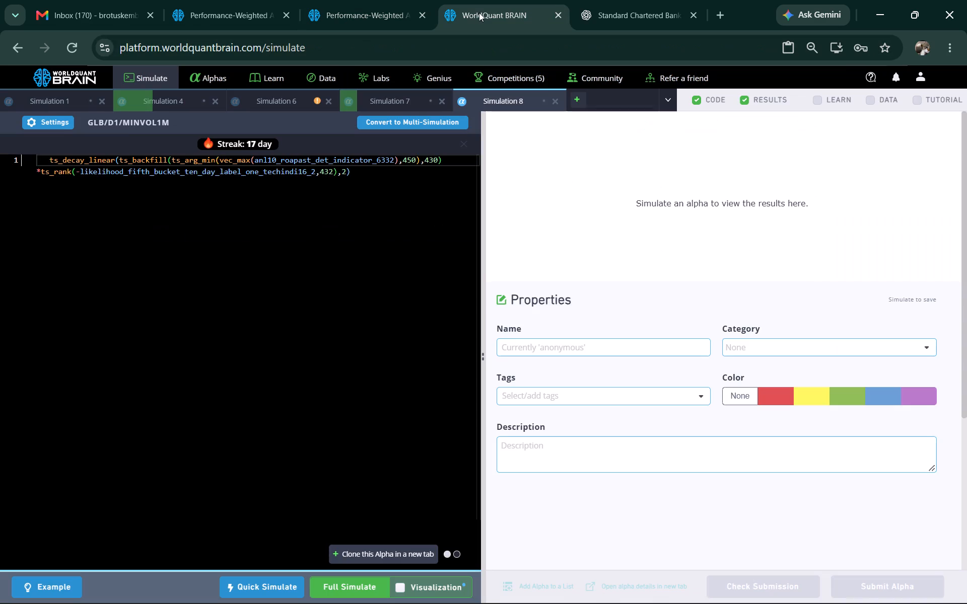
{"action": "double_click", "coordinate": [285, 162]}
{"action": "right_click", "coordinate": [285, 162]}
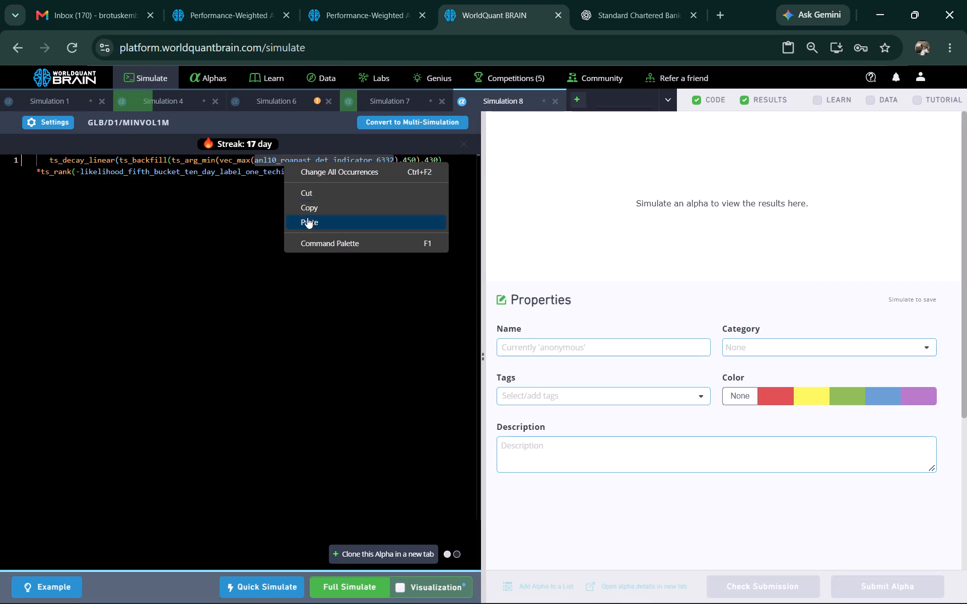
{"action": "left_click", "coordinate": [310, 224]}
{"action": "left_click", "coordinate": [357, 584]}
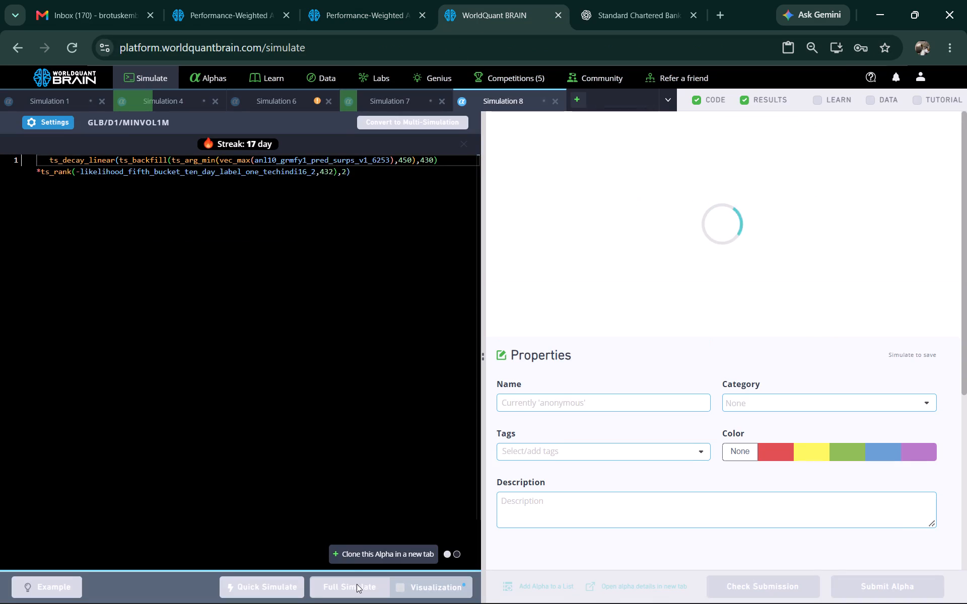
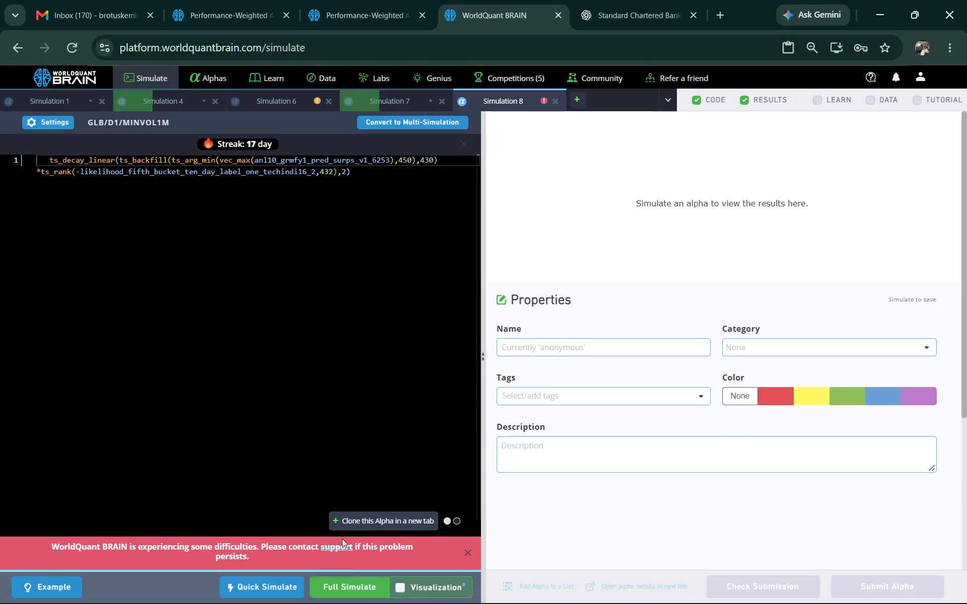
Rerun the full simulation of Simulation 8's alpha.
{"action": "left_click", "coordinate": [349, 584]}
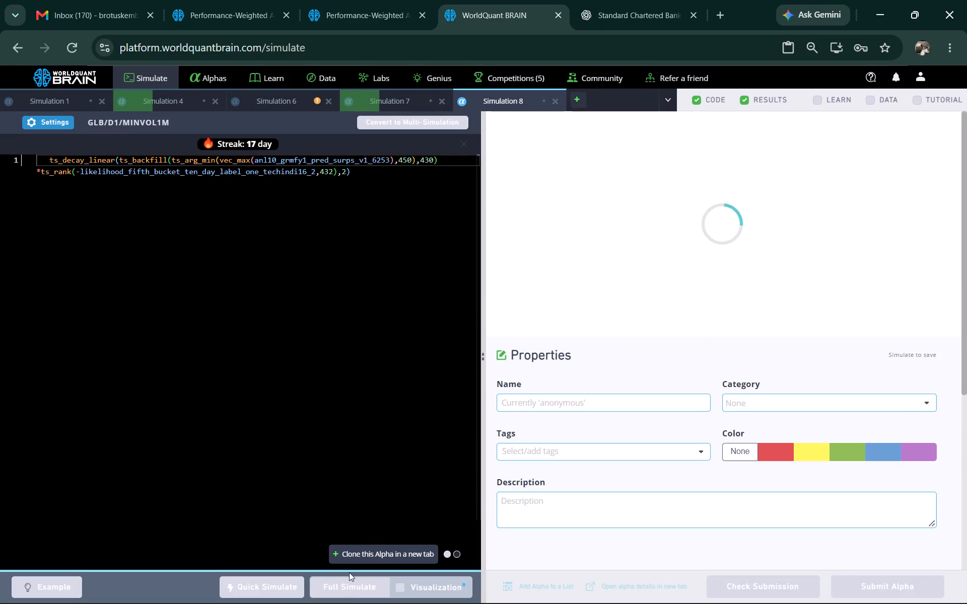
Copy the field name anl10_fcfsmun_1qf_6438 from page 6 of the Performance-Weighted Analyst Estimates fields and return to the simulations.
{"action": "left_click", "coordinate": [328, 16]}
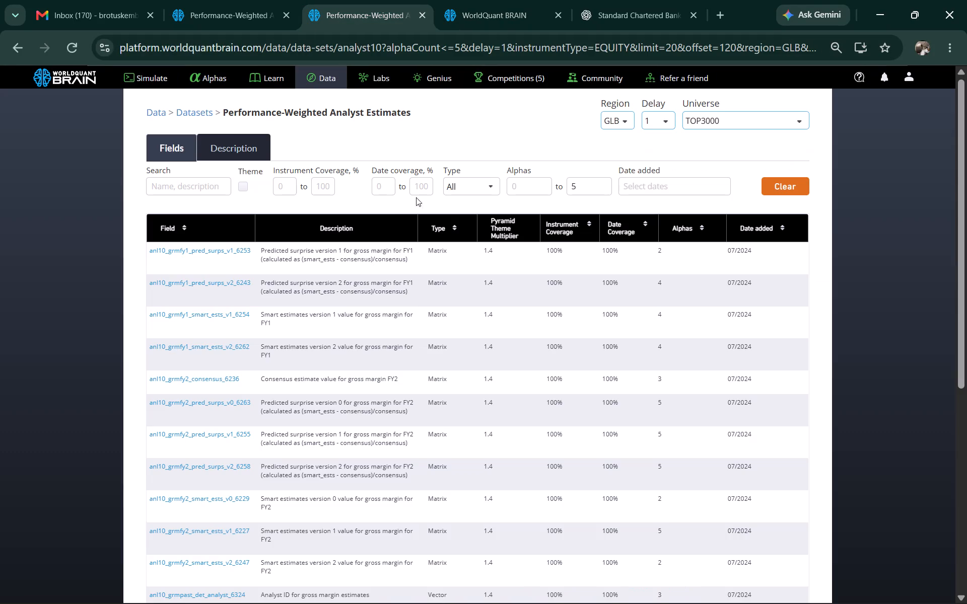
{"action": "scroll", "coordinate": [514, 364], "scroll_direction": "down", "scroll_amount": 3}
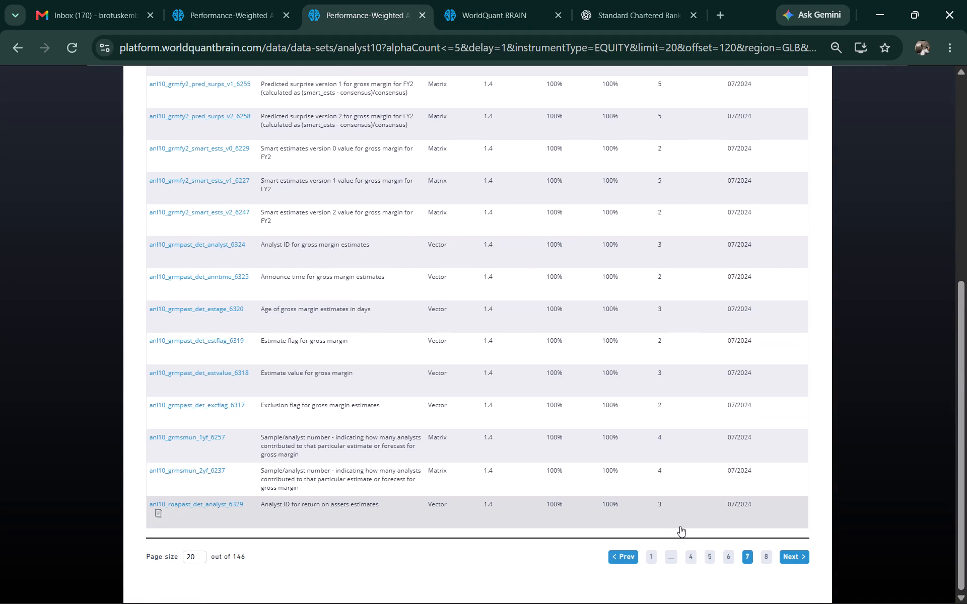
{"action": "left_click", "coordinate": [727, 558]}
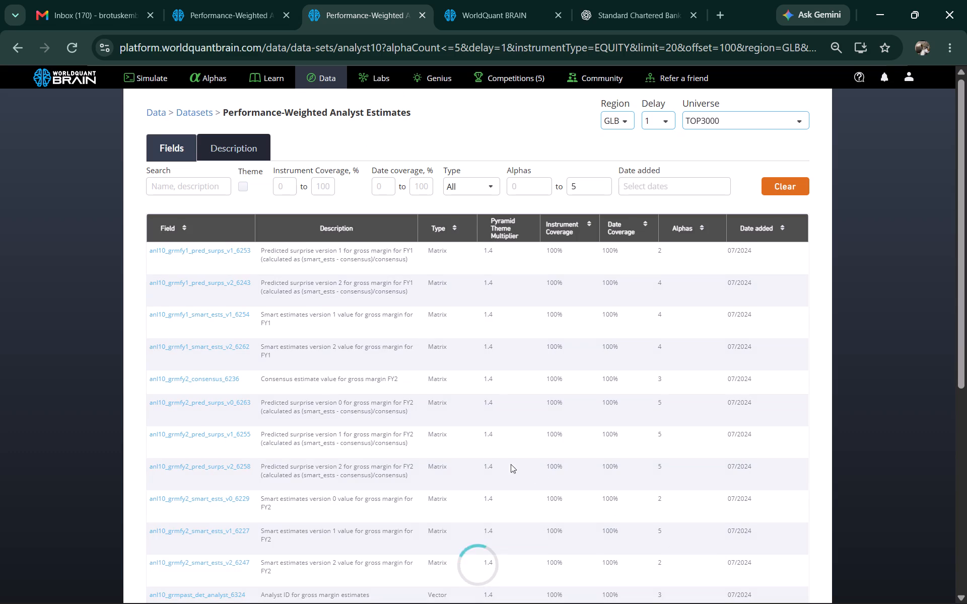
{"action": "scroll", "coordinate": [263, 382], "scroll_direction": "down", "scroll_amount": 2}
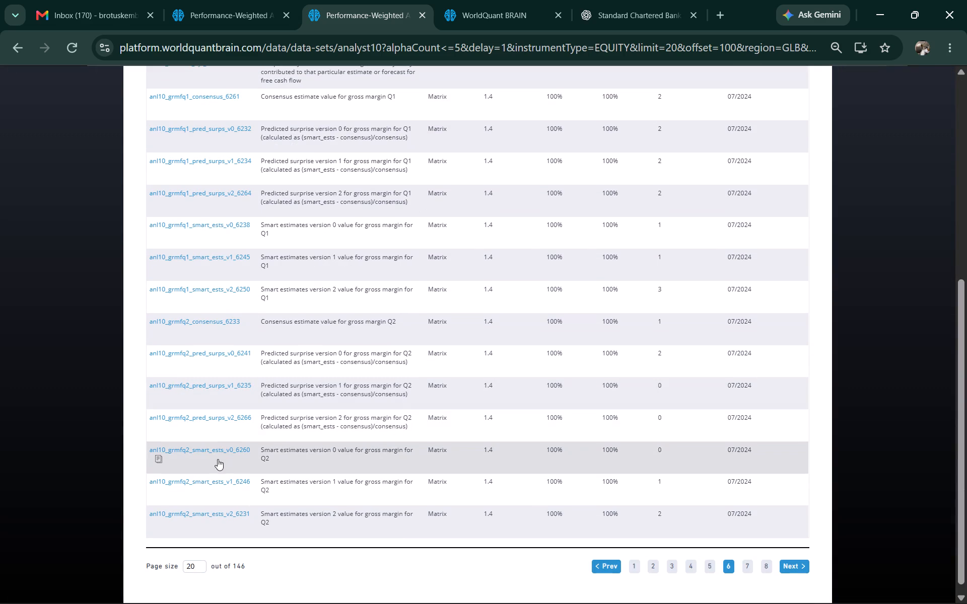
{"action": "scroll", "coordinate": [201, 432], "scroll_direction": "up", "scroll_amount": 2}
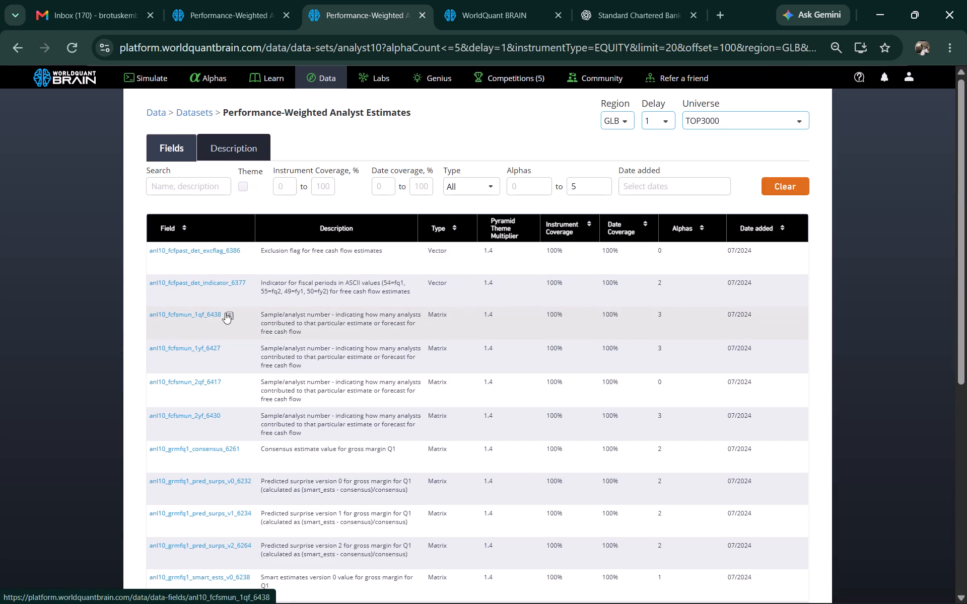
{"action": "left_click", "coordinate": [229, 313]}
{"action": "left_click", "coordinate": [468, 8]}
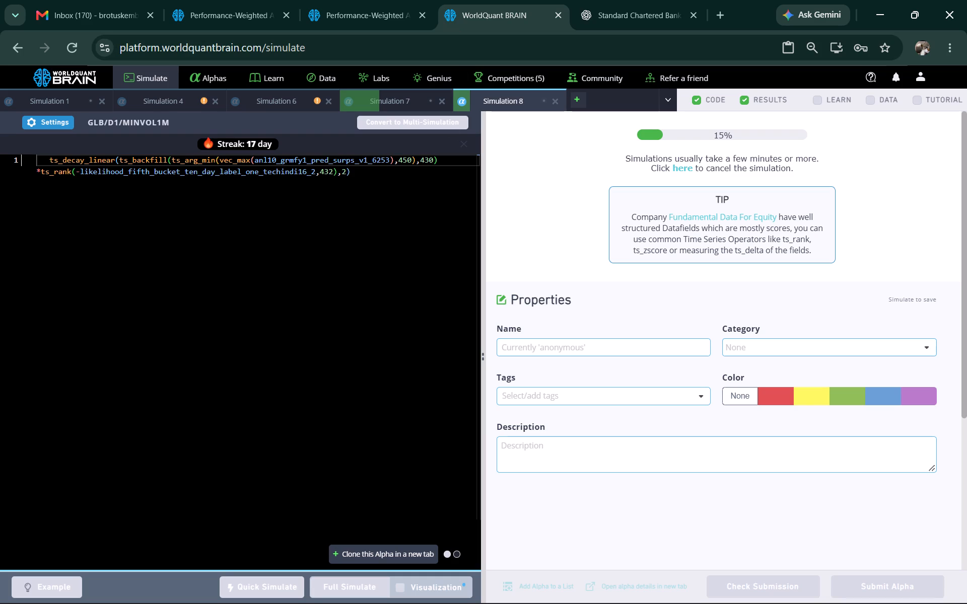
Review Simulation 6's PnL chart and the result sections below it.
{"action": "left_click", "coordinate": [279, 98]}
{"action": "scroll", "coordinate": [699, 318], "scroll_direction": "down", "scroll_amount": 1}
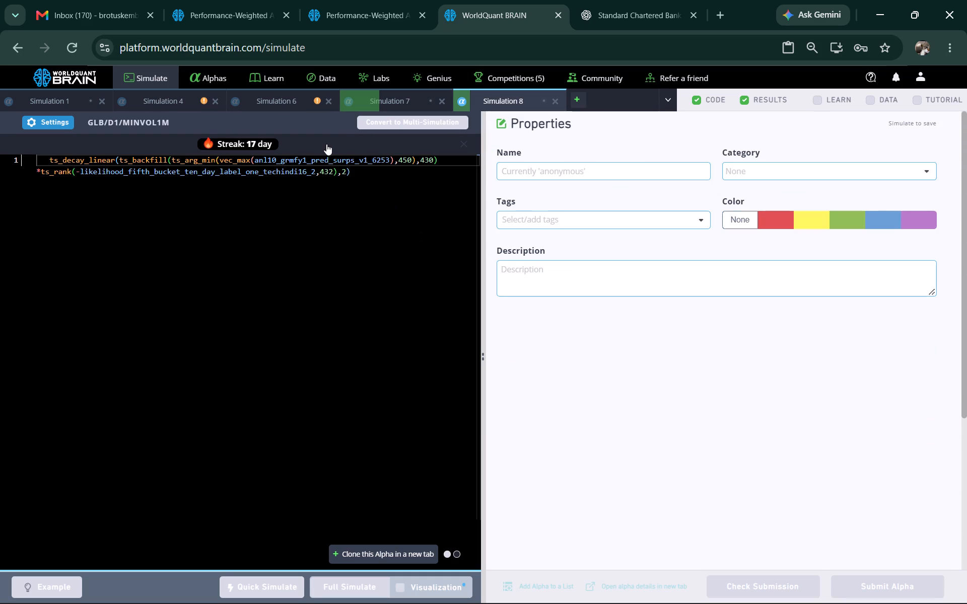
{"action": "scroll", "coordinate": [615, 372], "scroll_direction": "down", "scroll_amount": 2}
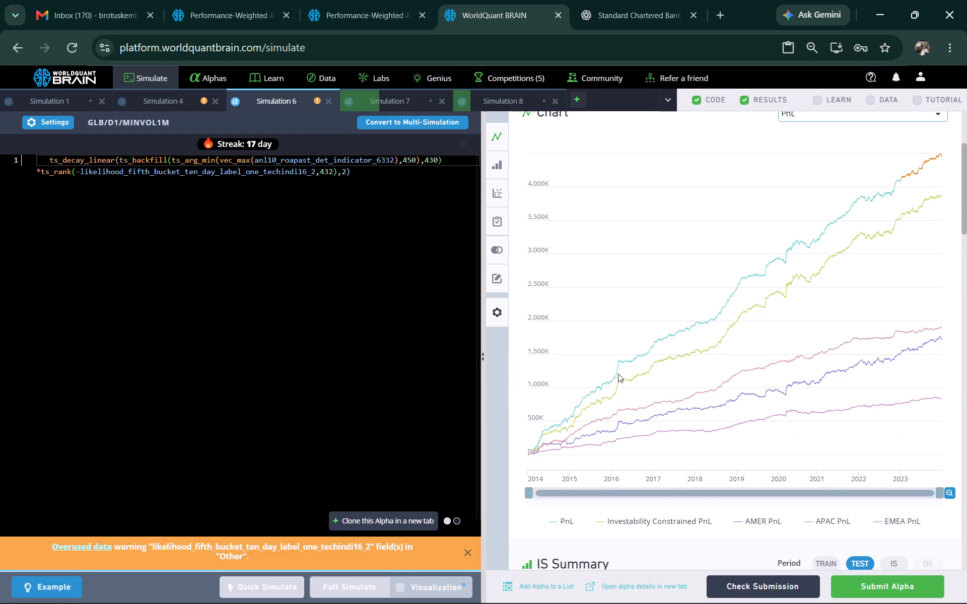
{"action": "scroll", "coordinate": [618, 373], "scroll_direction": "down", "scroll_amount": 2}
{"action": "scroll", "coordinate": [679, 379], "scroll_direction": "down", "scroll_amount": 1}
{"action": "scroll", "coordinate": [746, 522], "scroll_direction": "down", "scroll_amount": 2}
Show the test period for Simulation 4's alpha and expand the warnings in its IS Testing Status.
{"action": "left_click", "coordinate": [171, 102]}
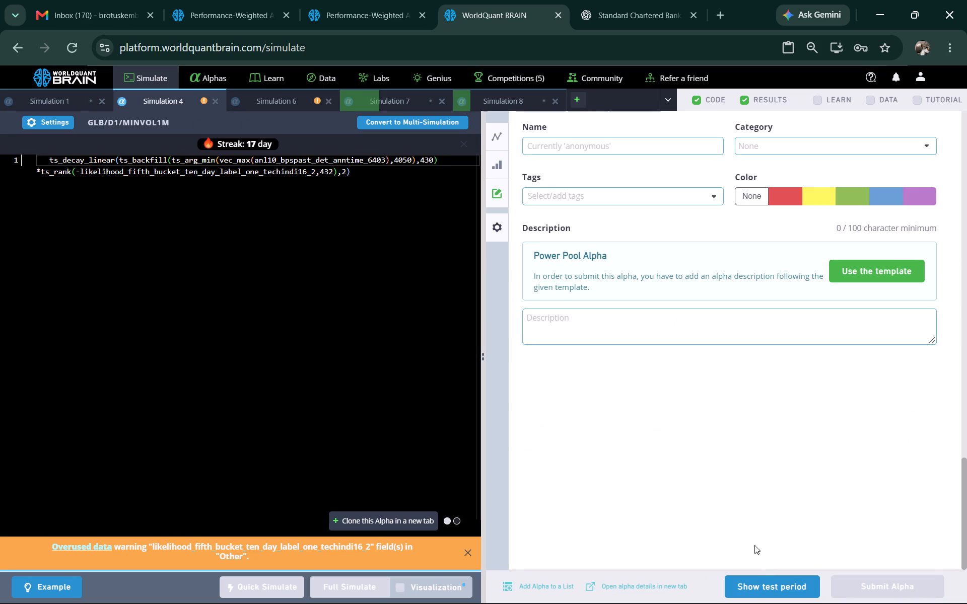
{"action": "left_click", "coordinate": [758, 583]}
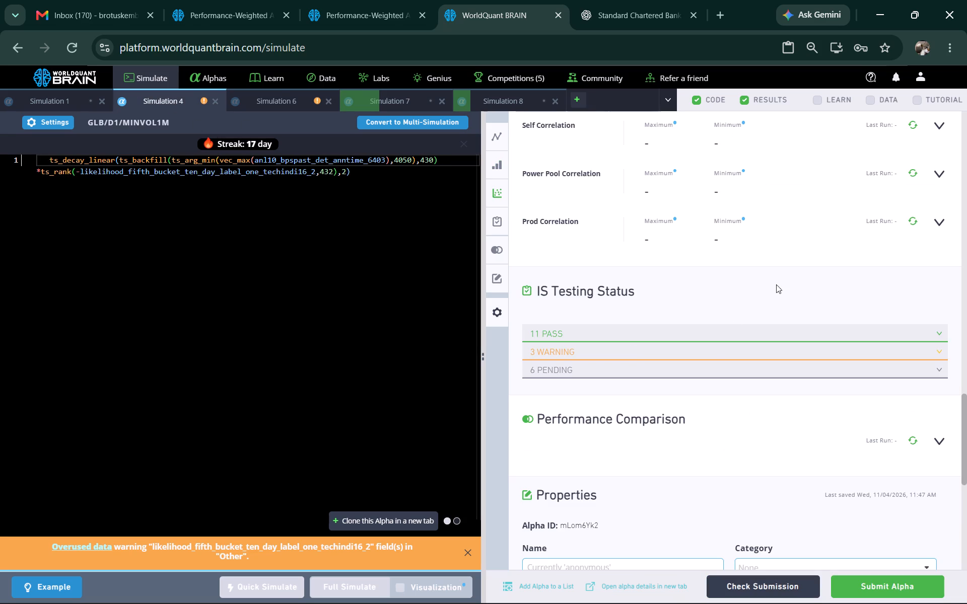
{"action": "left_click", "coordinate": [709, 350]}
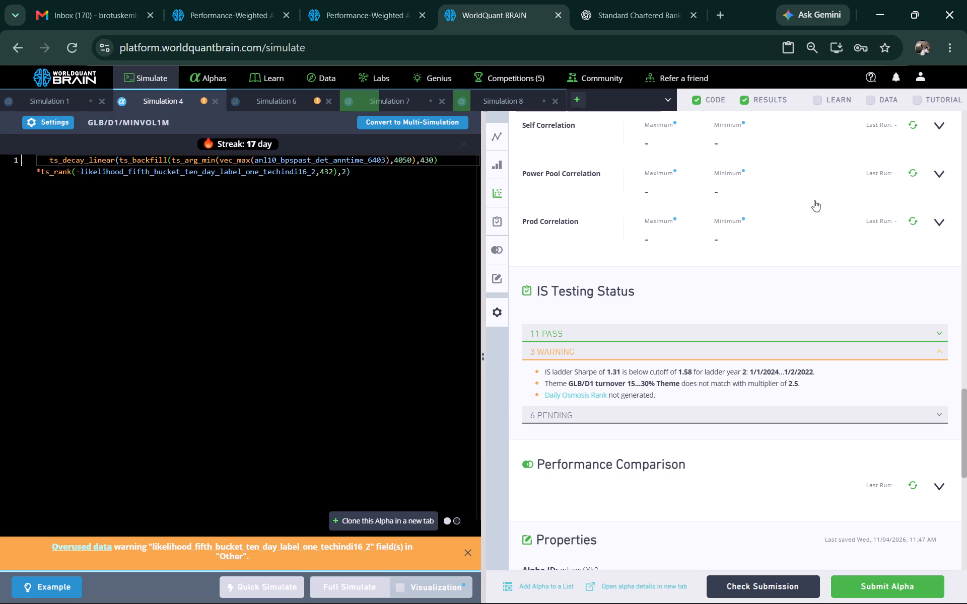
Run the Prod Correlation and Power Pool Correlation checks for Simulation 4's alpha.
{"action": "left_click", "coordinate": [912, 221]}
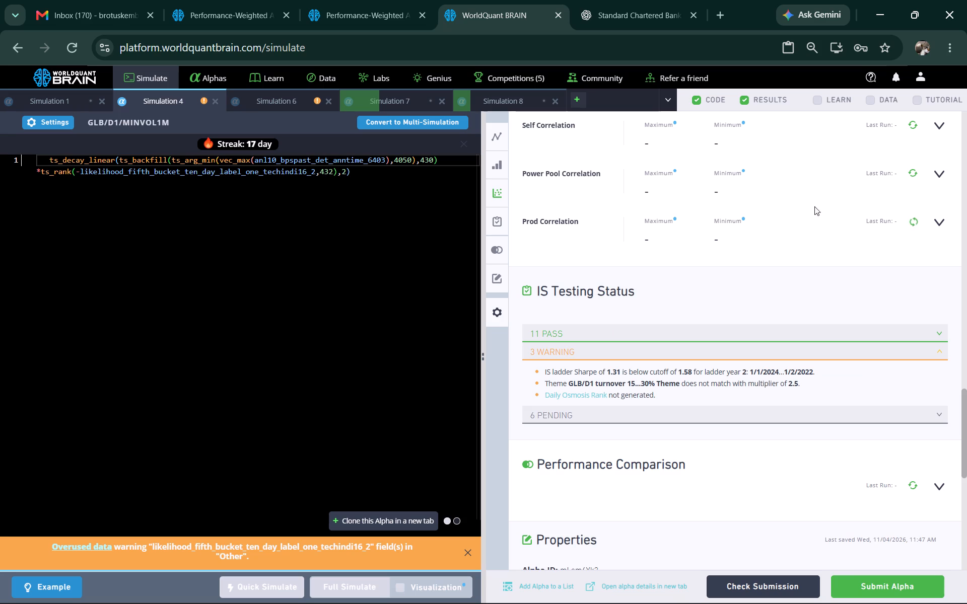
{"action": "left_click", "coordinate": [57, 126]}
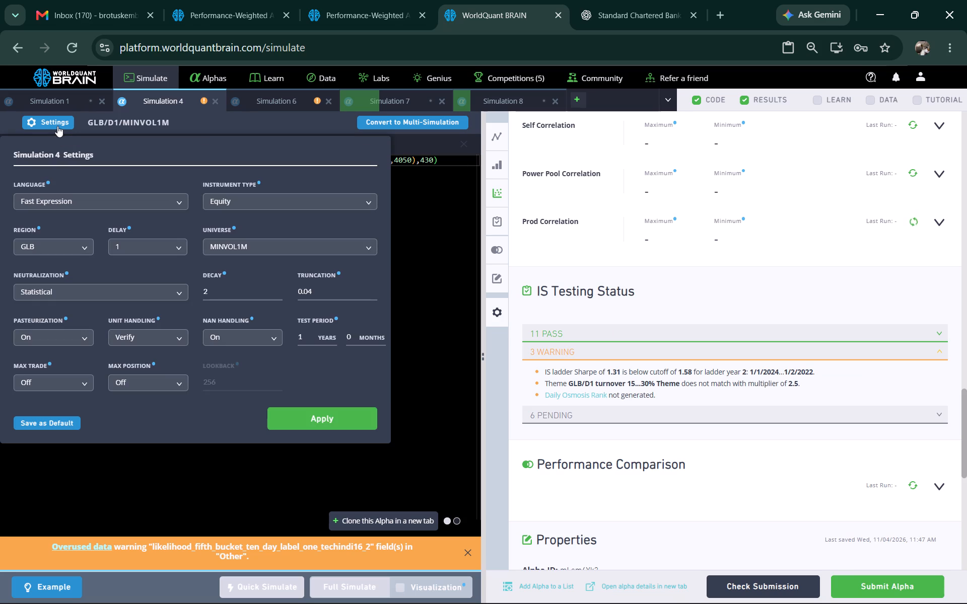
{"action": "left_click", "coordinate": [57, 126]}
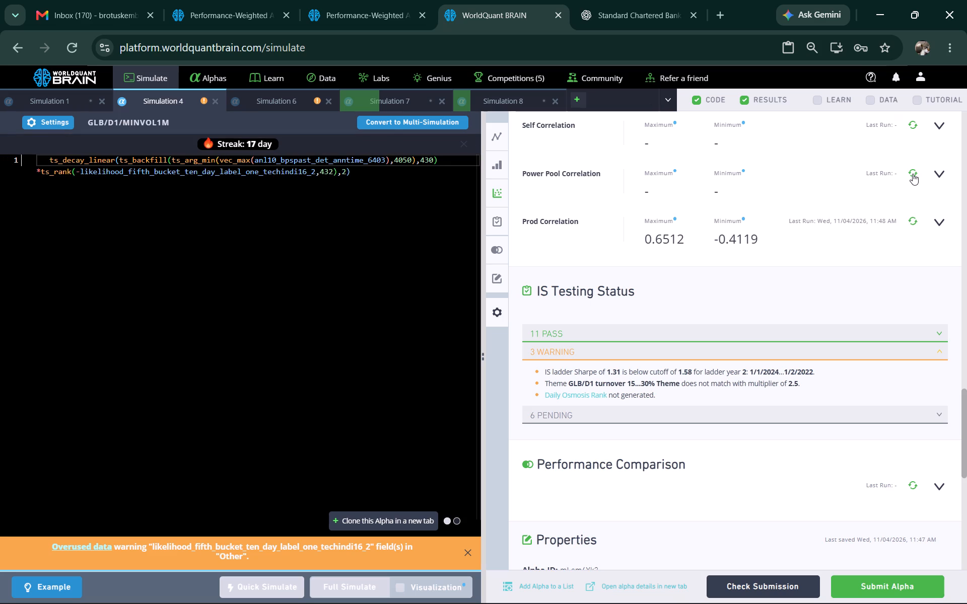
{"action": "left_click", "coordinate": [913, 174]}
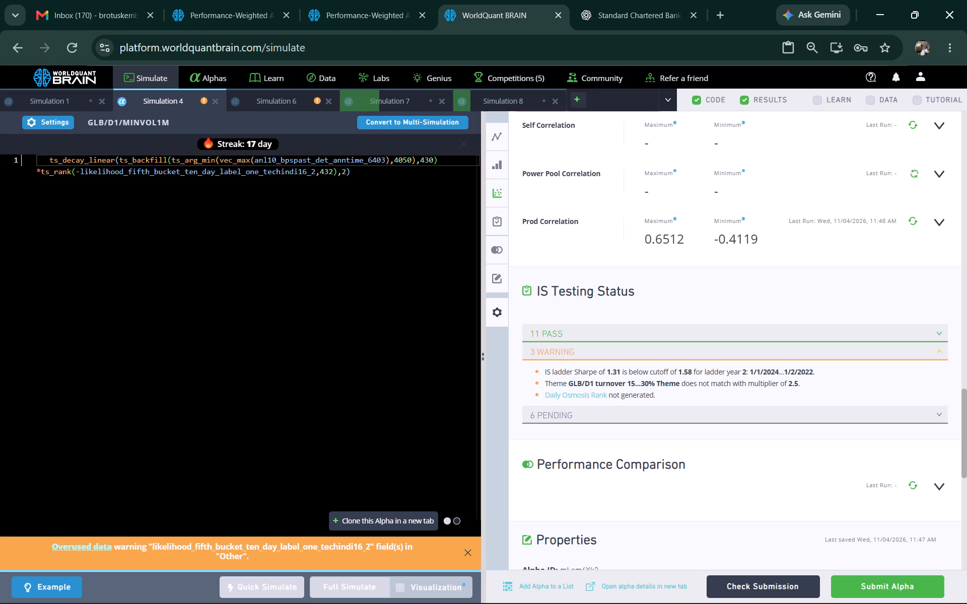
Compare the simulation settings of Simulation 4 with those of Simulation 6.
{"action": "left_click", "coordinate": [57, 123]}
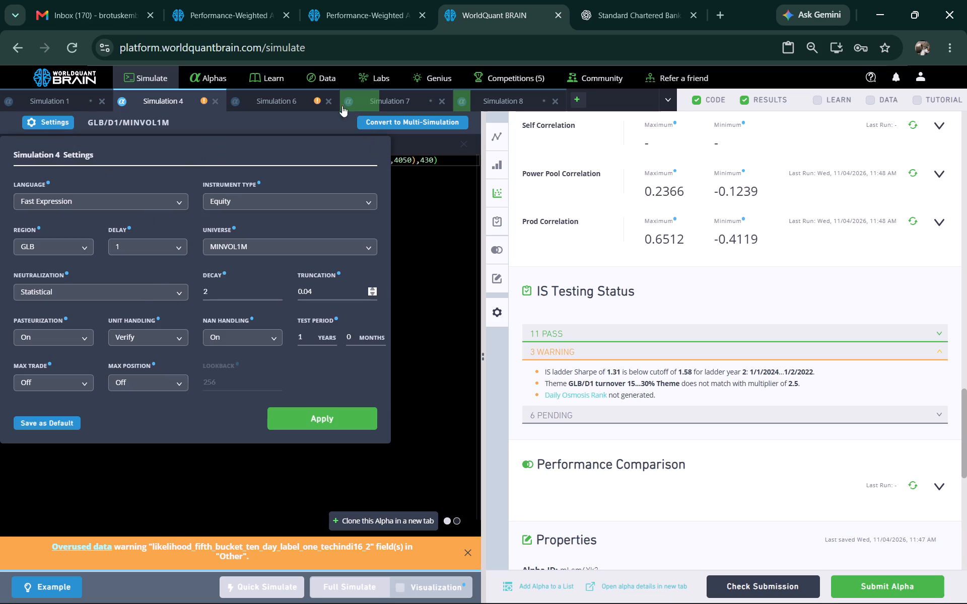
{"action": "left_click", "coordinate": [292, 96]}
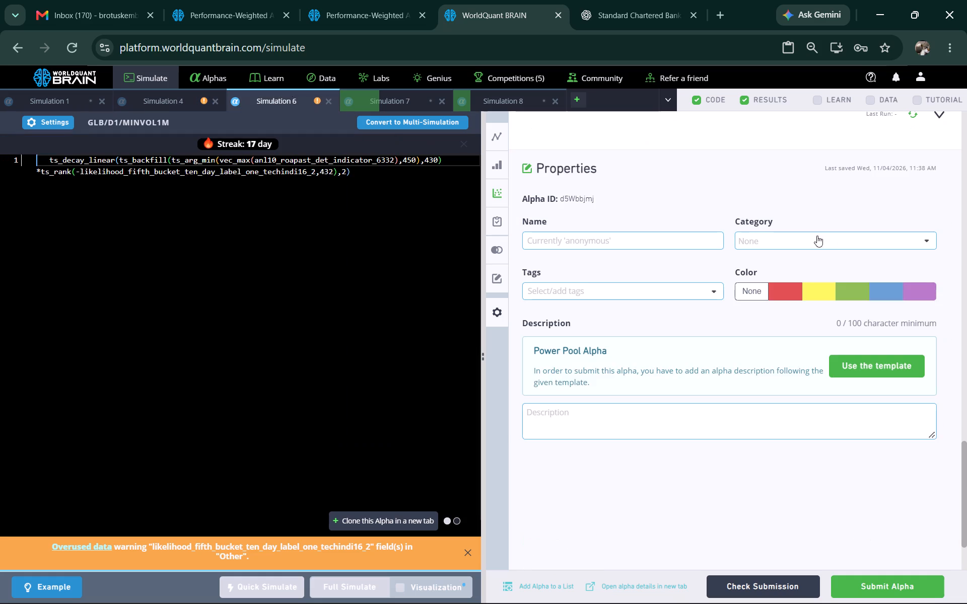
{"action": "scroll", "coordinate": [799, 275], "scroll_direction": "up", "scroll_amount": 6}
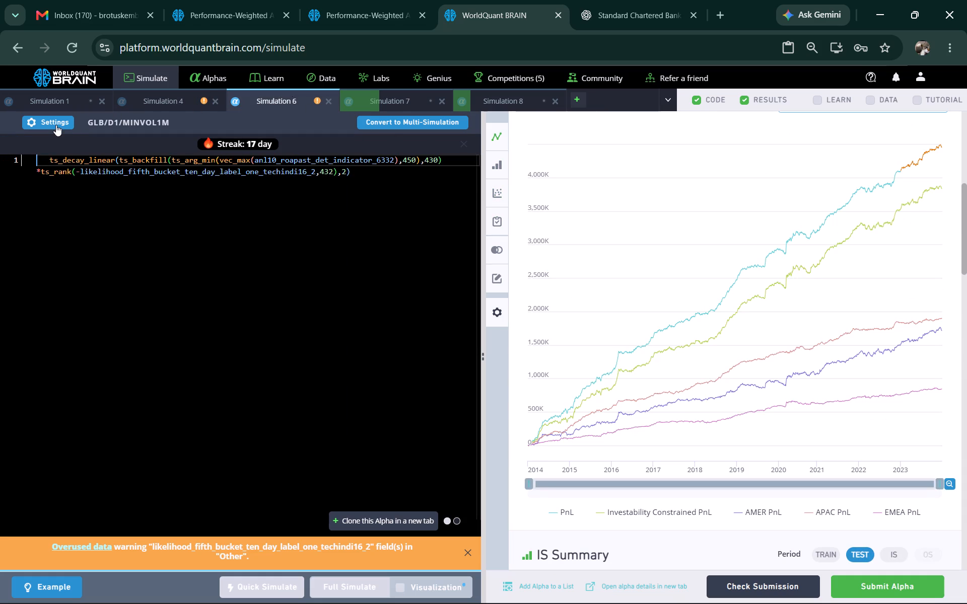
{"action": "left_click", "coordinate": [53, 123]}
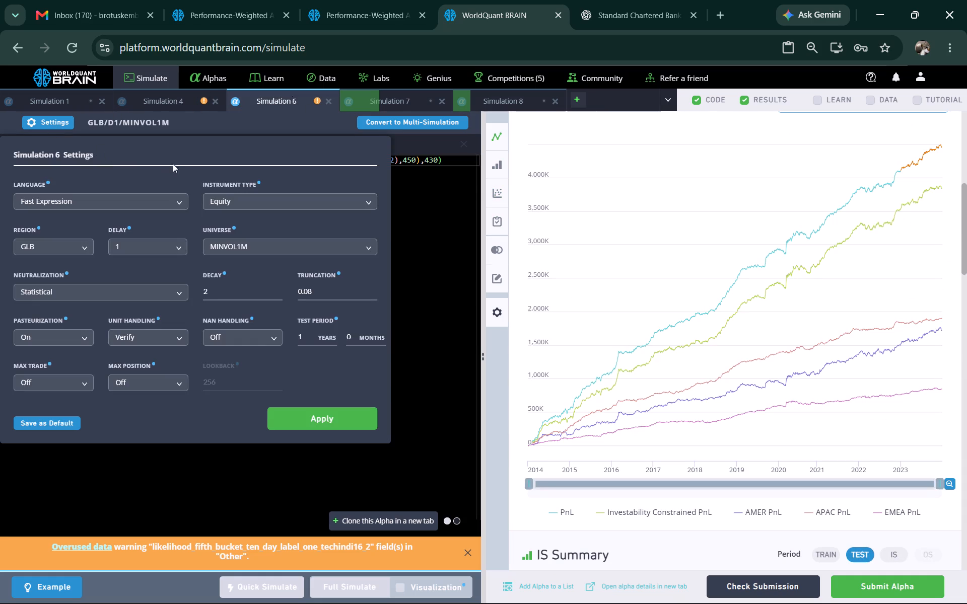
Set Simulation 4's truncation to 0.09, apply the settings and run a full simulation.
{"action": "left_click", "coordinate": [189, 102]}
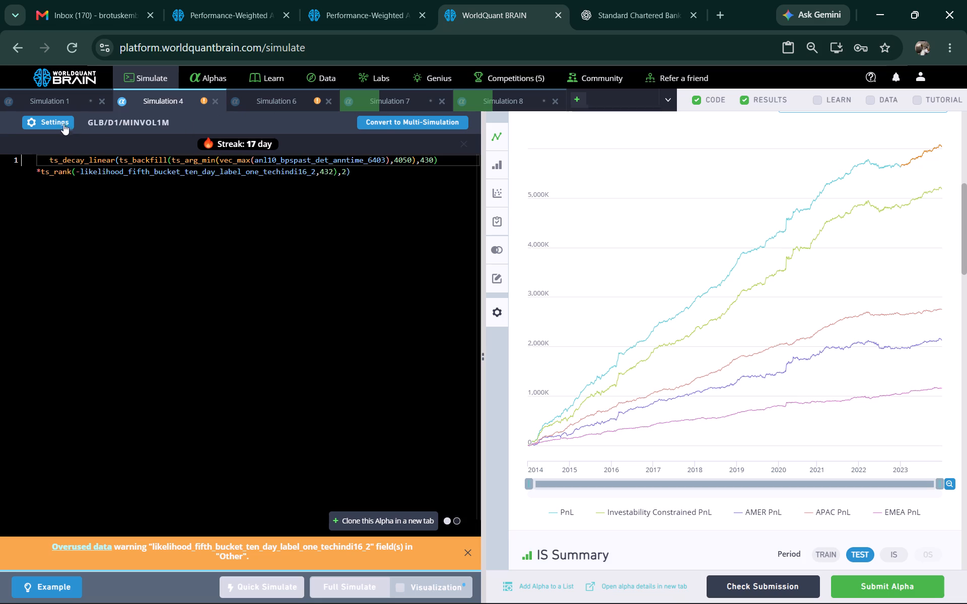
{"action": "left_click", "coordinate": [62, 122]}
{"action": "double_click", "coordinate": [375, 291]}
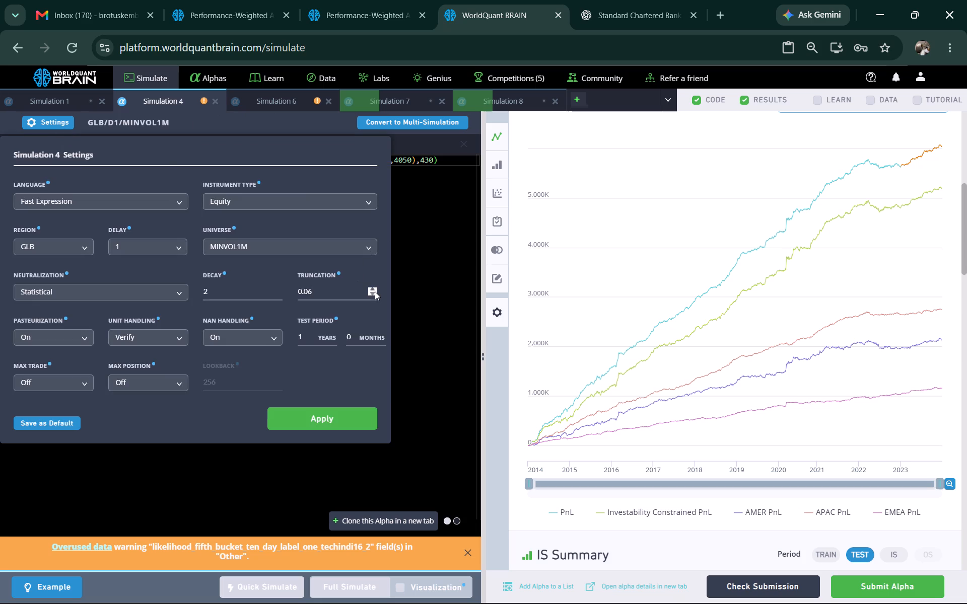
{"action": "left_click", "coordinate": [375, 291]}
{"action": "left_click", "coordinate": [375, 291]}
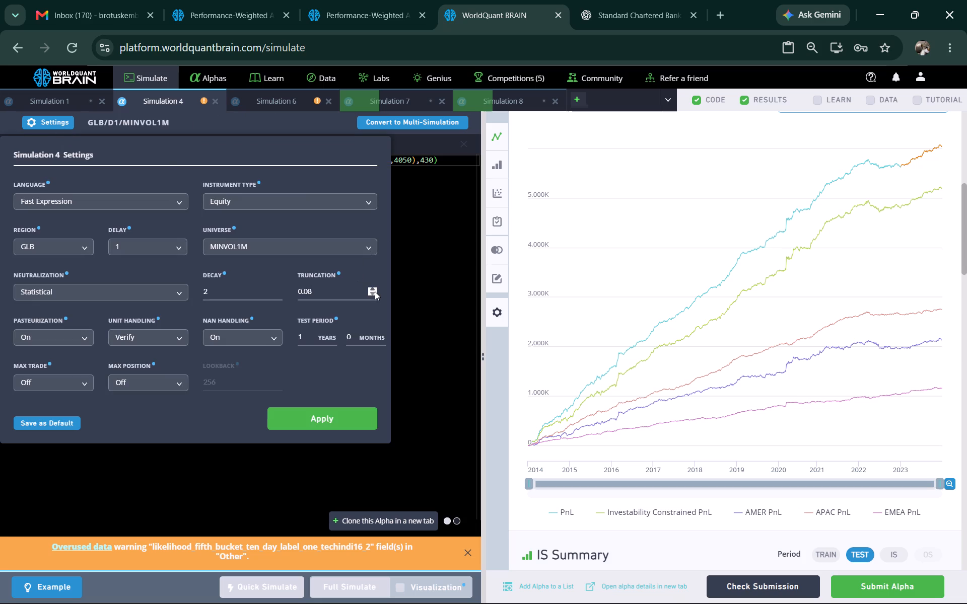
{"action": "left_click", "coordinate": [372, 288]}
{"action": "left_click", "coordinate": [319, 417]}
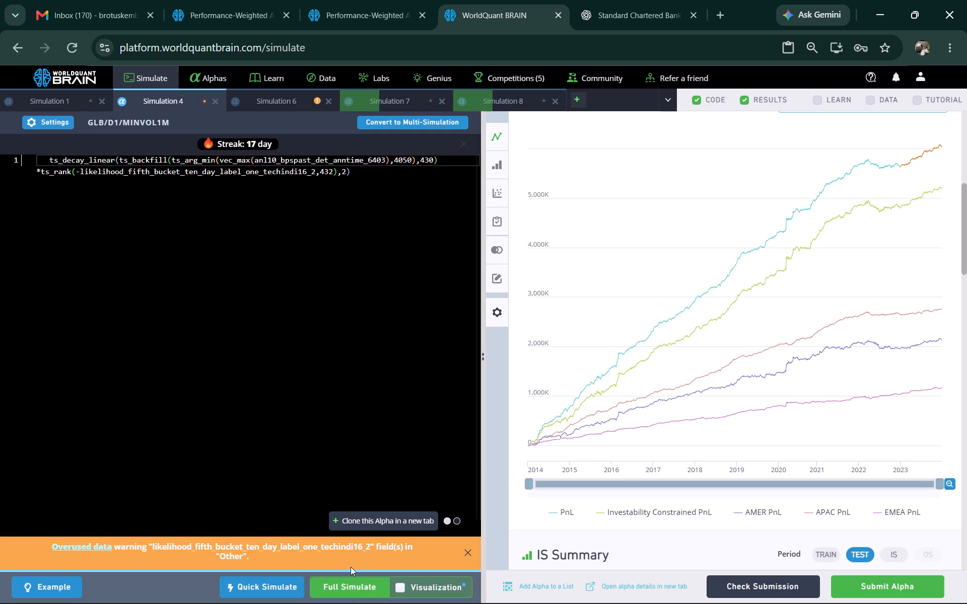
{"action": "left_click", "coordinate": [353, 587]}
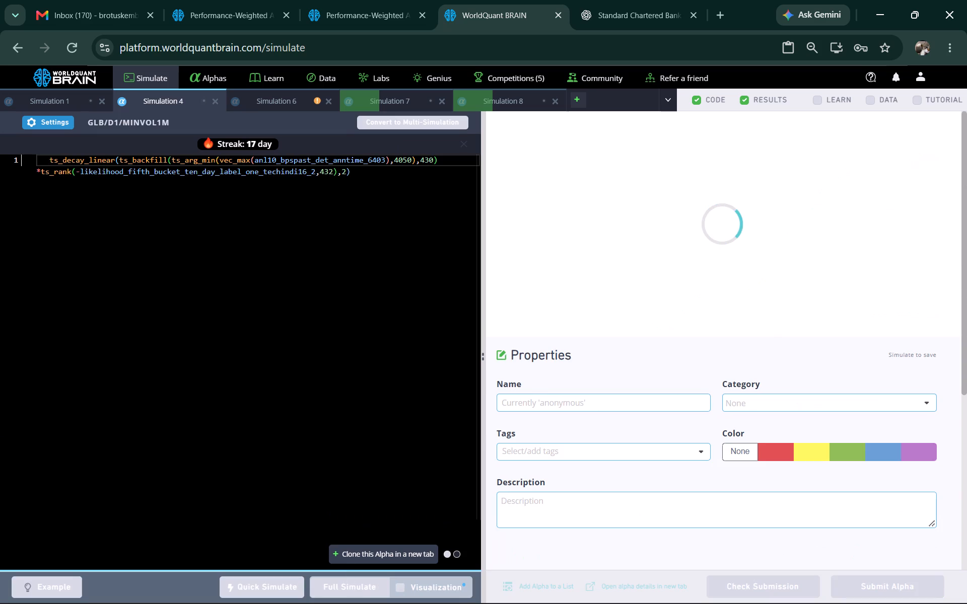
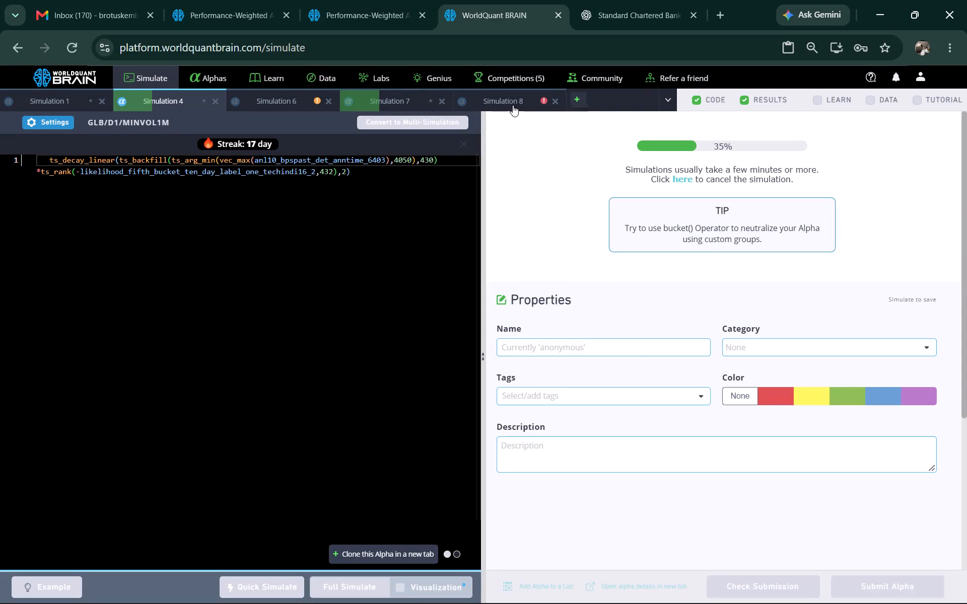
In Simulation 8, remove the vec_max wrapper around anl10_grmfy1_pred_surps_v1_6253 and run a full simulation.
{"action": "left_click", "coordinate": [513, 105]}
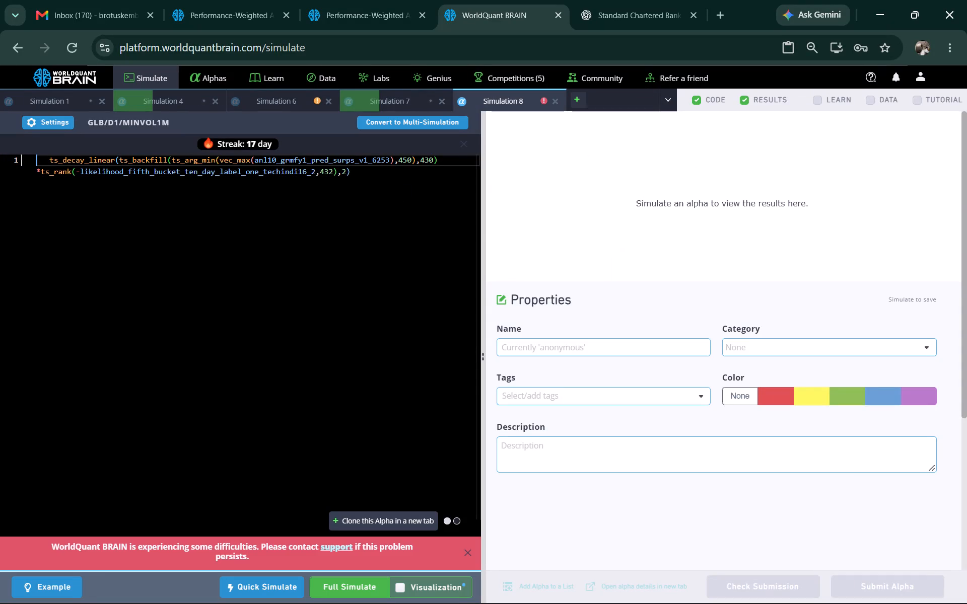
{"action": "left_click", "coordinate": [250, 159]}
{"action": "key", "text": "BackSpace"}
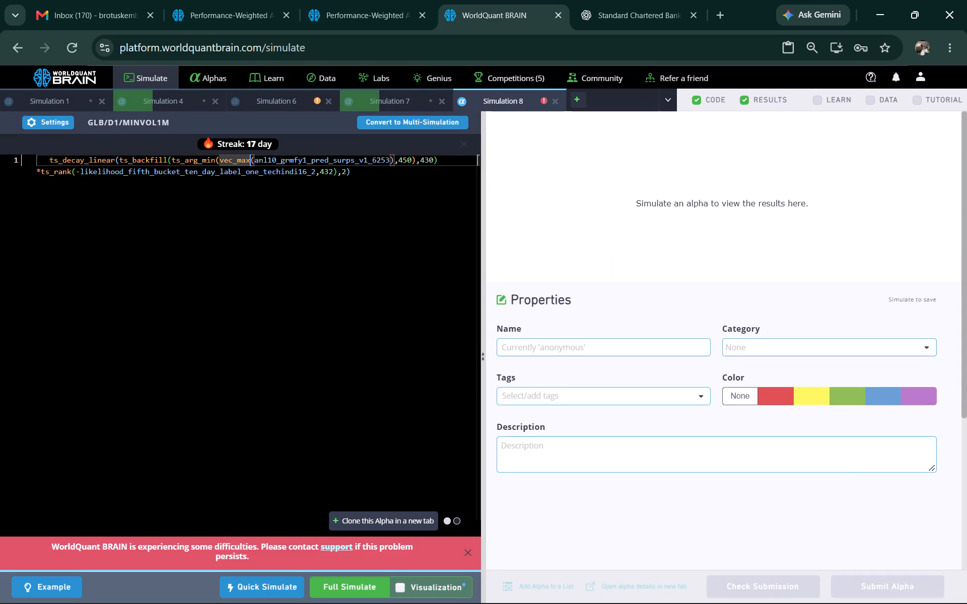
{"action": "key", "text": "BackSpace"}
{"action": "key", "text": "BackSpace"}
{"action": "key", "text": "BackSpace"}
{"action": "key", "text": "BackSpace"}
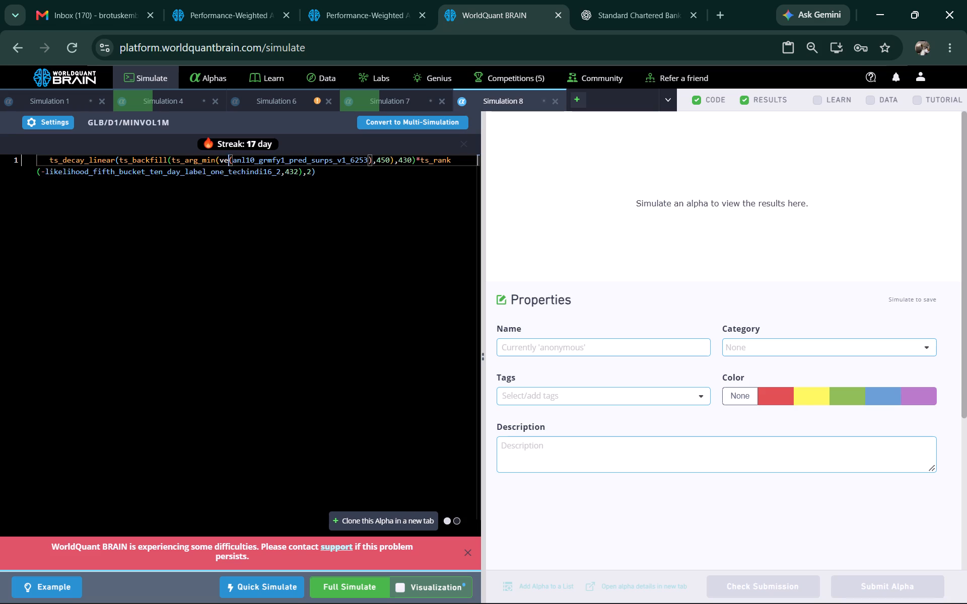
{"action": "key", "text": "BackSpace"}
{"action": "key", "text": "BackSpace"}
{"action": "key", "text": "BackSpace"}
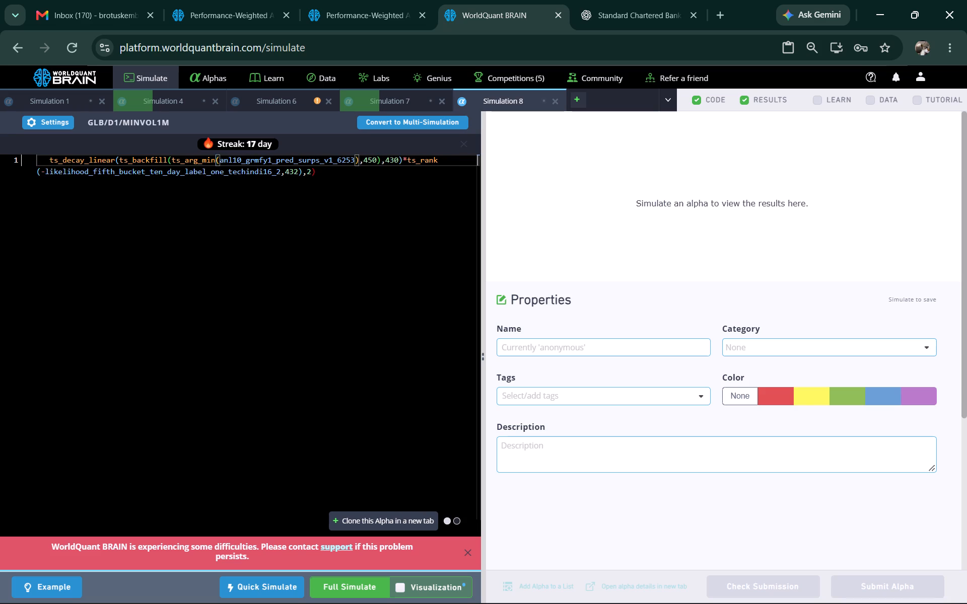
{"action": "left_click", "coordinate": [358, 163]}
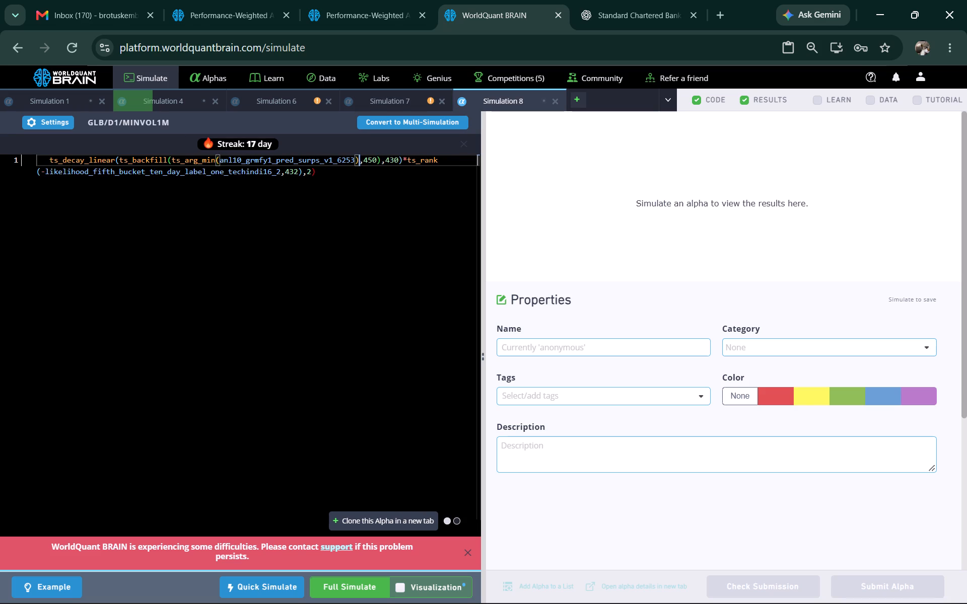
{"action": "key", "text": "BackSpace"}
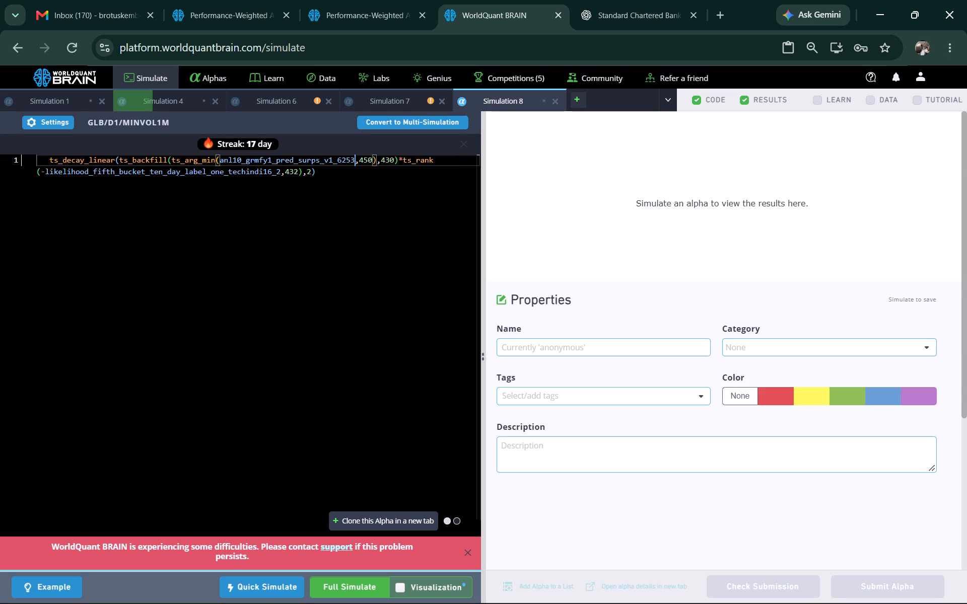
{"action": "left_click", "coordinate": [352, 588]}
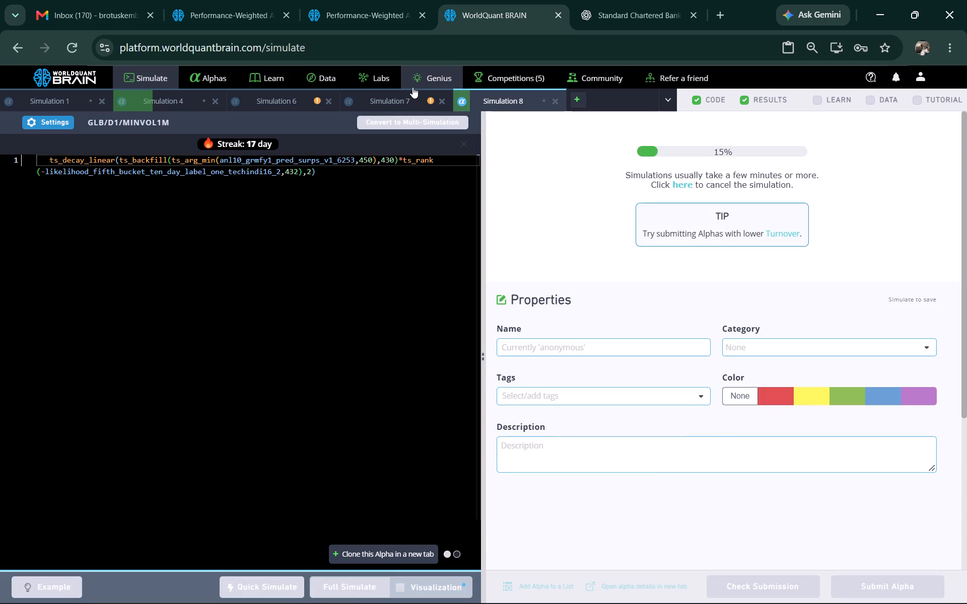
Show the test period for Simulation 7's alpha and expand the warnings in its IS Testing Status.
{"action": "left_click", "coordinate": [411, 100]}
{"action": "scroll", "coordinate": [718, 246], "scroll_direction": "down", "scroll_amount": 2}
{"action": "scroll", "coordinate": [717, 295], "scroll_direction": "down", "scroll_amount": 2}
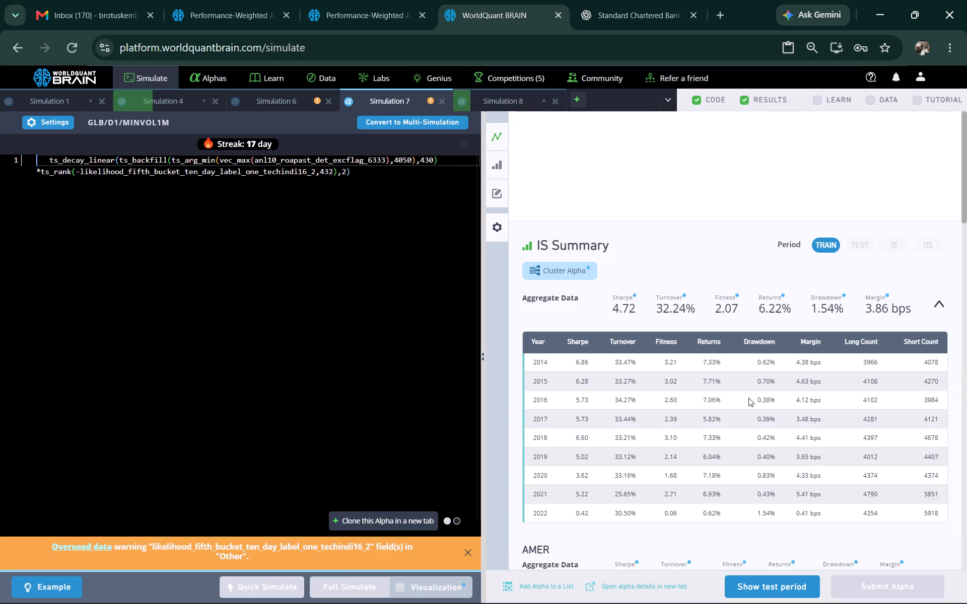
{"action": "left_click", "coordinate": [762, 588]}
{"action": "scroll", "coordinate": [729, 406], "scroll_direction": "down", "scroll_amount": 1}
{"action": "scroll", "coordinate": [763, 329], "scroll_direction": "down", "scroll_amount": 3}
{"action": "left_click", "coordinate": [630, 356]}
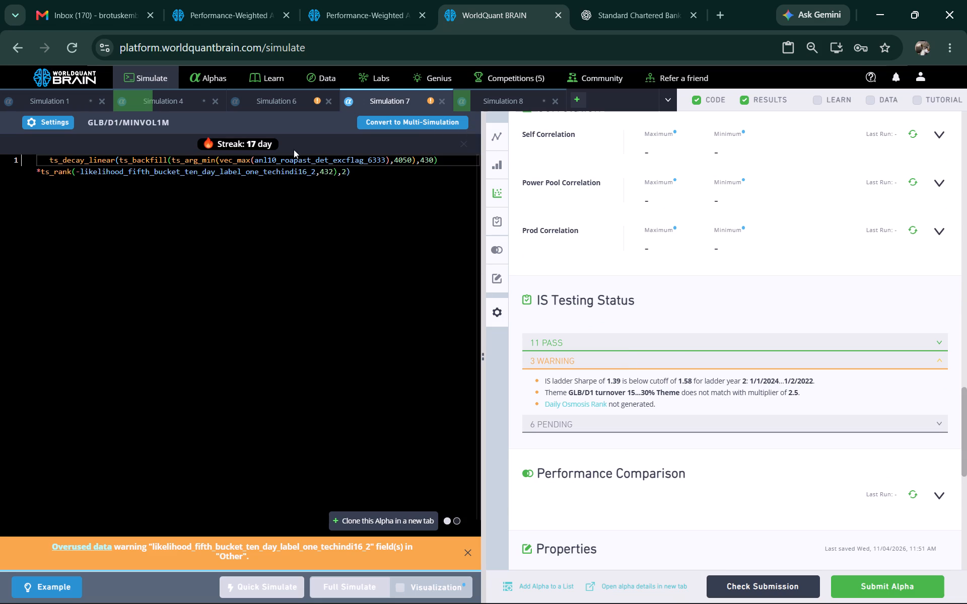
In Simulation 7, set the windows of ts_arg_min to 650, ts_backfill to 330 and ts_rank to 232, and run a full simulation.
{"action": "left_click", "coordinate": [401, 161]}
{"action": "key", "text": "BackSpace"}
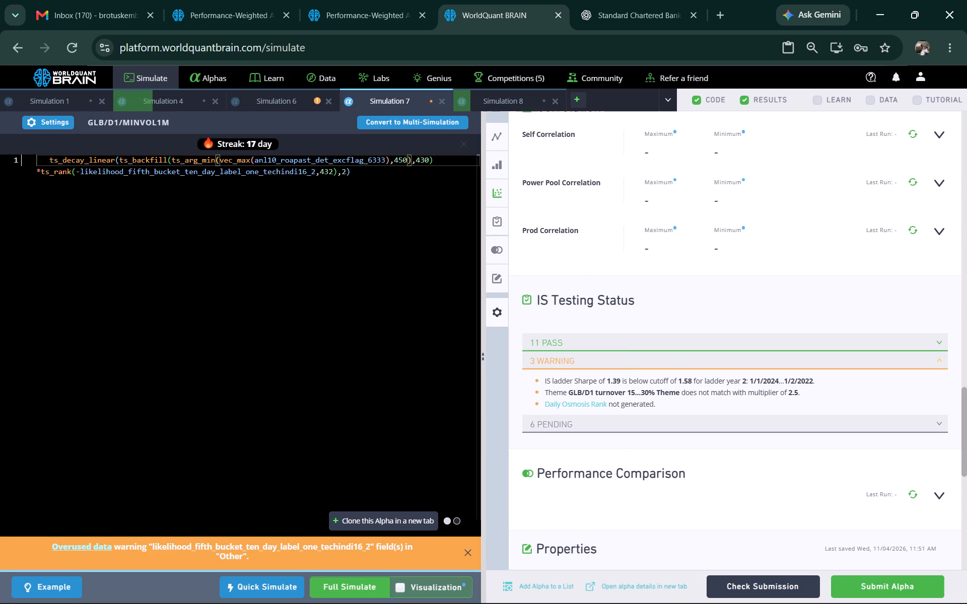
{"action": "key", "text": "BackSpace"}
{"action": "key", "text": "6"}
{"action": "left_click", "coordinate": [421, 162]}
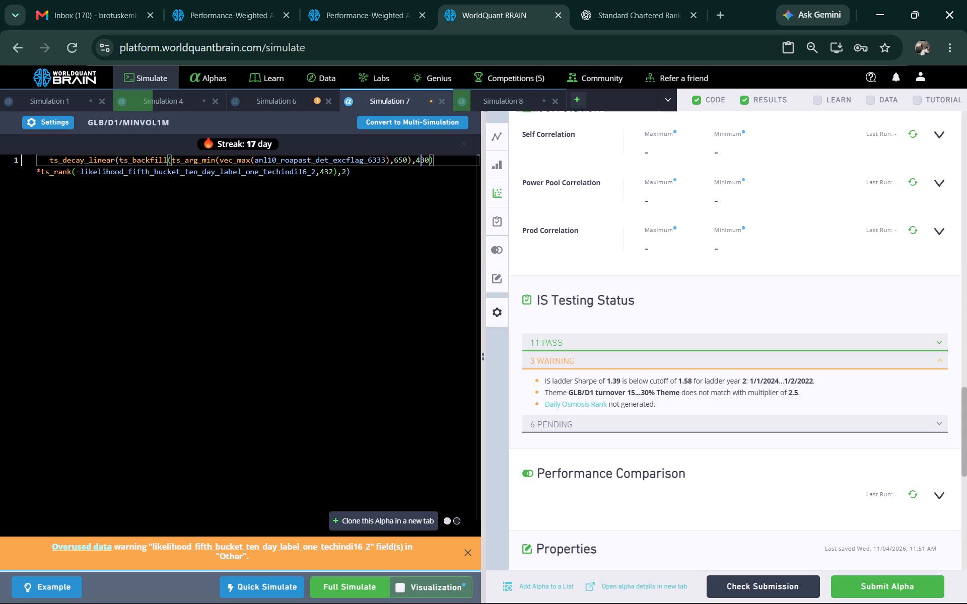
{"action": "key", "text": "BackSpace"}
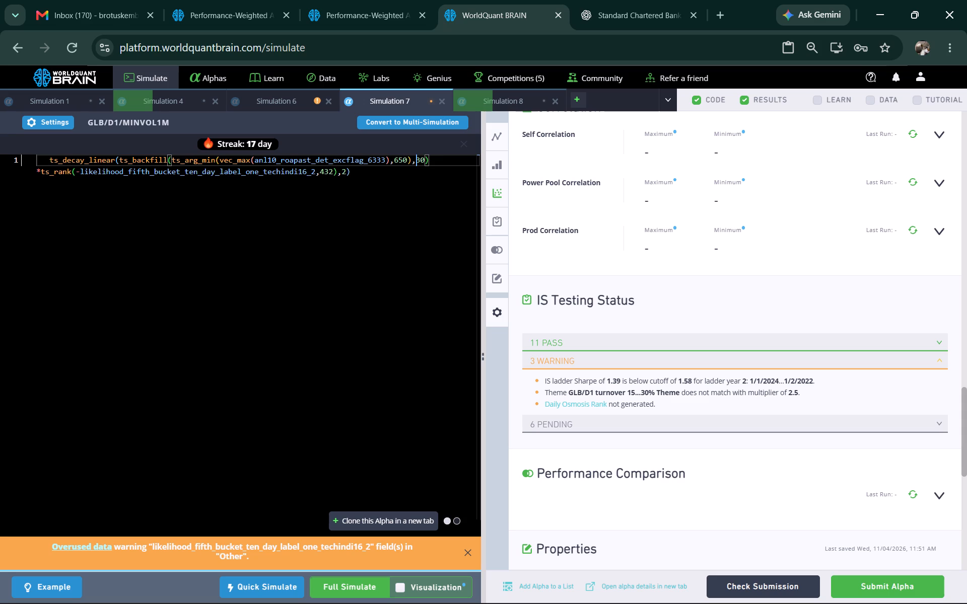
{"action": "key", "text": "3"}
{"action": "left_click", "coordinate": [323, 174]}
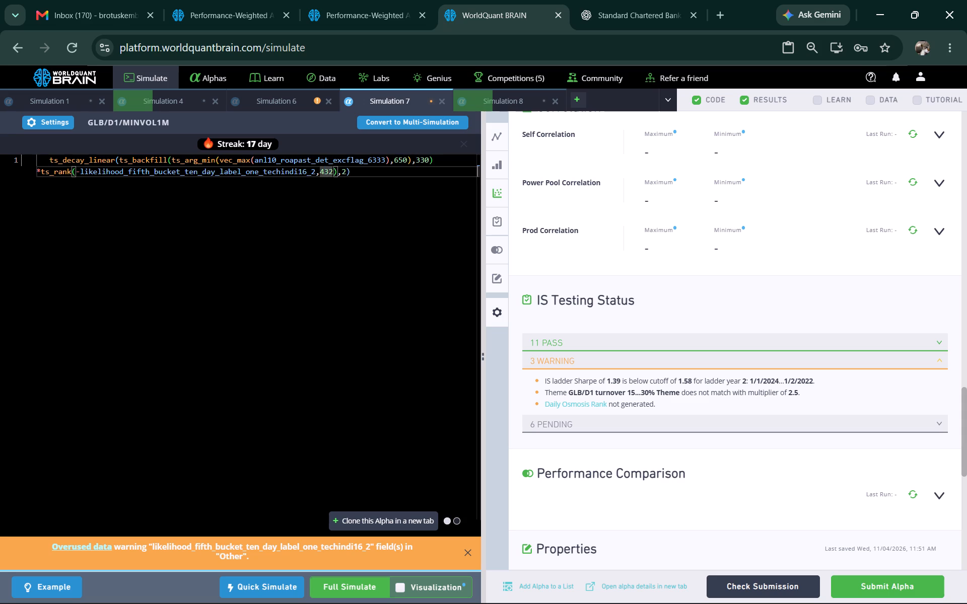
{"action": "key", "text": "BackSpace"}
{"action": "key", "text": "2"}
{"action": "left_click", "coordinate": [349, 583]}
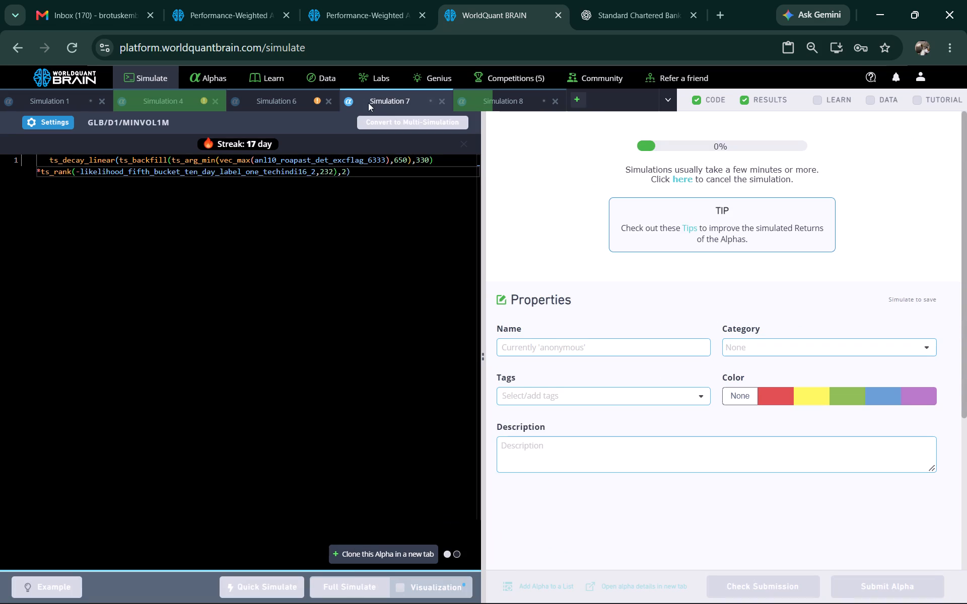
Show the test period for Simulation 4's alpha, review its yearly and regional statistics, and expand its IS Testing Status warnings.
{"action": "left_click", "coordinate": [181, 99]}
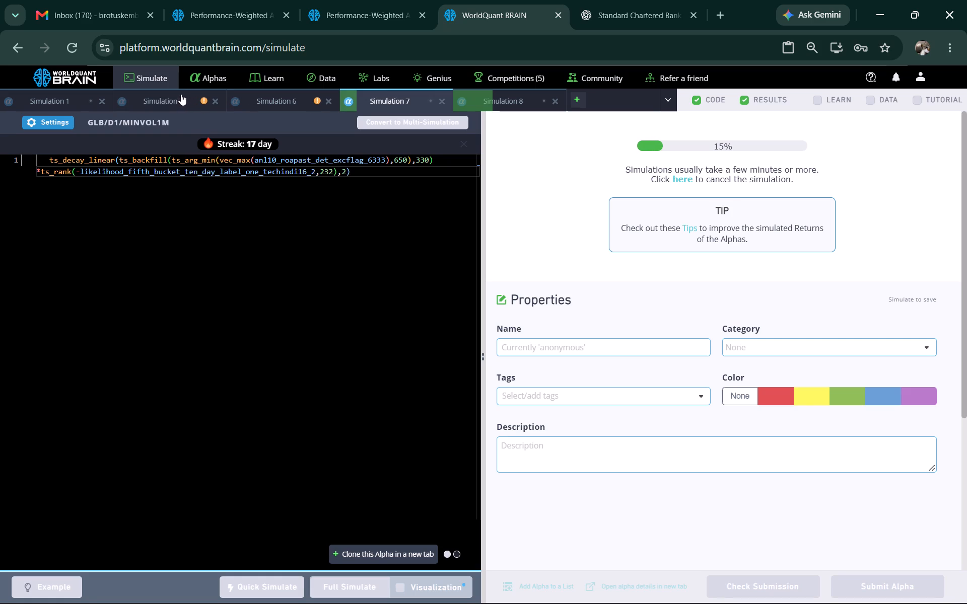
{"action": "scroll", "coordinate": [651, 248], "scroll_direction": "down", "scroll_amount": 3}
{"action": "left_click", "coordinate": [766, 582]}
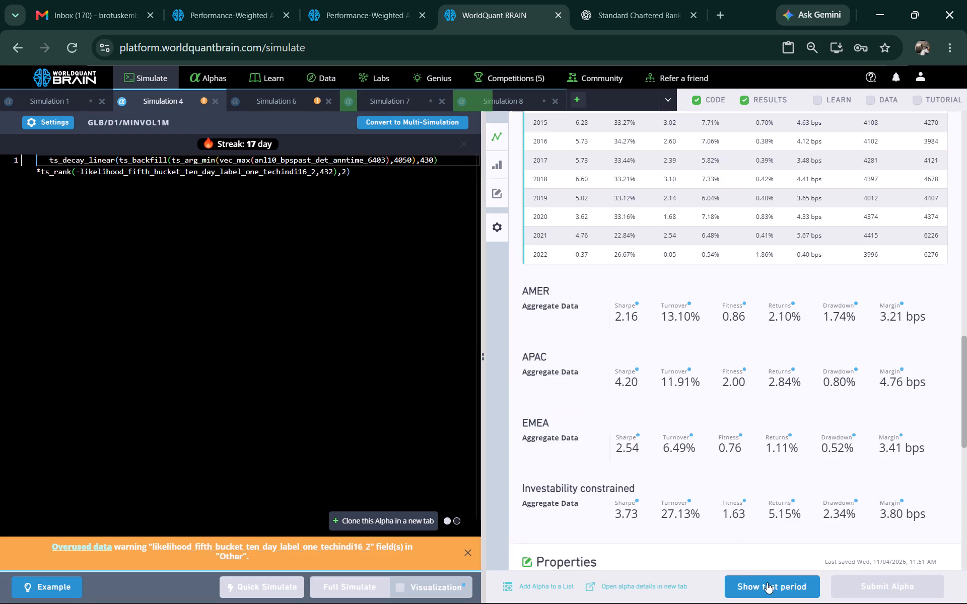
{"action": "scroll", "coordinate": [751, 376], "scroll_direction": "down", "scroll_amount": 3}
{"action": "scroll", "coordinate": [751, 366], "scroll_direction": "up", "scroll_amount": 2}
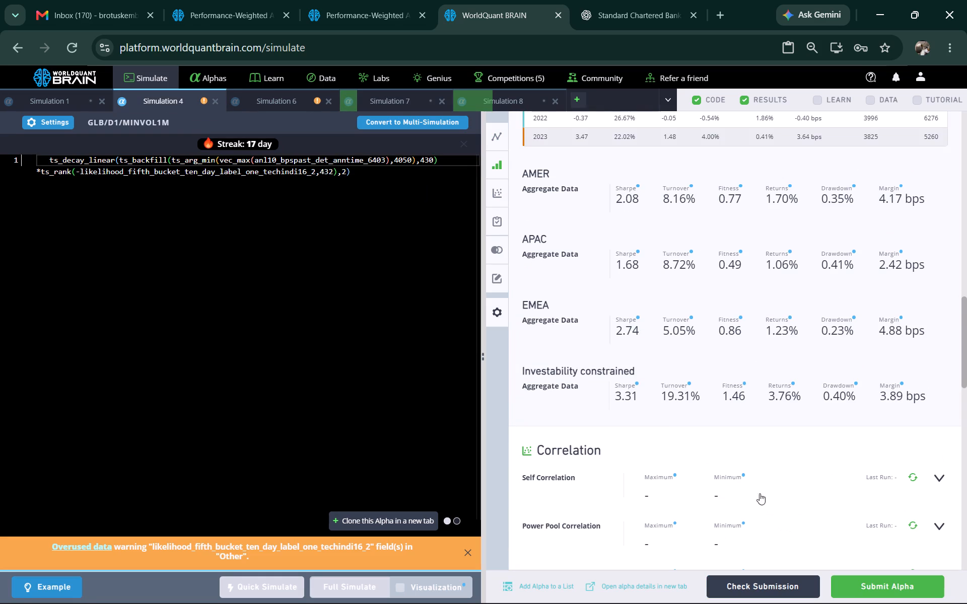
{"action": "scroll", "coordinate": [733, 438], "scroll_direction": "up", "scroll_amount": 2}
{"action": "scroll", "coordinate": [714, 414], "scroll_direction": "down", "scroll_amount": 2}
{"action": "scroll", "coordinate": [713, 414], "scroll_direction": "up", "scroll_amount": 2}
{"action": "scroll", "coordinate": [713, 414], "scroll_direction": "down", "scroll_amount": 4}
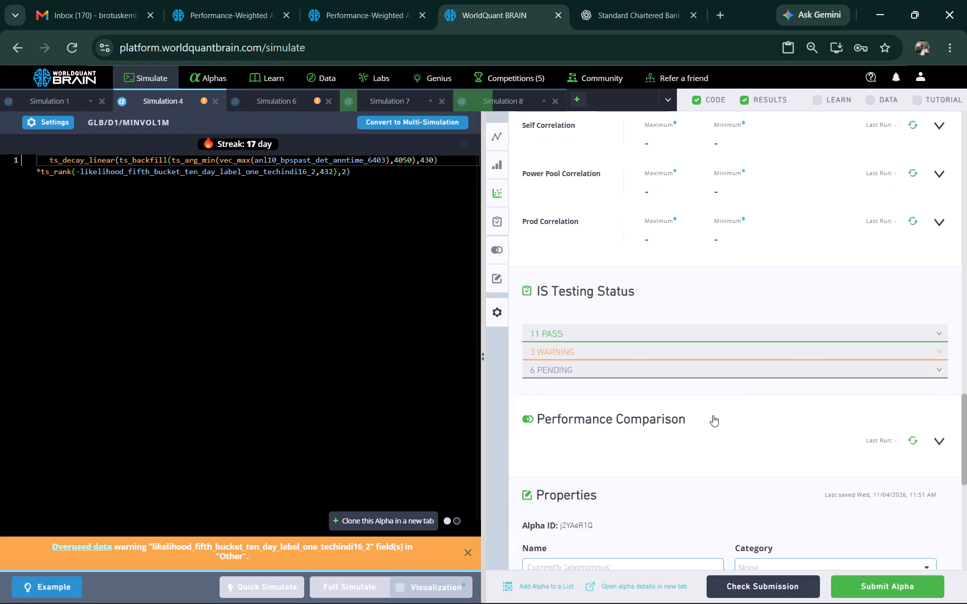
{"action": "left_click", "coordinate": [615, 355]}
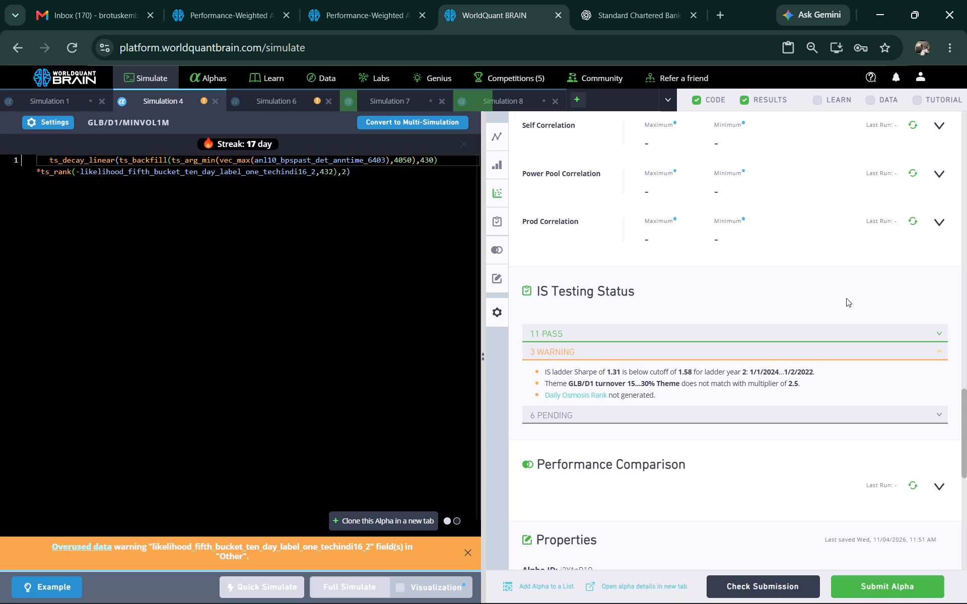
Run the Prod Correlation check for Simulation 4's alpha.
{"action": "left_click", "coordinate": [913, 222]}
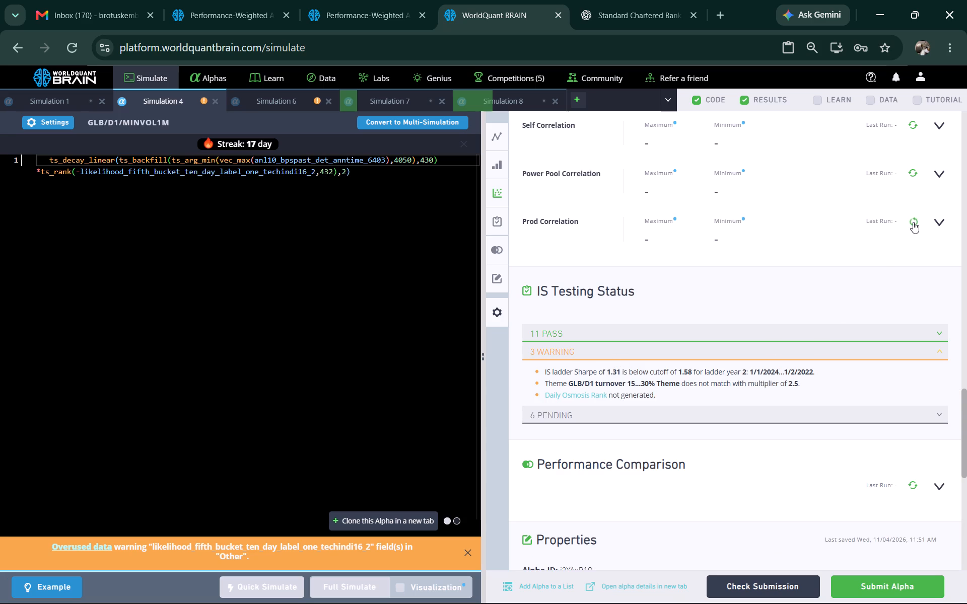
Set the ts_arg_min window in Simulation 4's expression to 650 and run a full simulation.
{"action": "left_click", "coordinate": [403, 160]}
{"action": "key", "text": "BackSpace"}
{"action": "key", "text": "BackSpace"}
{"action": "key", "text": "6"}
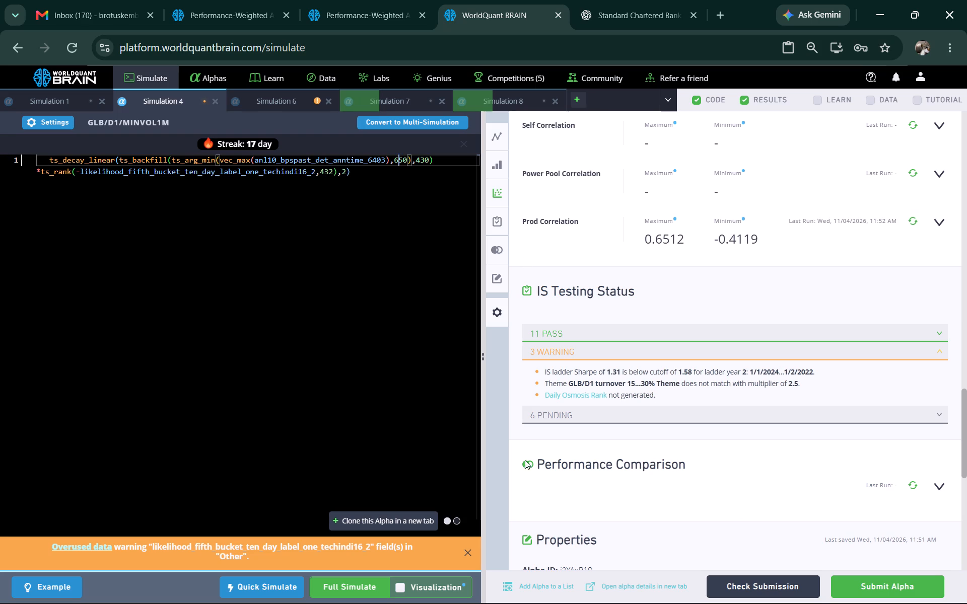
{"action": "left_click", "coordinate": [344, 586]}
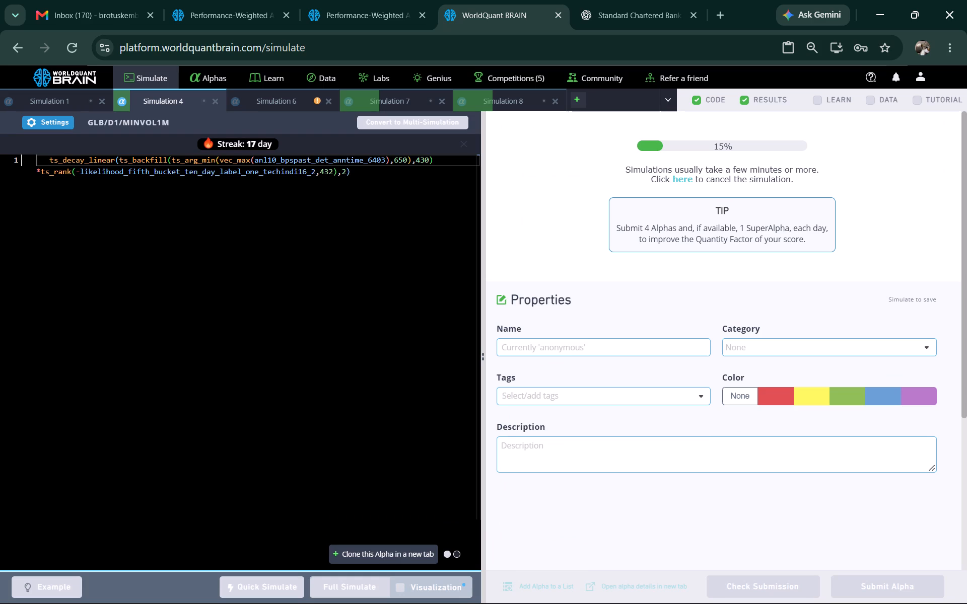
Review Simulation 6's IS Summary, correlations and IS Testing Status.
{"action": "left_click", "coordinate": [298, 108]}
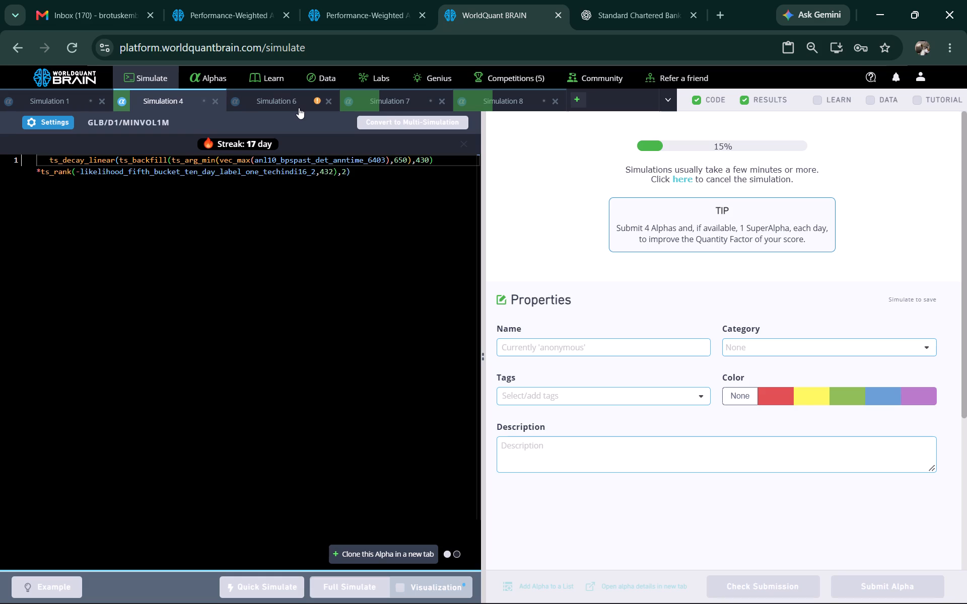
{"action": "left_click", "coordinate": [299, 106]}
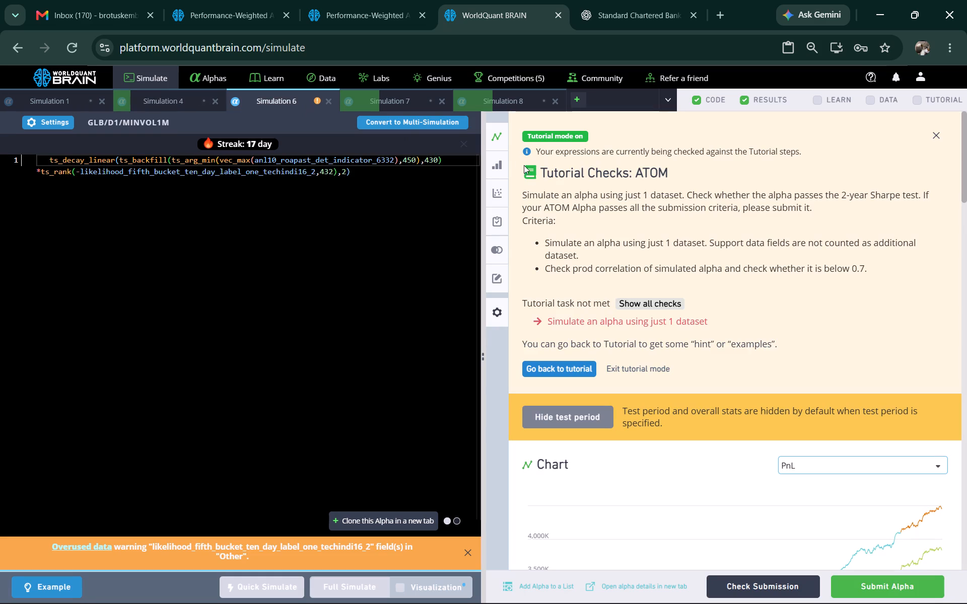
{"action": "scroll", "coordinate": [640, 282], "scroll_direction": "down", "scroll_amount": 3}
{"action": "scroll", "coordinate": [686, 343], "scroll_direction": "down", "scroll_amount": 2}
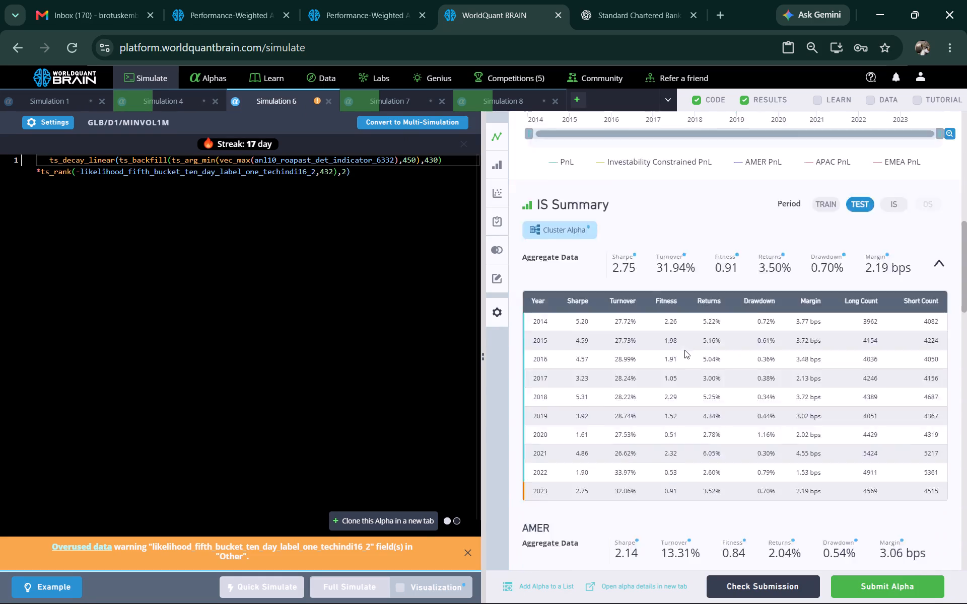
{"action": "scroll", "coordinate": [684, 350], "scroll_direction": "down", "scroll_amount": 3}
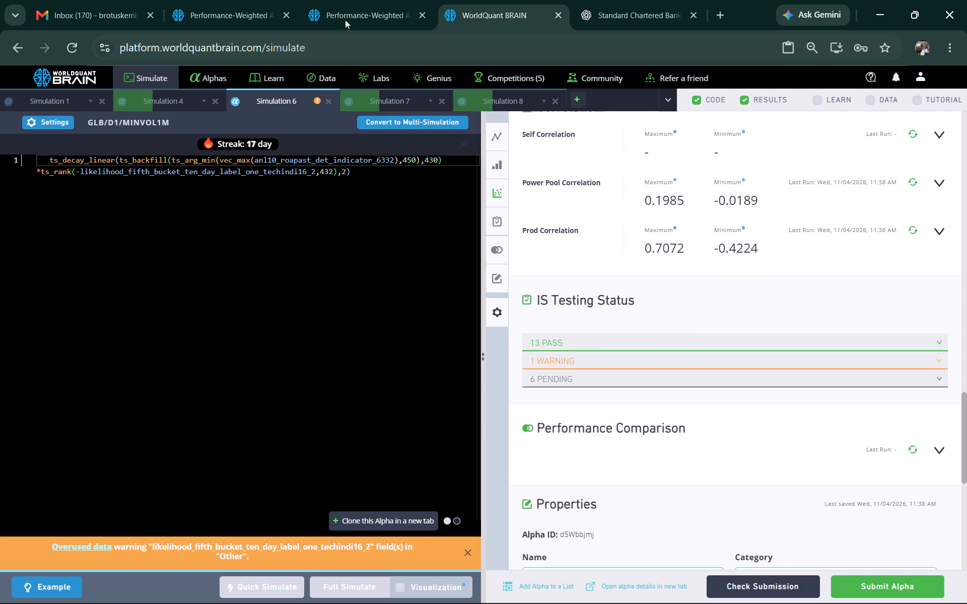
Open the analyst69 dataset from the recommended datasets in the GLB/D1 Power Pool Nov'26 theme announcement.
{"action": "left_click", "coordinate": [351, 17]}
{"action": "scroll", "coordinate": [700, 176], "scroll_direction": "up", "scroll_amount": 3}
{"action": "left_click", "coordinate": [883, 75]}
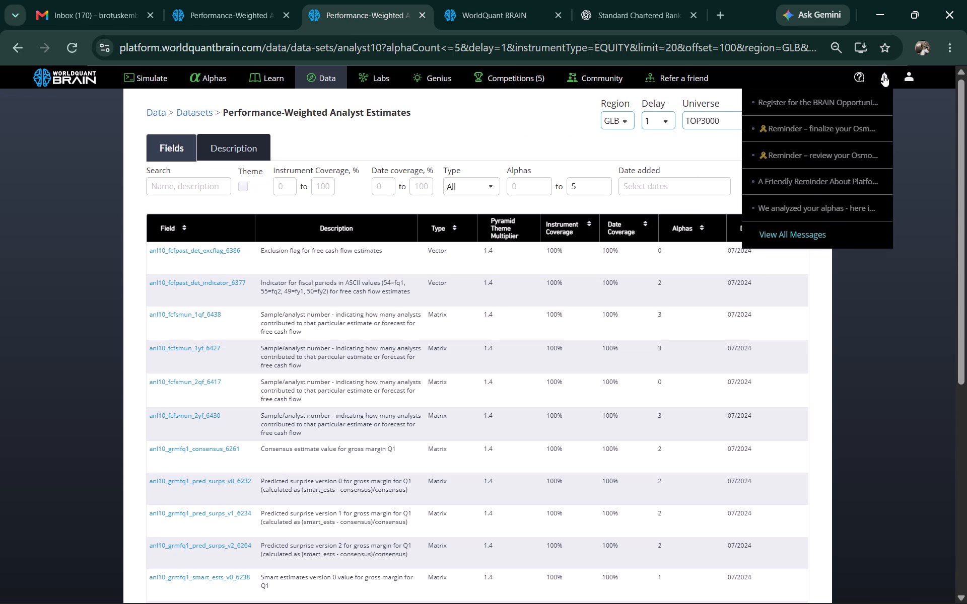
{"action": "left_click", "coordinate": [784, 232]}
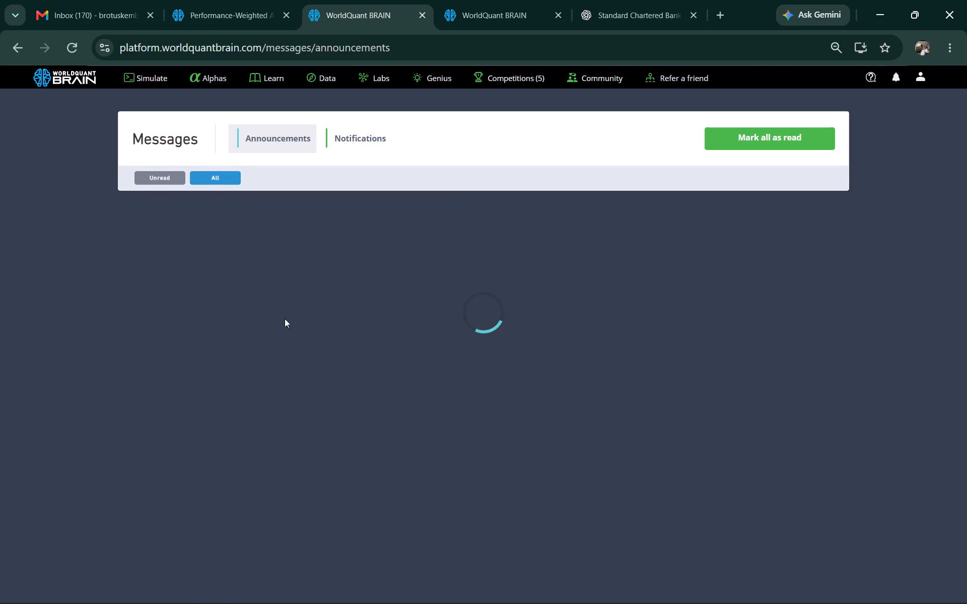
{"action": "scroll", "coordinate": [156, 354], "scroll_direction": "down", "scroll_amount": 3}
{"action": "scroll", "coordinate": [319, 414], "scroll_direction": "down", "scroll_amount": 3}
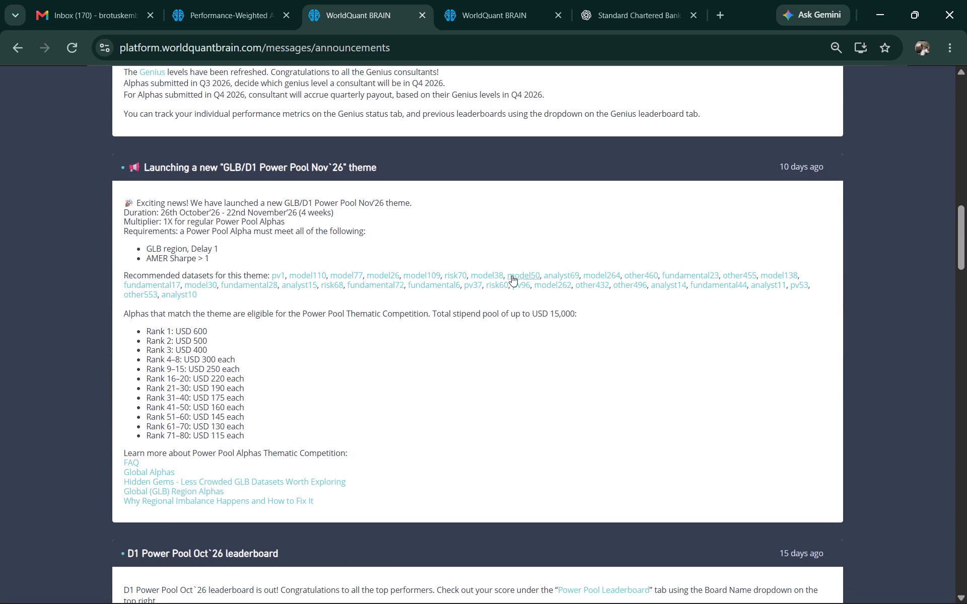
{"action": "left_click", "coordinate": [565, 274]}
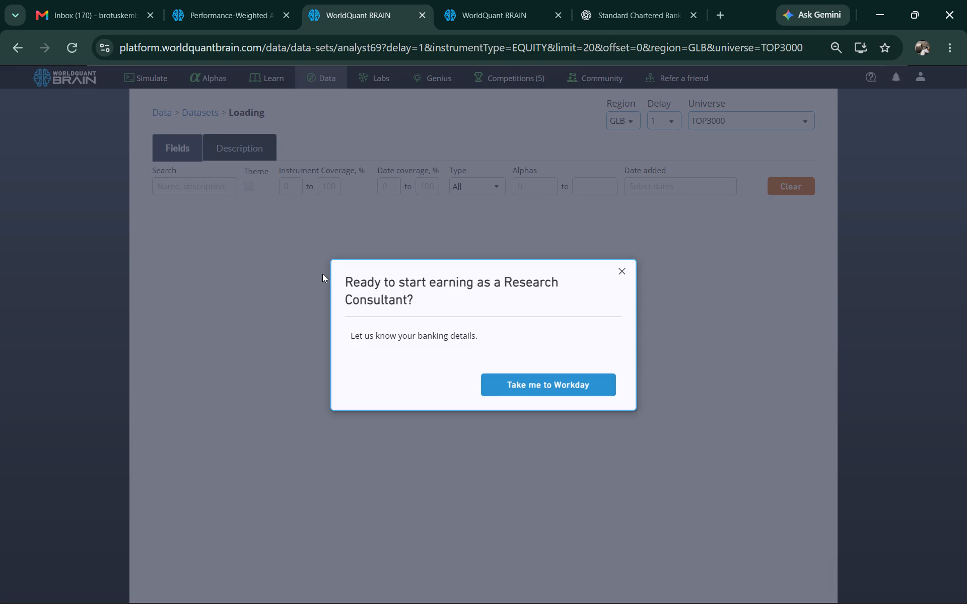
{"action": "left_click", "coordinate": [631, 261]}
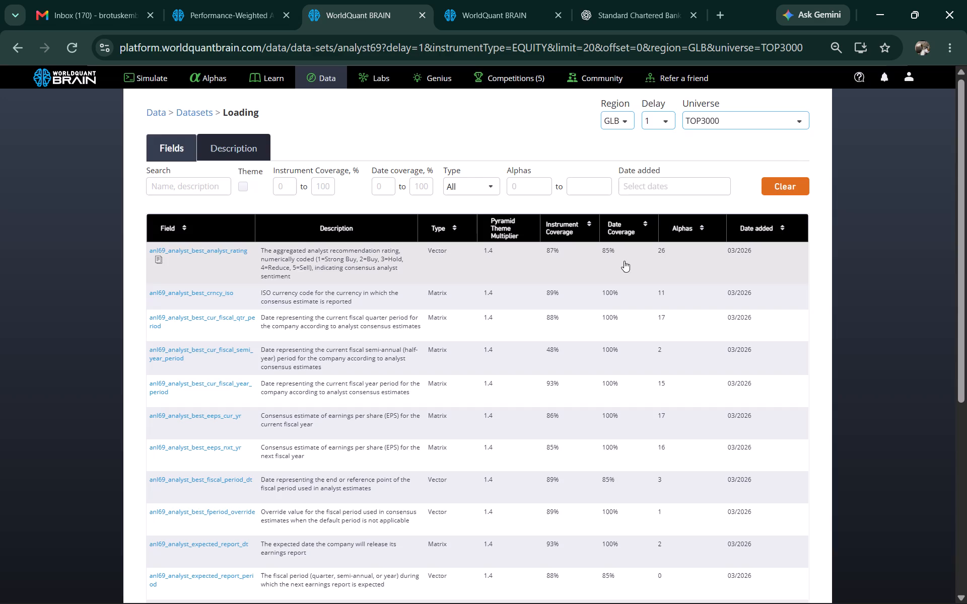
Filter the analyst69 fields to those used in at most 5 alphas and look through the first page of fields.
{"action": "left_click", "coordinate": [587, 187]}
{"action": "key", "text": "5"}
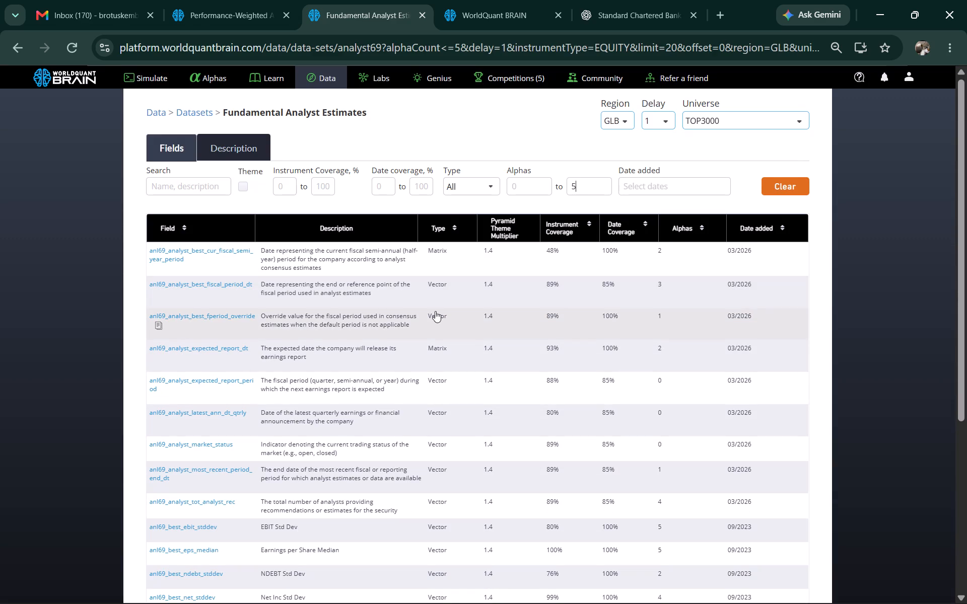
{"action": "scroll", "coordinate": [390, 344], "scroll_direction": "down", "scroll_amount": 2}
{"action": "scroll", "coordinate": [390, 345], "scroll_direction": "up", "scroll_amount": 1}
{"action": "scroll", "coordinate": [390, 345], "scroll_direction": "down", "scroll_amount": 3}
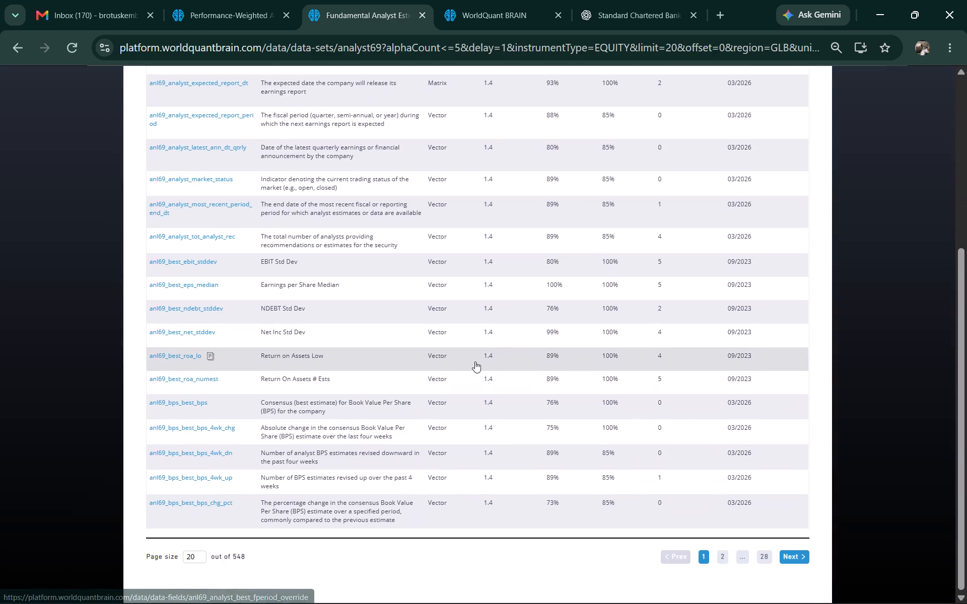
{"action": "scroll", "coordinate": [475, 361], "scroll_direction": "down", "scroll_amount": 3}
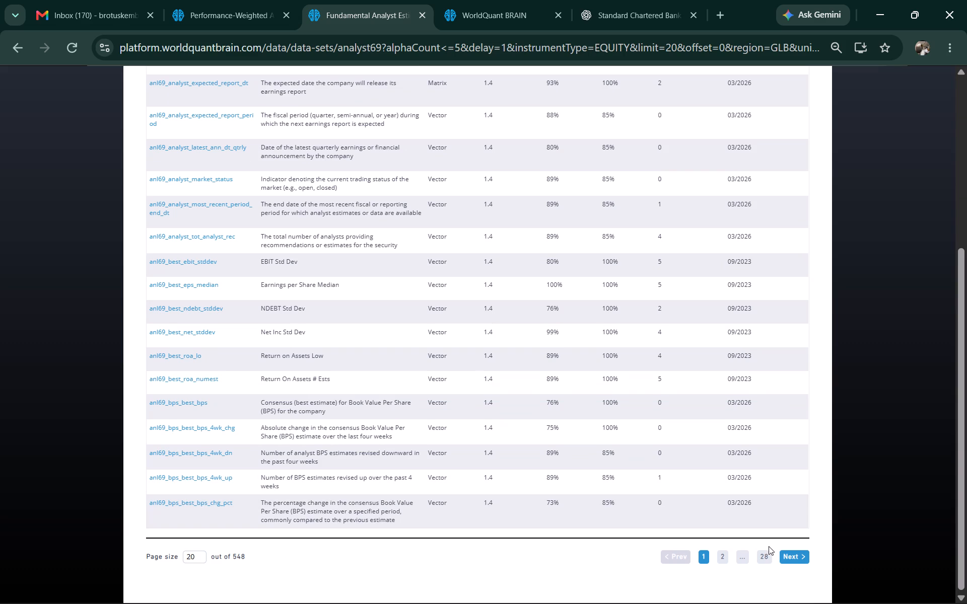
Copy the field name roa_market_status from the last page of the filtered analyst69 fields.
{"action": "left_click", "coordinate": [769, 553]}
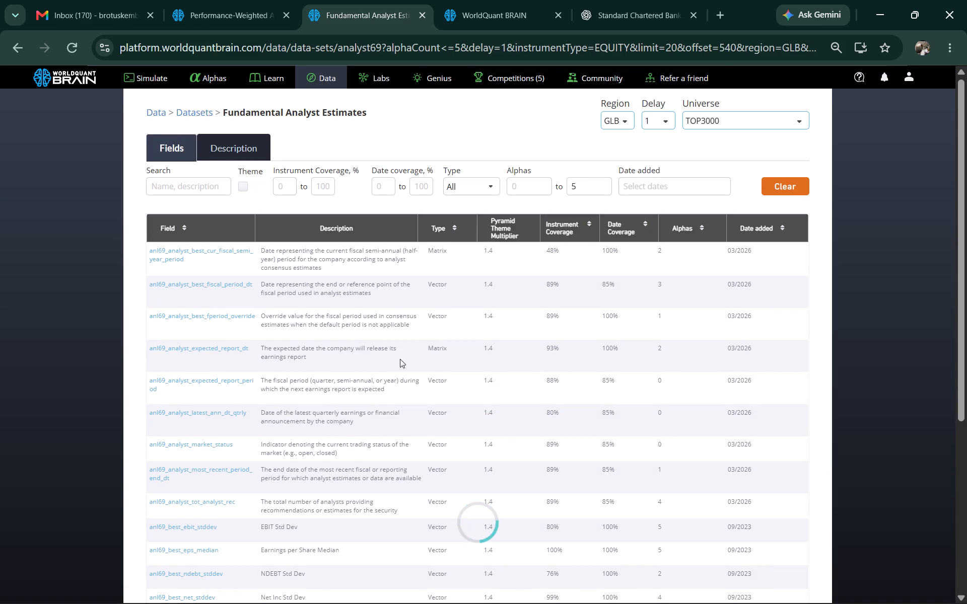
{"action": "scroll", "coordinate": [335, 334], "scroll_direction": "down", "scroll_amount": 3}
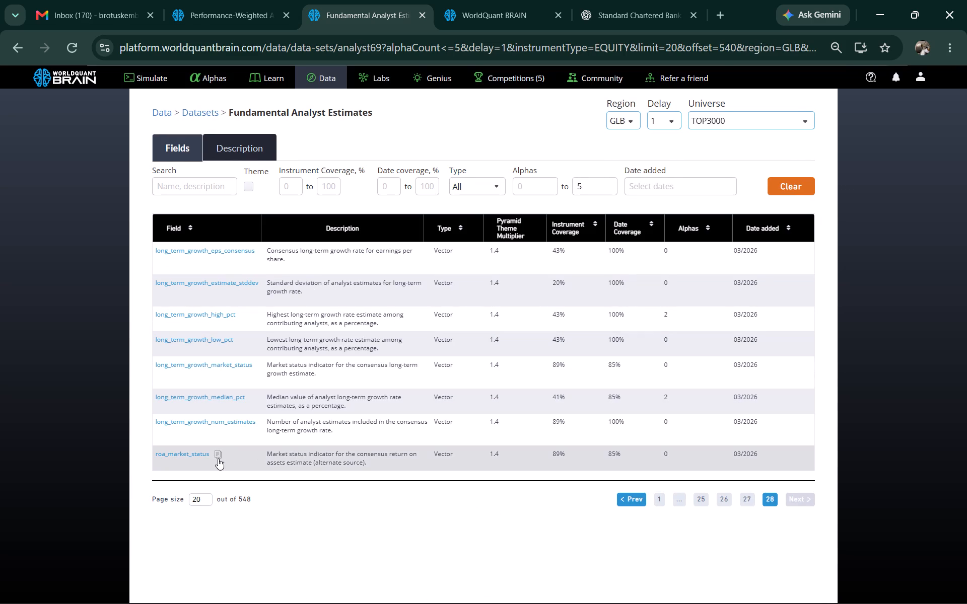
{"action": "left_click", "coordinate": [212, 452]}
Replace the field inside vec_max in Simulation 6's expression with roa_market_status and run a full simulation.
{"action": "left_click", "coordinate": [472, 18]}
{"action": "double_click", "coordinate": [298, 159]}
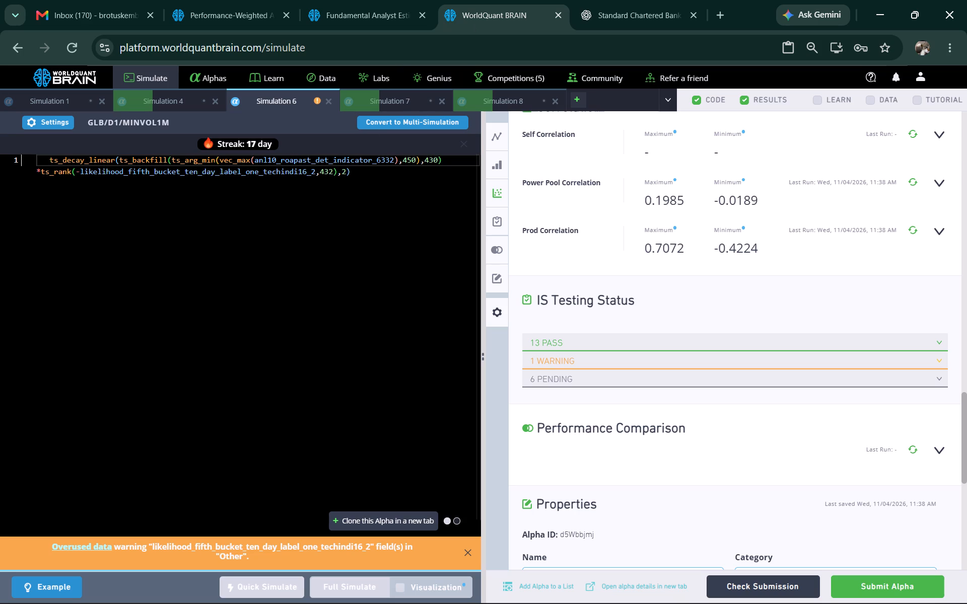
{"action": "right_click", "coordinate": [299, 159]}
{"action": "left_click", "coordinate": [327, 219]}
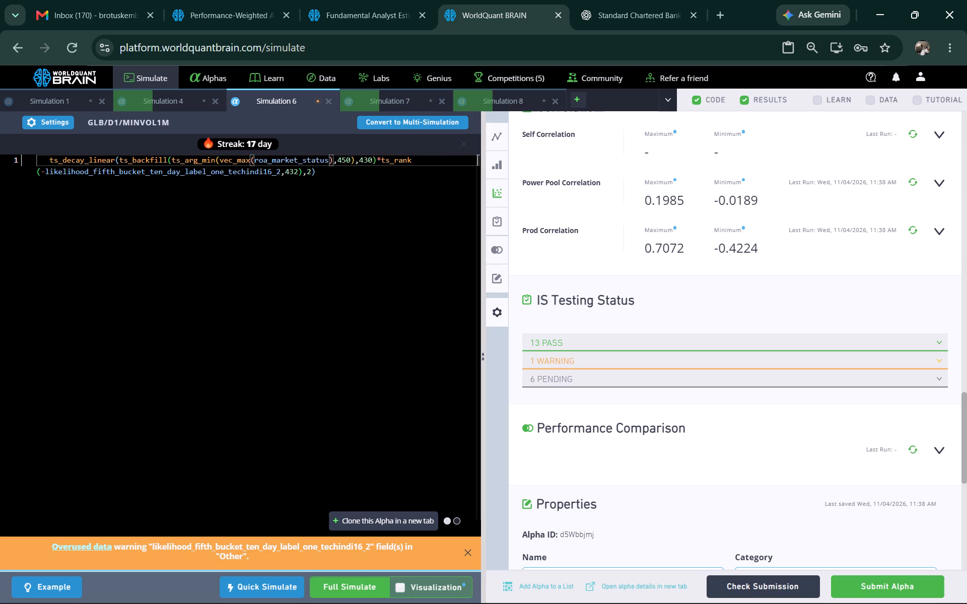
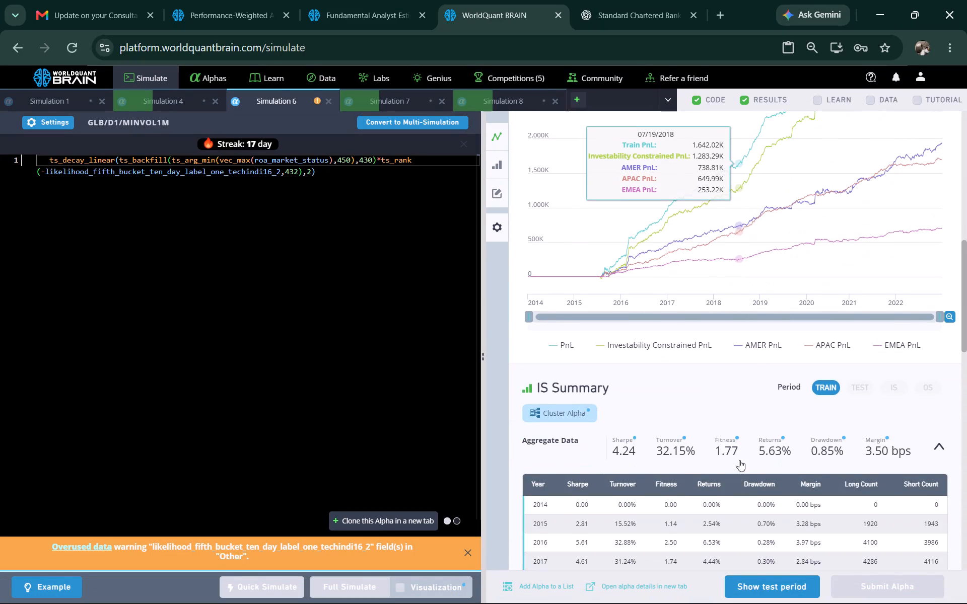
Show Simulation 6's test period, expand its IS Testing Status warnings, and run the Prod and Power Pool correlation checks.
{"action": "scroll", "coordinate": [740, 468], "scroll_direction": "down", "scroll_amount": 1}
{"action": "left_click", "coordinate": [784, 585]}
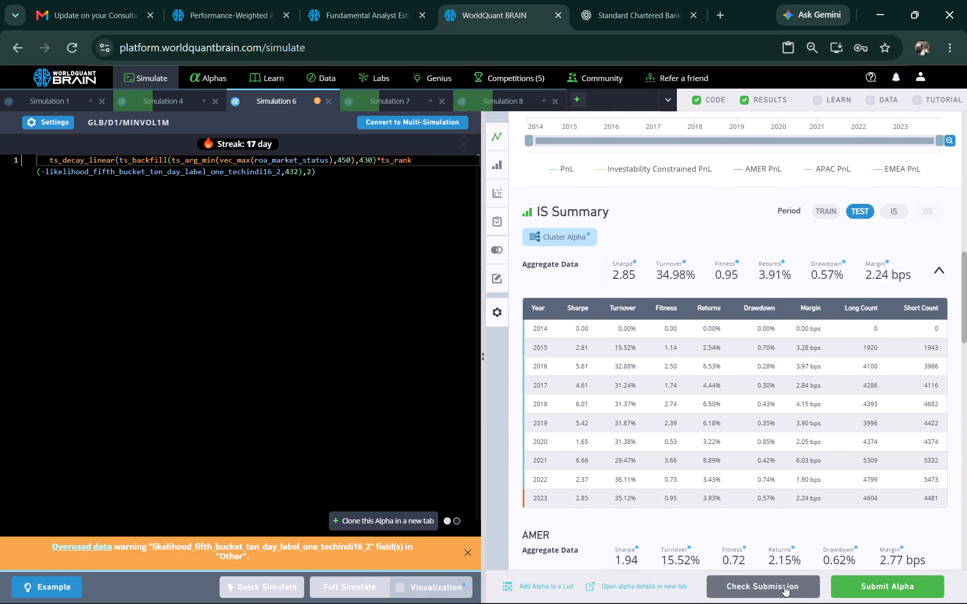
{"action": "scroll", "coordinate": [720, 450], "scroll_direction": "down", "scroll_amount": 4}
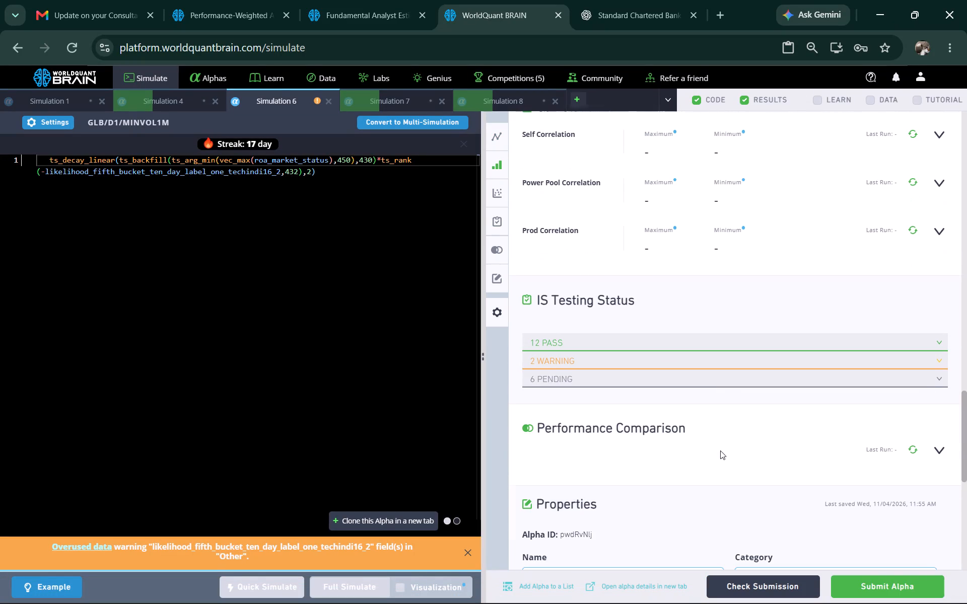
{"action": "left_click", "coordinate": [536, 363]}
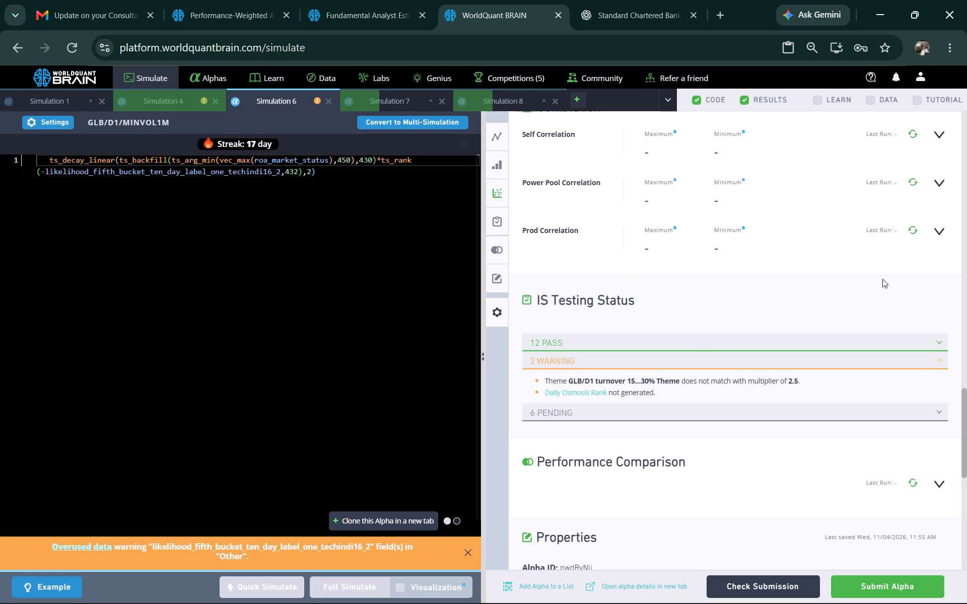
{"action": "left_click", "coordinate": [913, 230]}
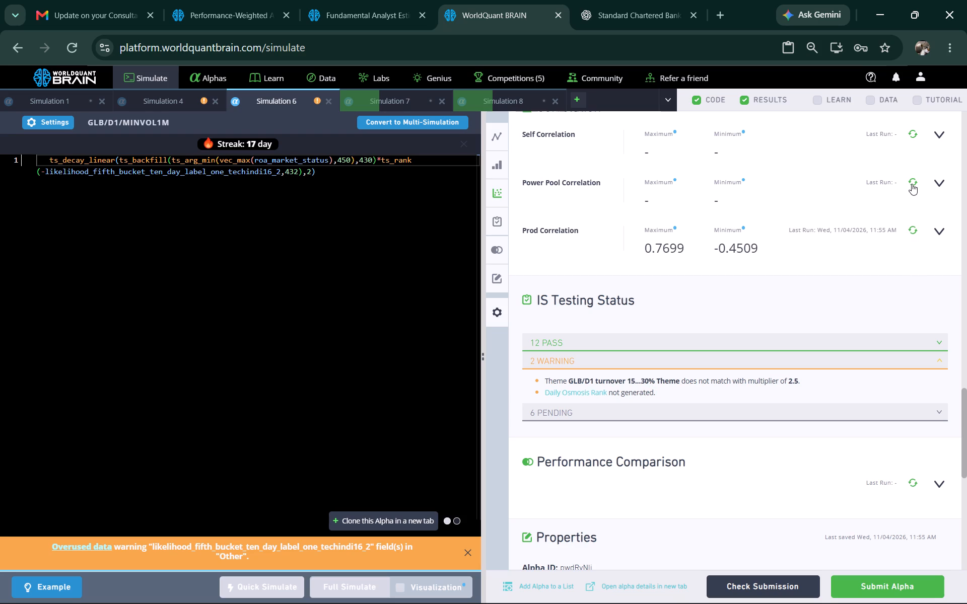
{"action": "left_click", "coordinate": [912, 184]}
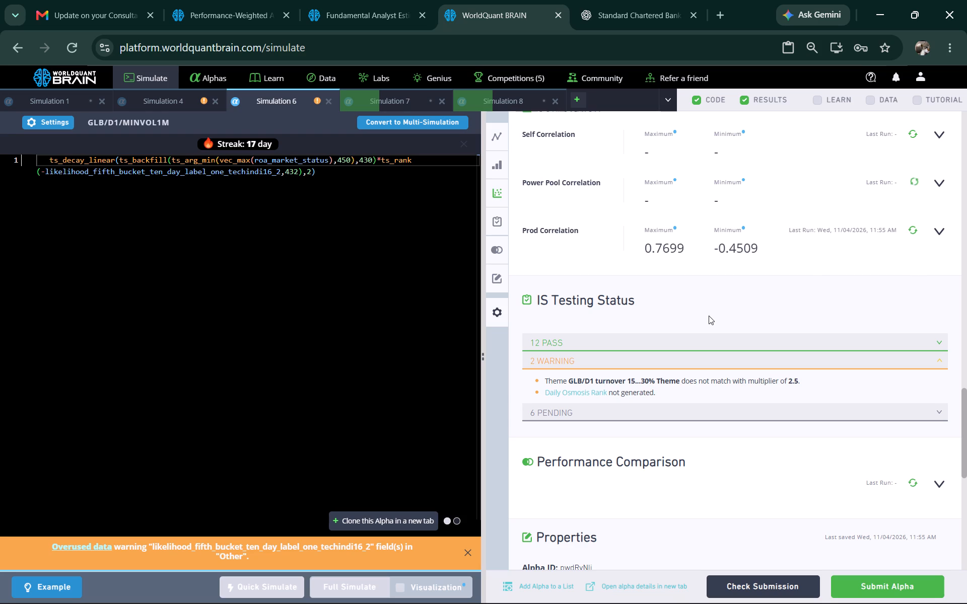
Review Simulation 6's IS Summary for the IS period, including yearly, regional and investability-constrained figures and the correlations.
{"action": "scroll", "coordinate": [724, 329], "scroll_direction": "down", "scroll_amount": 4}
{"action": "scroll", "coordinate": [706, 372], "scroll_direction": "up", "scroll_amount": 6}
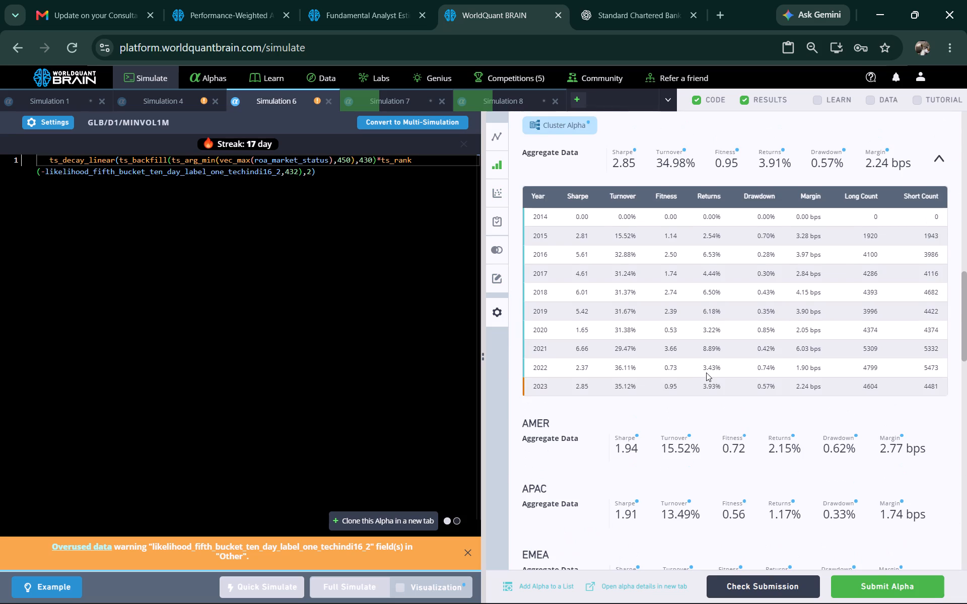
{"action": "scroll", "coordinate": [833, 257], "scroll_direction": "up", "scroll_amount": 1}
{"action": "left_click", "coordinate": [889, 279]}
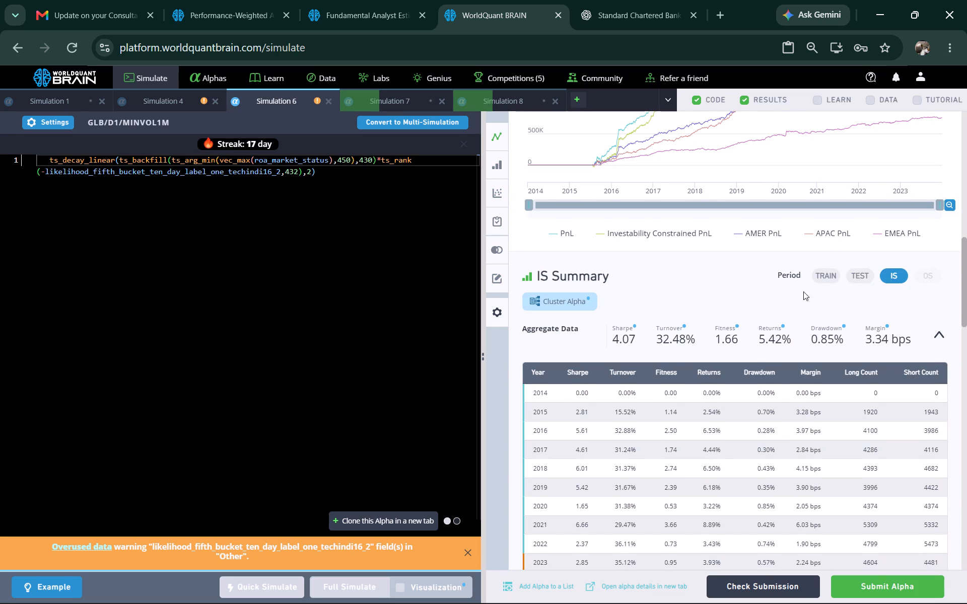
{"action": "scroll", "coordinate": [689, 336], "scroll_direction": "down", "scroll_amount": 2}
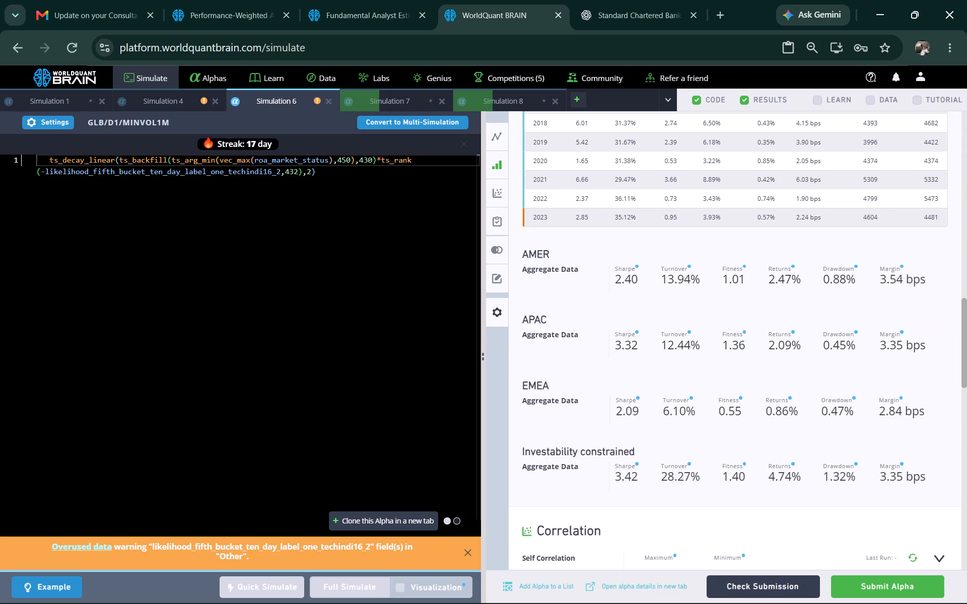
{"action": "scroll", "coordinate": [743, 373], "scroll_direction": "down", "scroll_amount": 1}
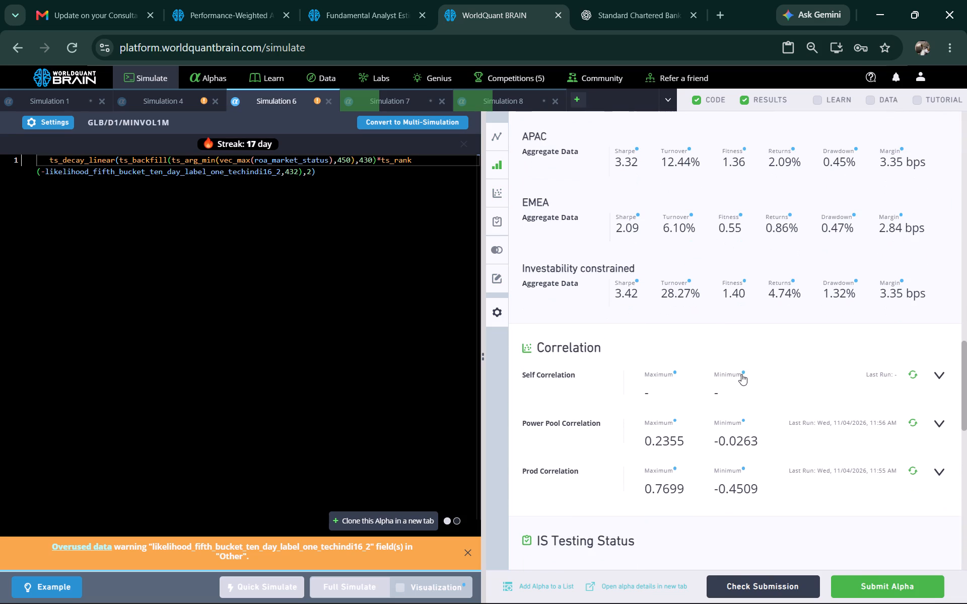
{"action": "scroll", "coordinate": [741, 374], "scroll_direction": "up", "scroll_amount": 2}
Show Simulation 4's test period, expand its warnings, start the Prod Correlation check and look over its simulation settings.
{"action": "left_click", "coordinate": [165, 101]}
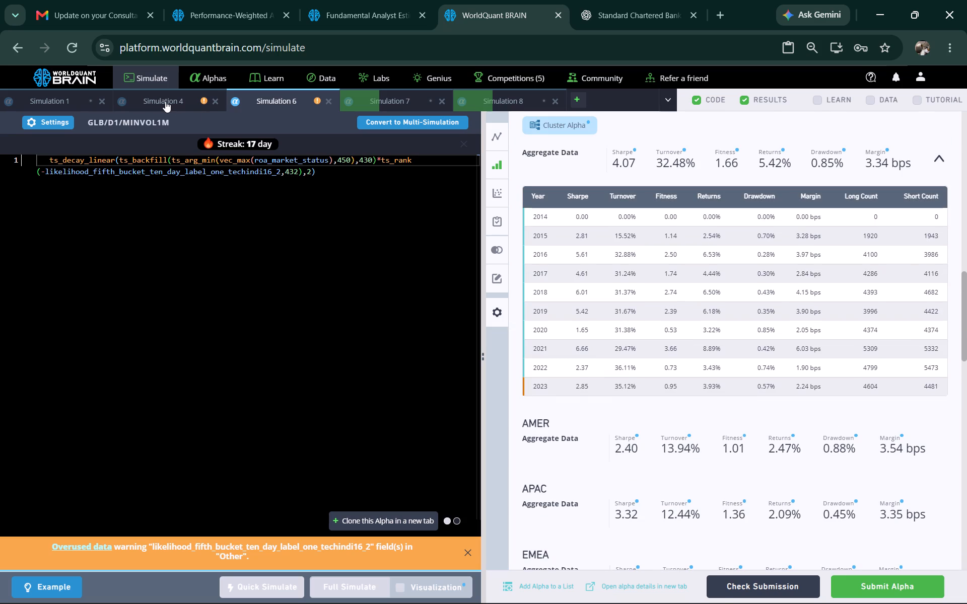
{"action": "left_click", "coordinate": [769, 583]}
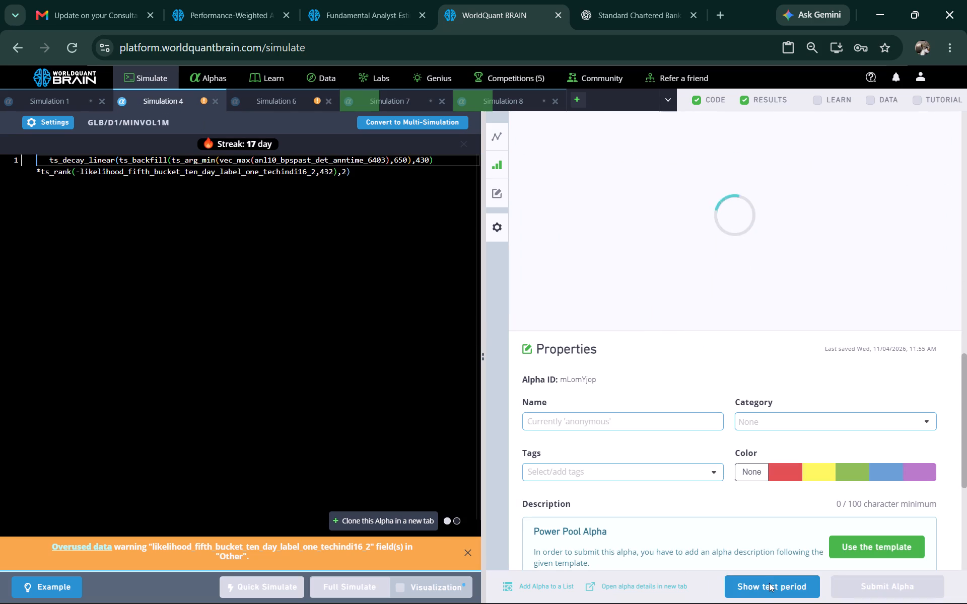
{"action": "scroll", "coordinate": [758, 396], "scroll_direction": "down", "scroll_amount": 2}
{"action": "left_click", "coordinate": [758, 334]}
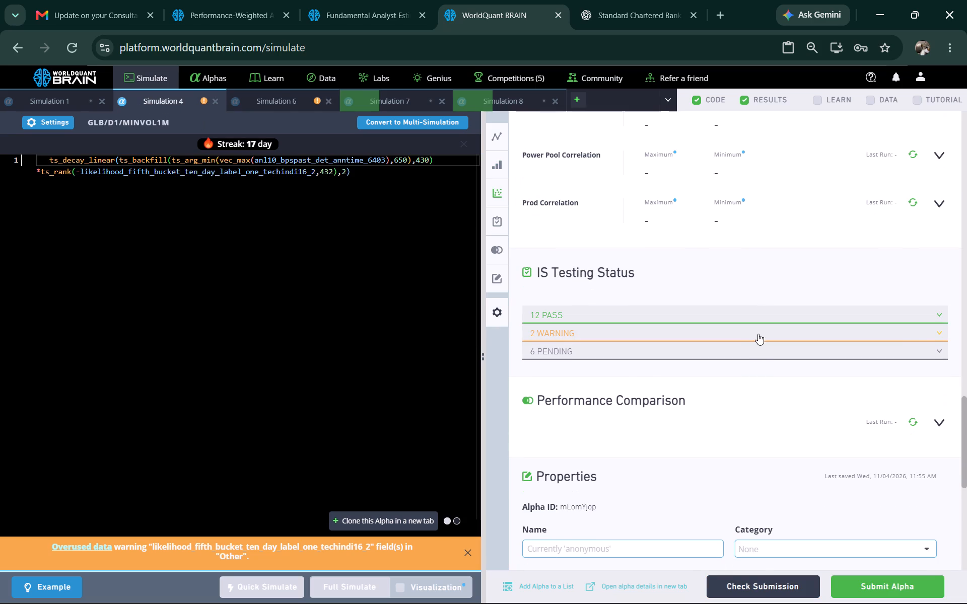
{"action": "left_click", "coordinate": [907, 200]}
{"action": "left_click", "coordinate": [914, 201]}
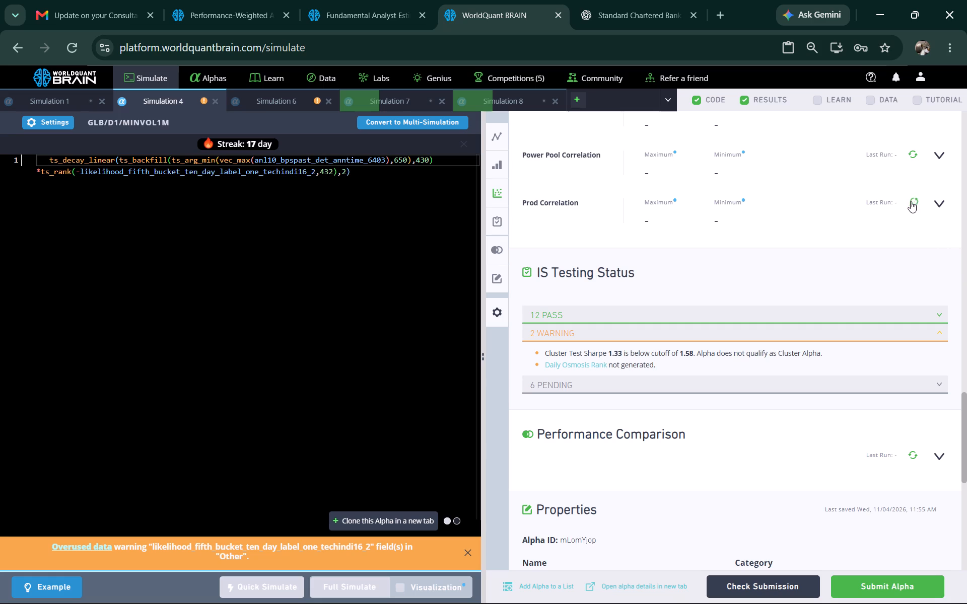
{"action": "left_click", "coordinate": [48, 128]}
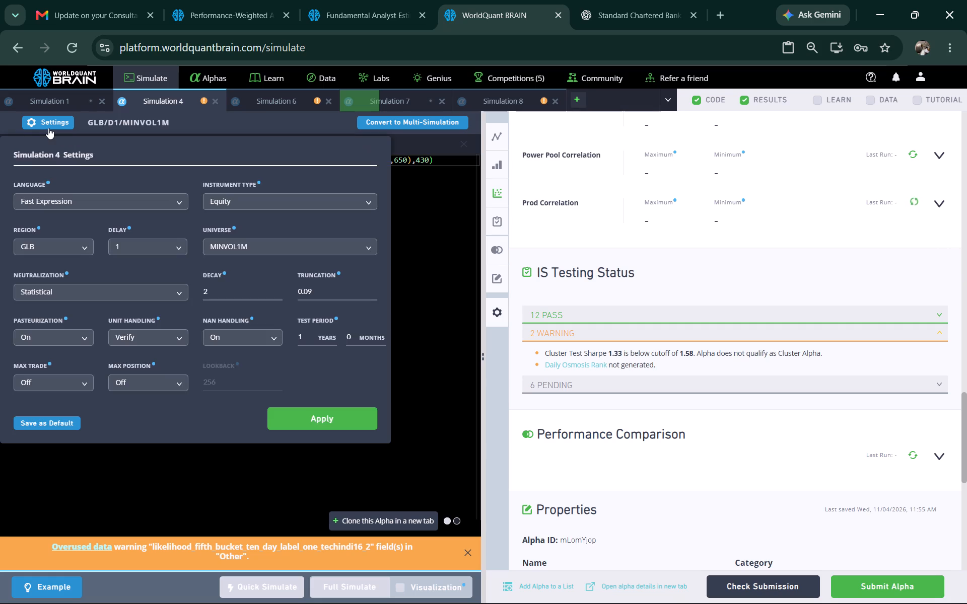
{"action": "left_click", "coordinate": [48, 128]}
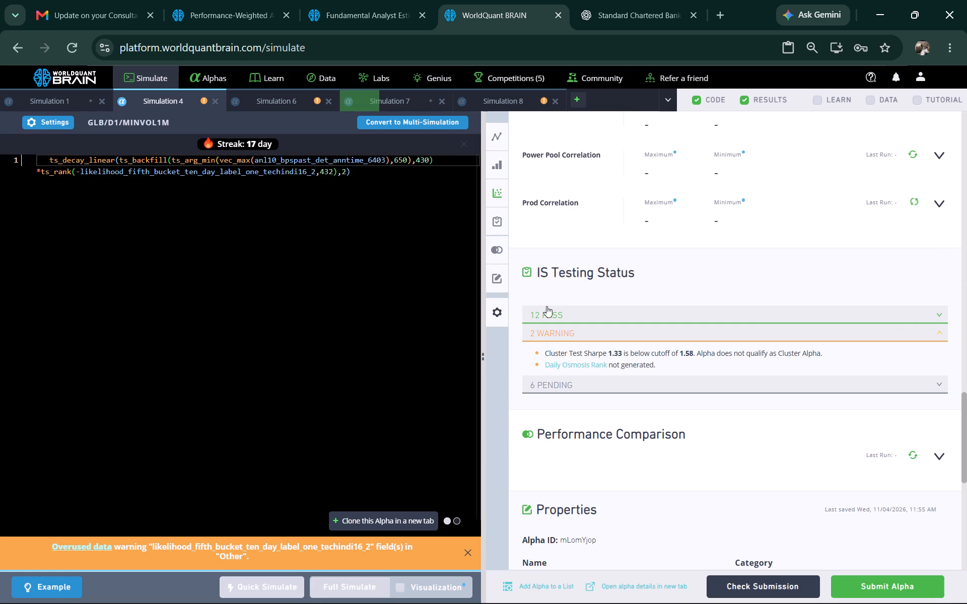
Close Simulation 4.
{"action": "left_click", "coordinate": [214, 104]}
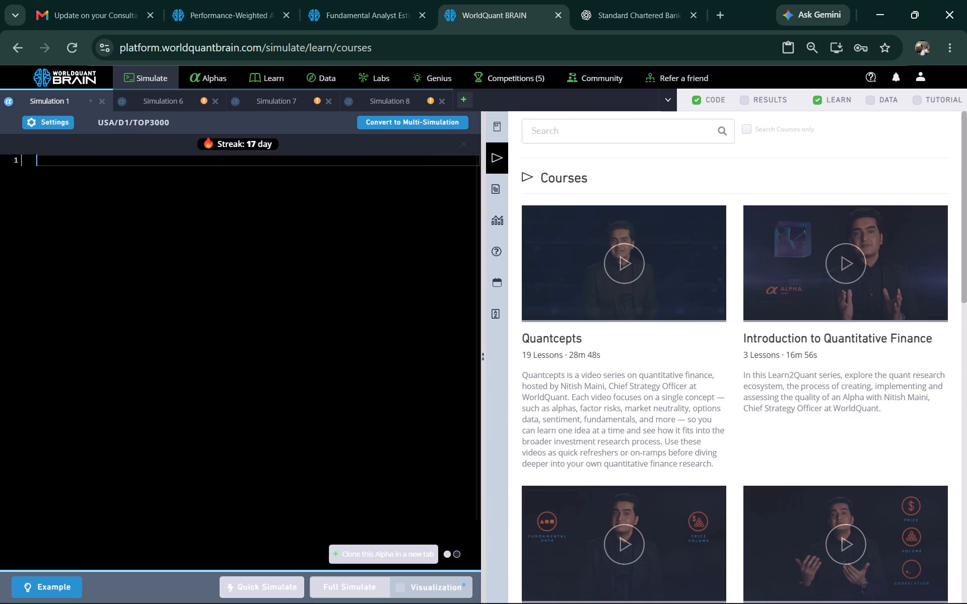
Show Simulation 8's test period and review its regional results, testing warnings, and newly run Prod and Power Pool correlations.
{"action": "left_click", "coordinate": [400, 105]}
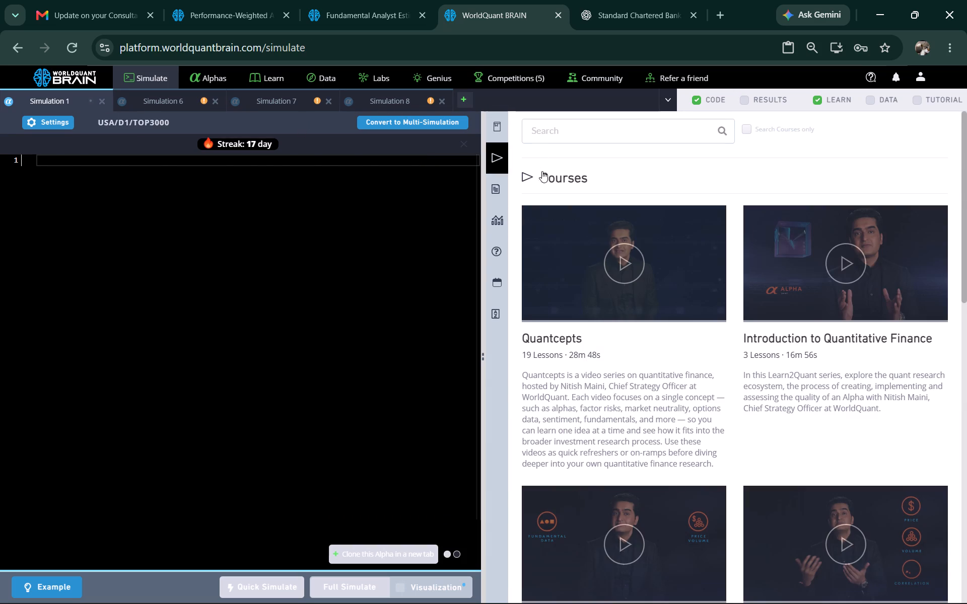
{"action": "scroll", "coordinate": [666, 325], "scroll_direction": "down", "scroll_amount": 1}
{"action": "scroll", "coordinate": [682, 404], "scroll_direction": "down", "scroll_amount": 3}
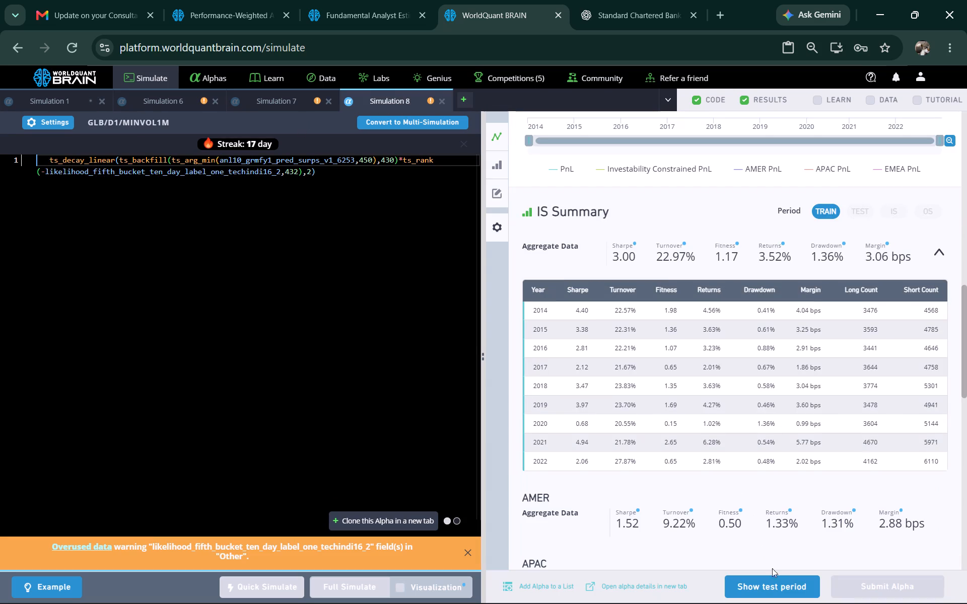
{"action": "left_click", "coordinate": [780, 584]}
{"action": "scroll", "coordinate": [726, 368], "scroll_direction": "down", "scroll_amount": 2}
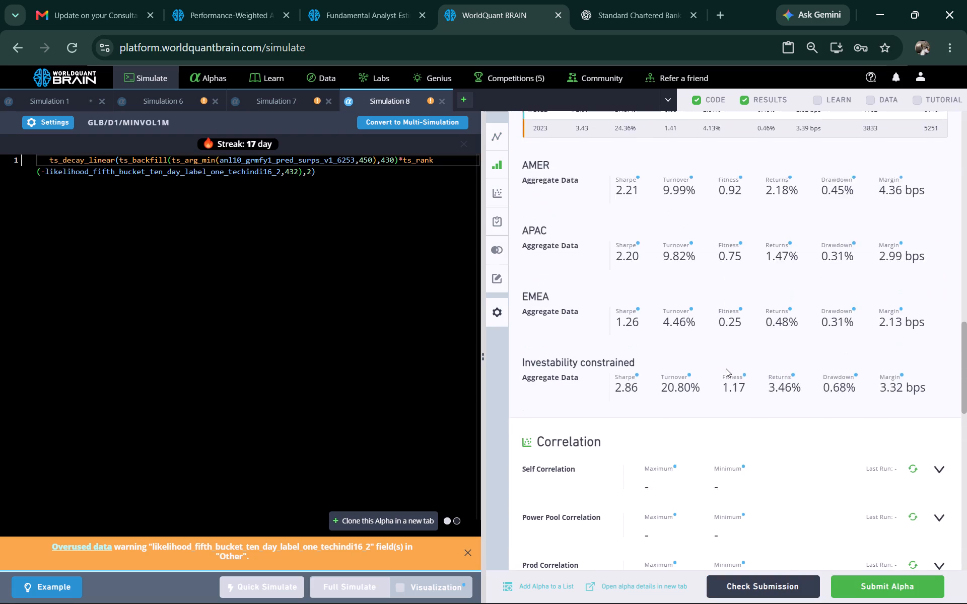
{"action": "scroll", "coordinate": [726, 368], "scroll_direction": "down", "scroll_amount": 1}
{"action": "left_click", "coordinate": [767, 510]}
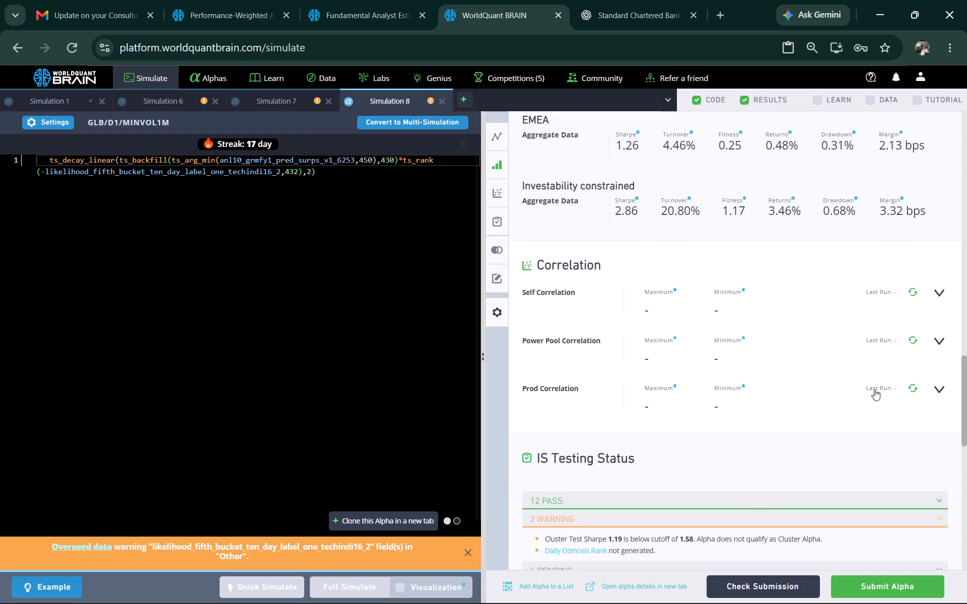
{"action": "left_click", "coordinate": [913, 386]}
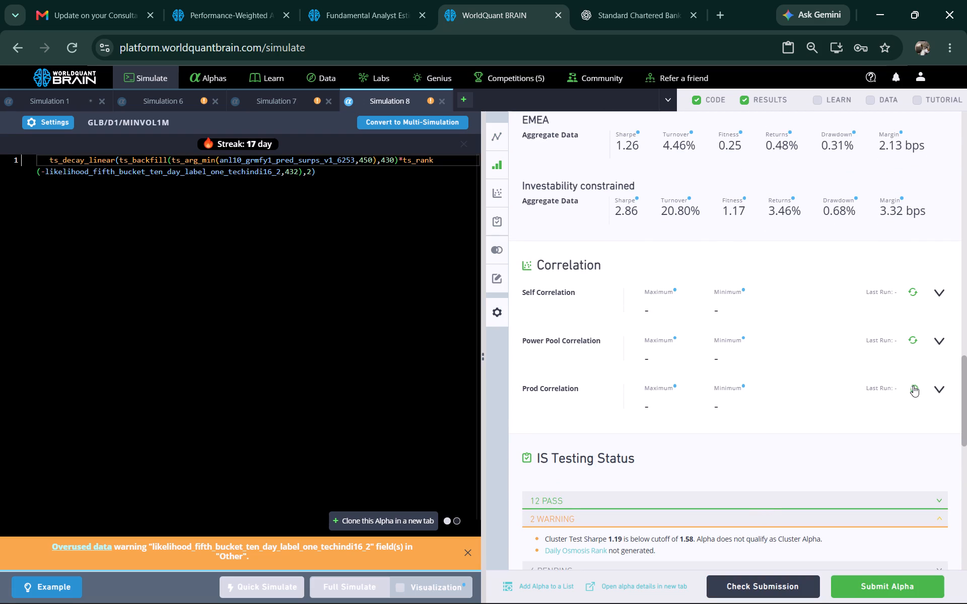
{"action": "left_click", "coordinate": [915, 341]}
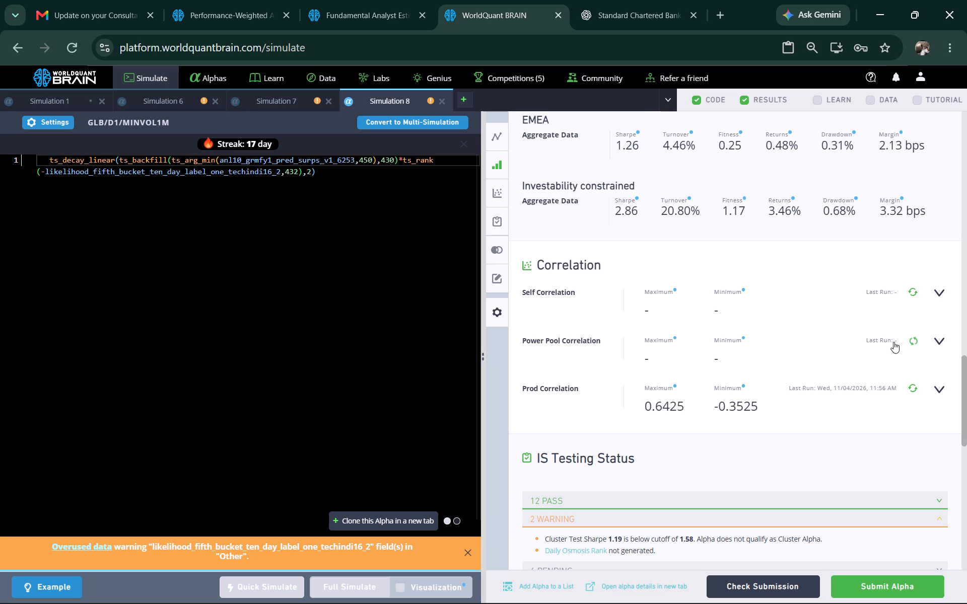
{"action": "scroll", "coordinate": [686, 364], "scroll_direction": "up", "scroll_amount": 1}
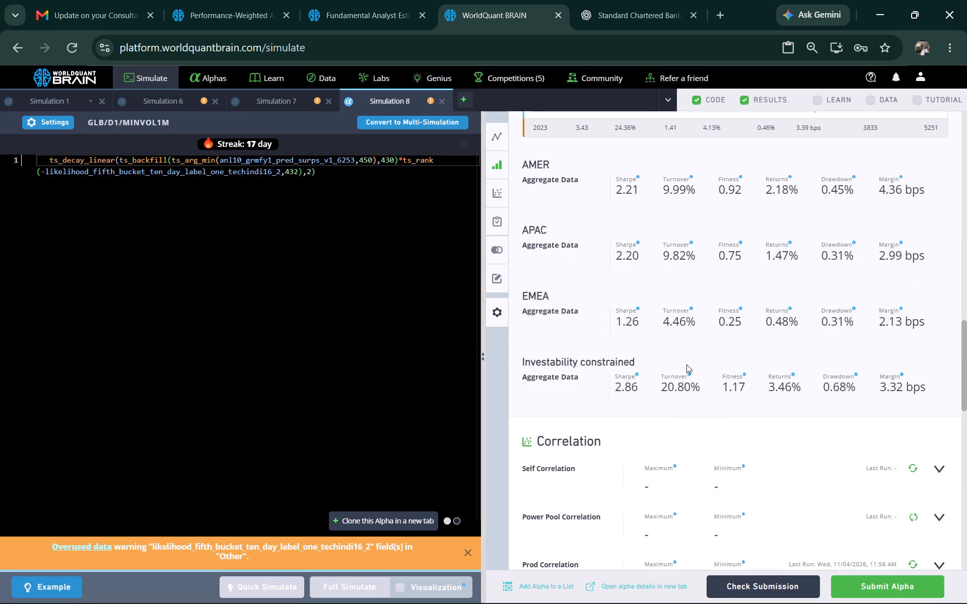
{"action": "scroll", "coordinate": [686, 364], "scroll_direction": "down", "scroll_amount": 2}
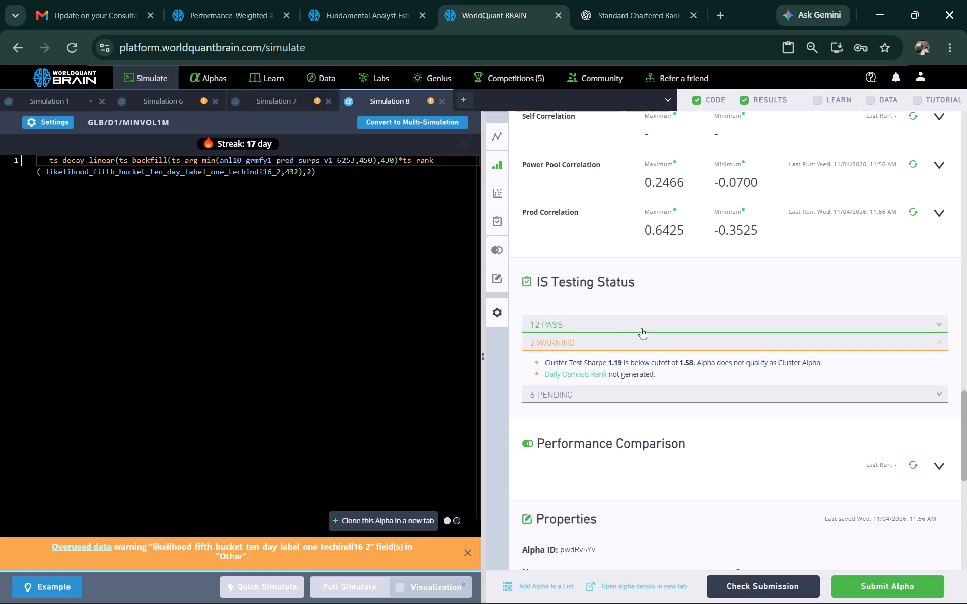
Close Simulation 8.
{"action": "left_click", "coordinate": [438, 103]}
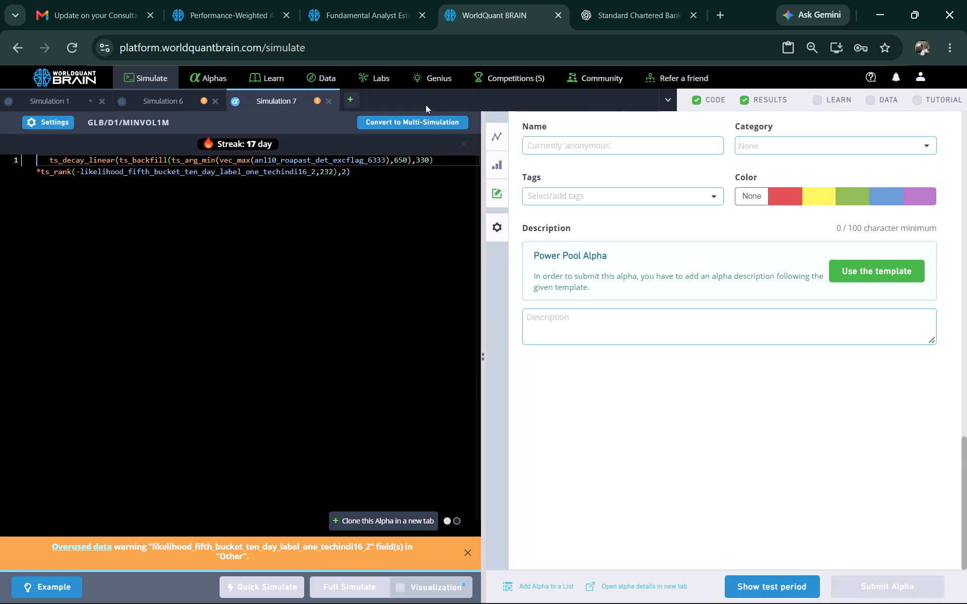
Show Simulation 7's test period and run its Prod Correlation check.
{"action": "left_click", "coordinate": [801, 598]}
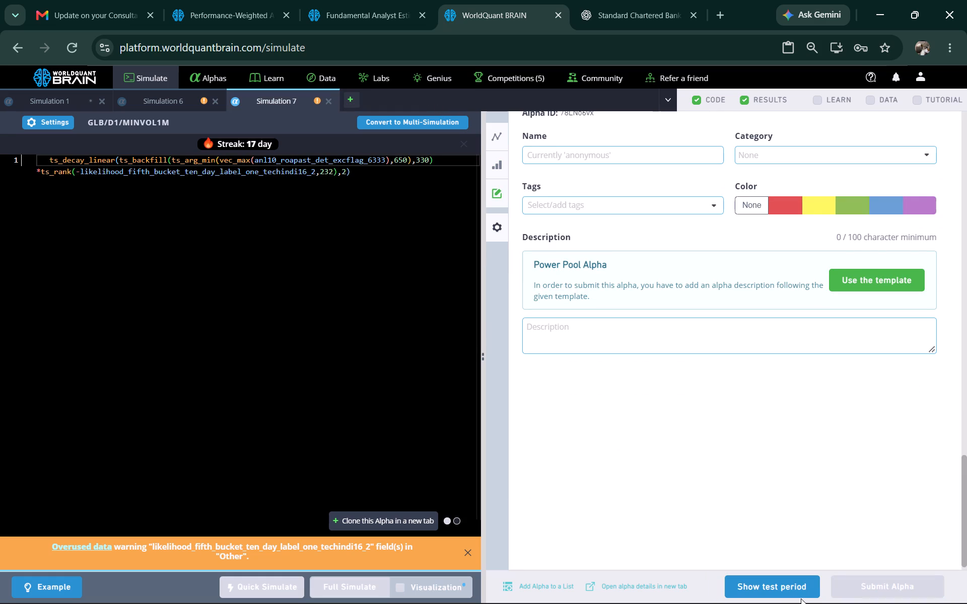
{"action": "left_click", "coordinate": [792, 587]}
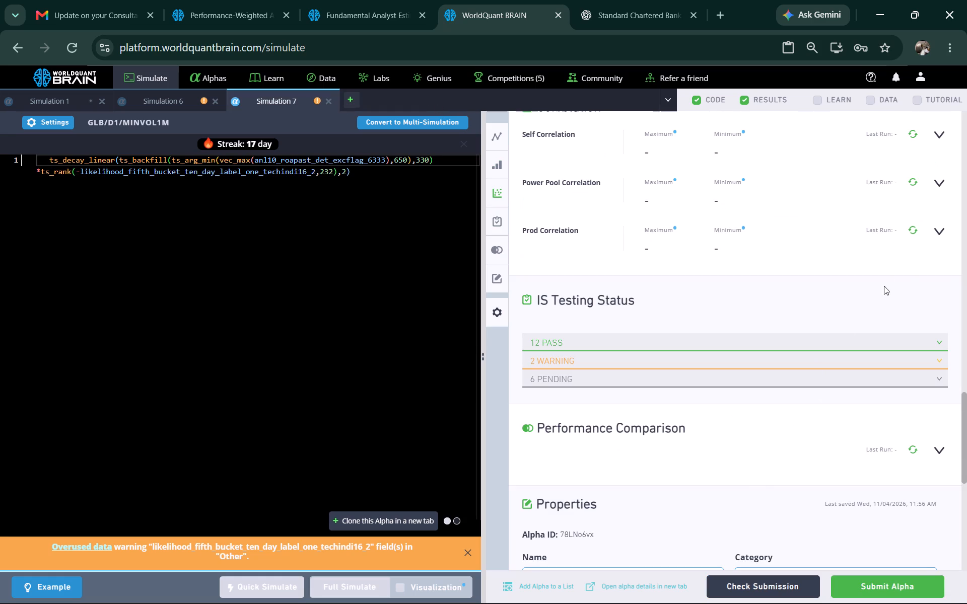
{"action": "left_click", "coordinate": [910, 224]}
{"action": "left_click", "coordinate": [909, 226]}
{"action": "left_click", "coordinate": [909, 228]}
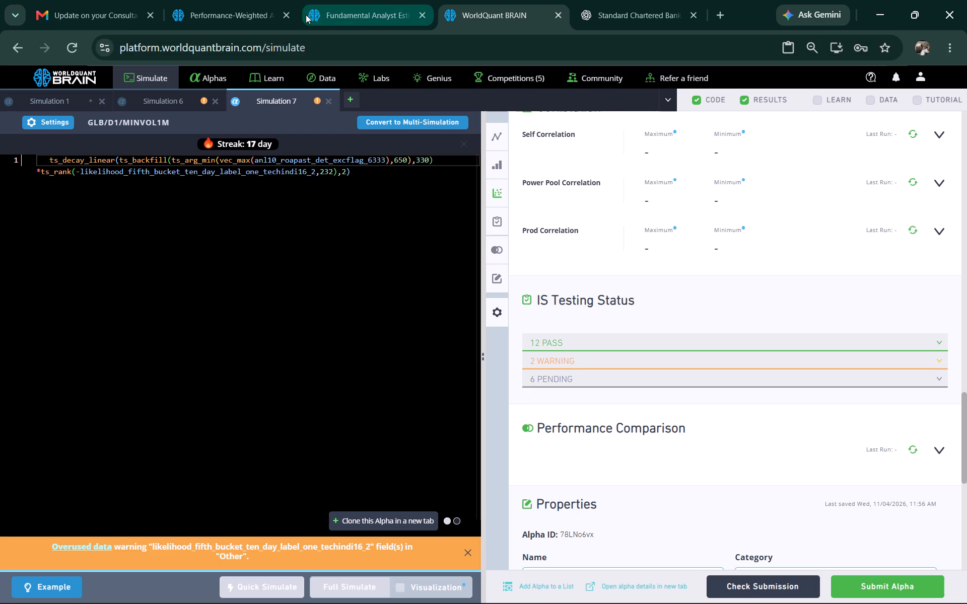
Copy the field name anl69_target_best_target_4wk_chg from page 26 of the filtered analyst69 fields and return to Simulation 7.
{"action": "left_click", "coordinate": [351, 13]}
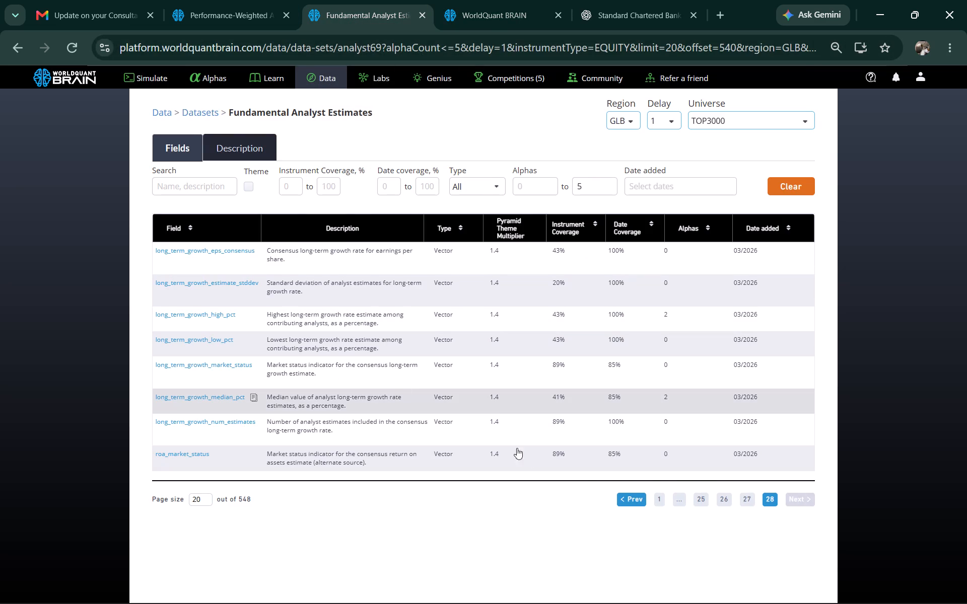
{"action": "left_click", "coordinate": [750, 499]}
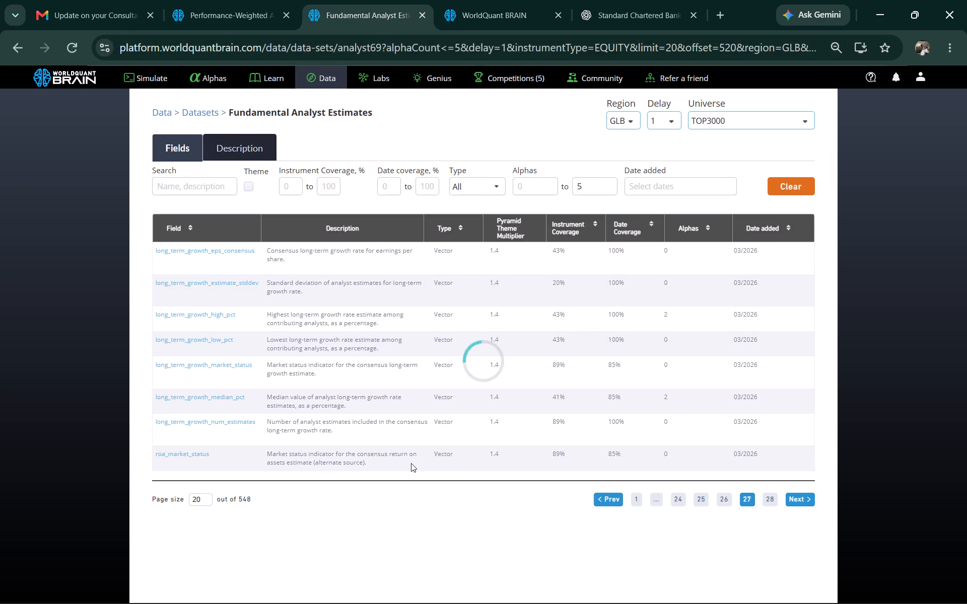
{"action": "scroll", "coordinate": [301, 452], "scroll_direction": "down", "scroll_amount": 3}
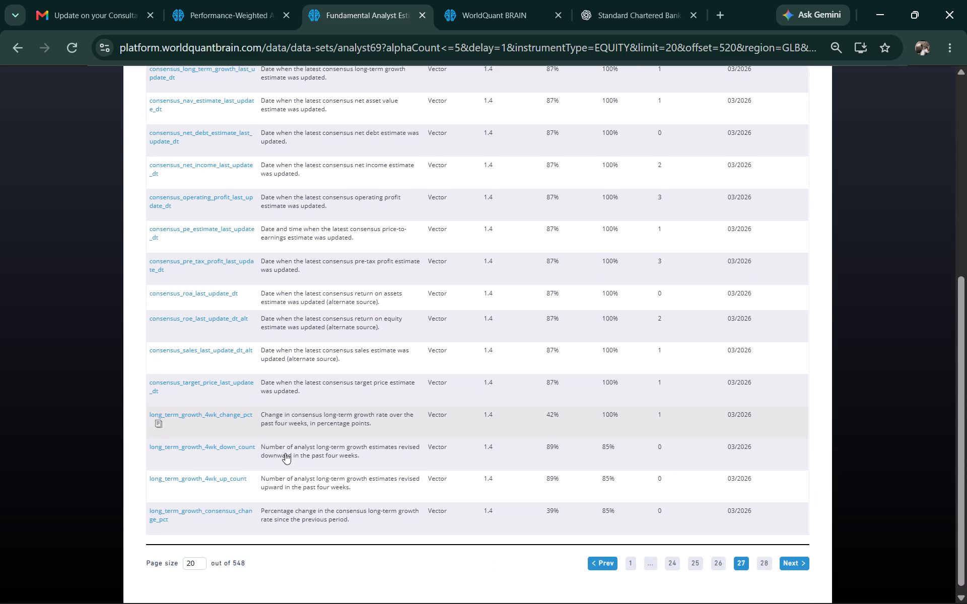
{"action": "scroll", "coordinate": [186, 470], "scroll_direction": "up", "scroll_amount": 3}
{"action": "scroll", "coordinate": [600, 448], "scroll_direction": "down", "scroll_amount": 3}
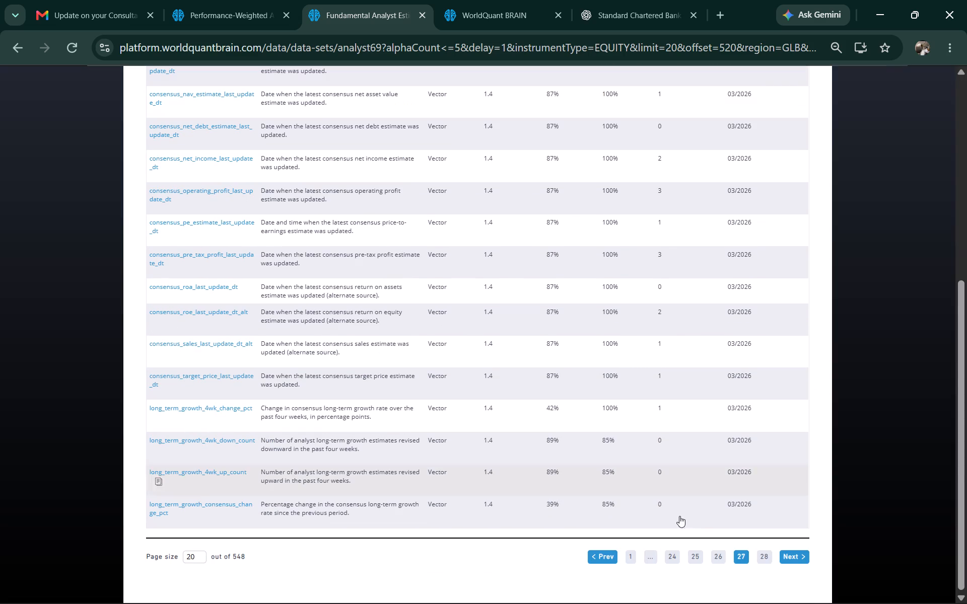
{"action": "left_click", "coordinate": [721, 556]}
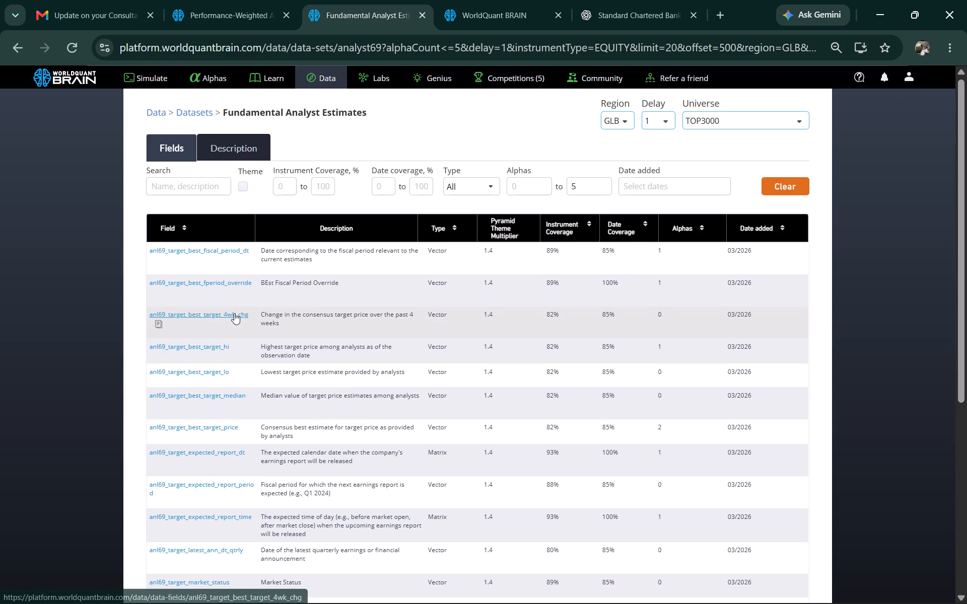
{"action": "left_click", "coordinate": [159, 325]}
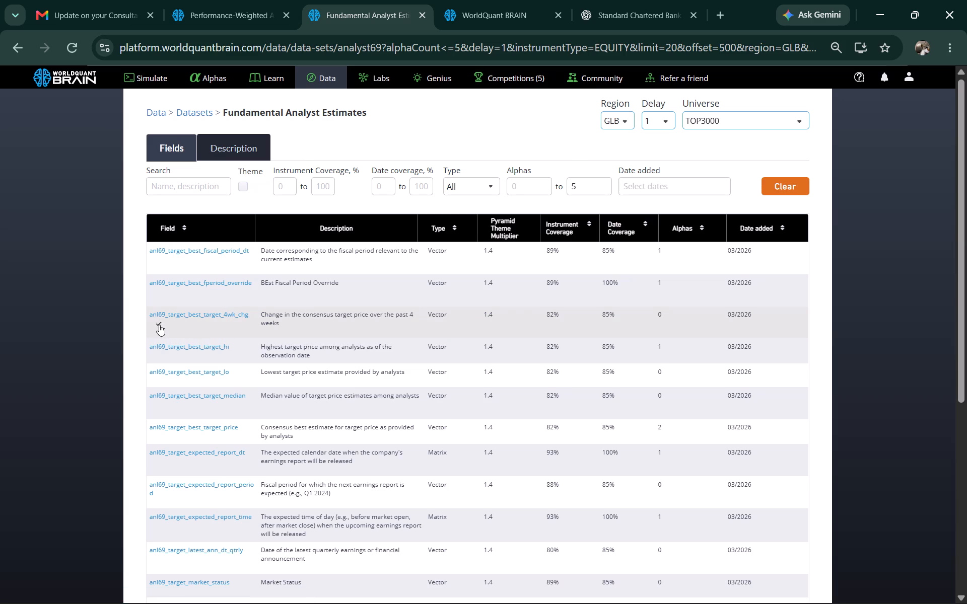
{"action": "left_click", "coordinate": [467, 14]}
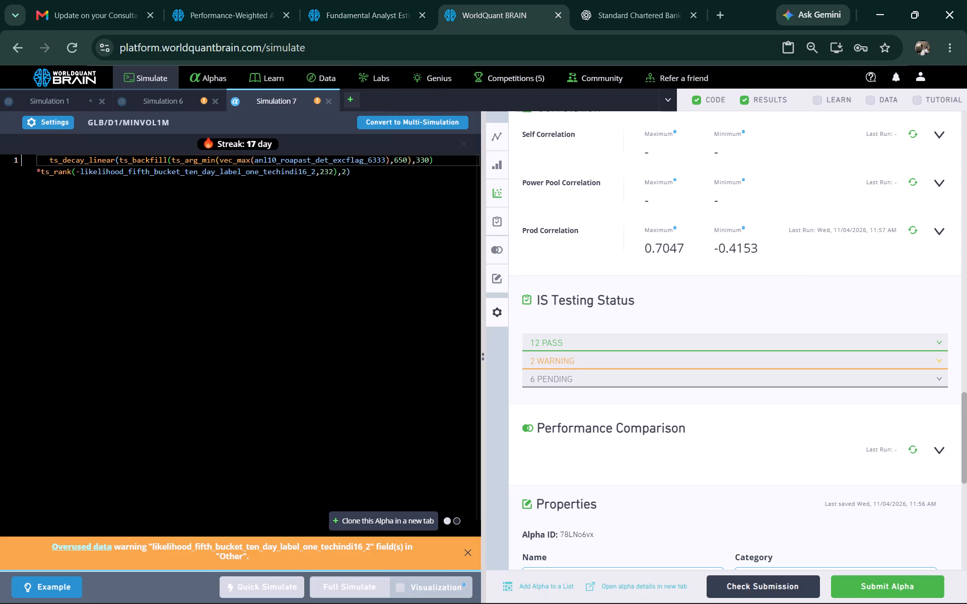
Replace the vec_max field in Simulation 7's expression with anl69_target_best_target_4wk_chg.
{"action": "double_click", "coordinate": [287, 159]}
{"action": "right_click", "coordinate": [288, 159]}
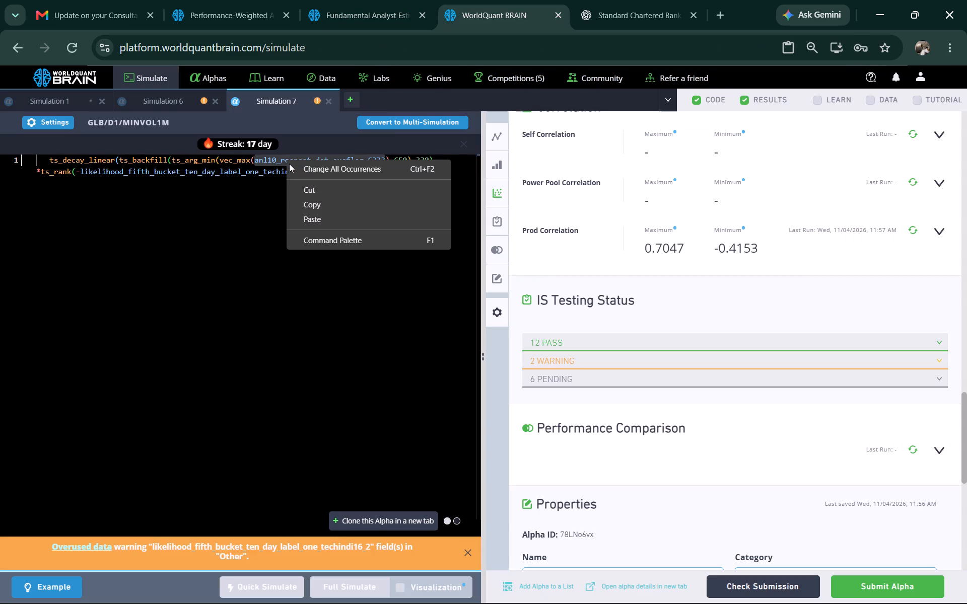
{"action": "left_click", "coordinate": [311, 218]}
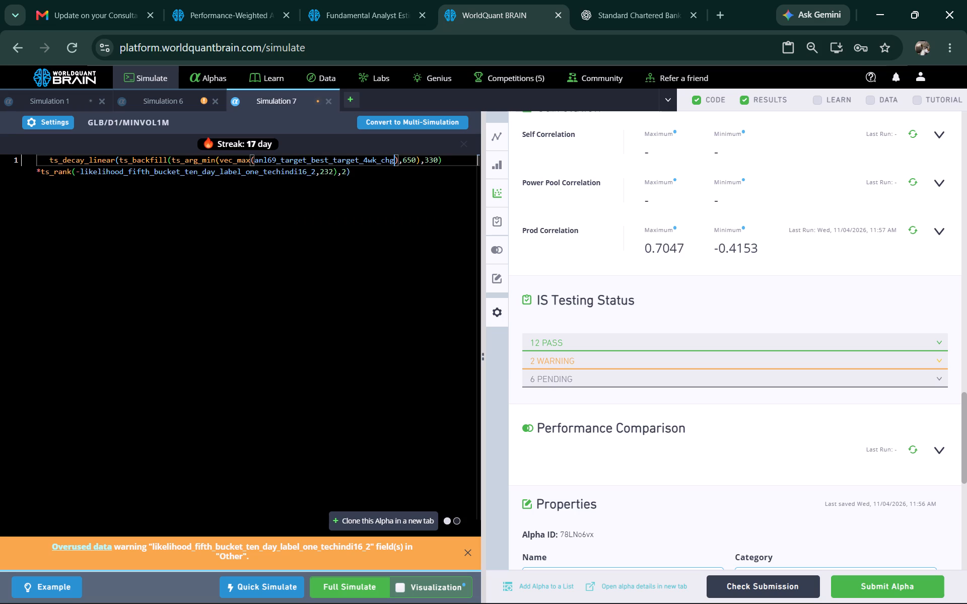
Set NaN Handling and Max Position to On in Simulation 7's settings, apply them, and run a full simulation.
{"action": "left_click", "coordinate": [58, 129]}
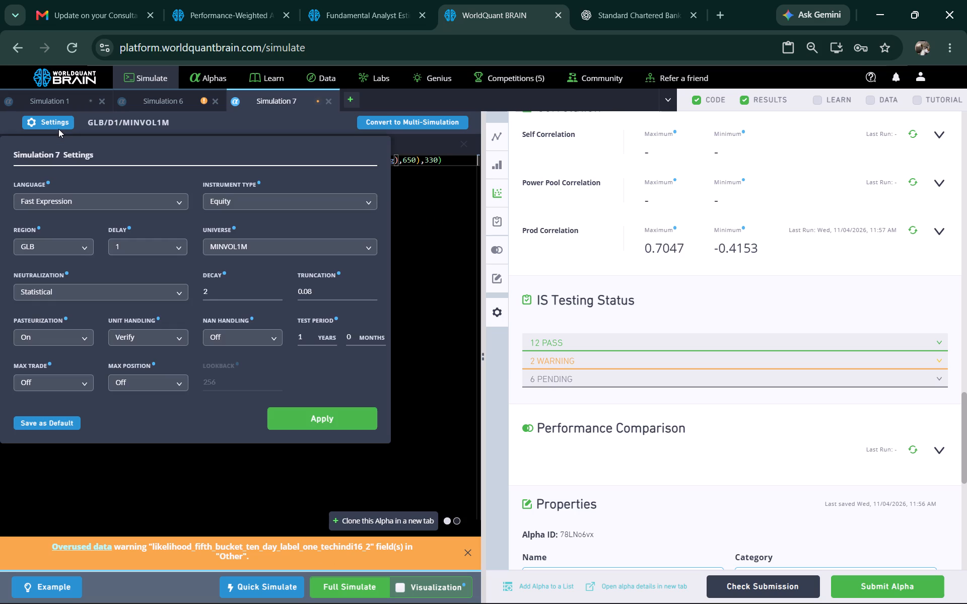
{"action": "left_click", "coordinate": [240, 341]}
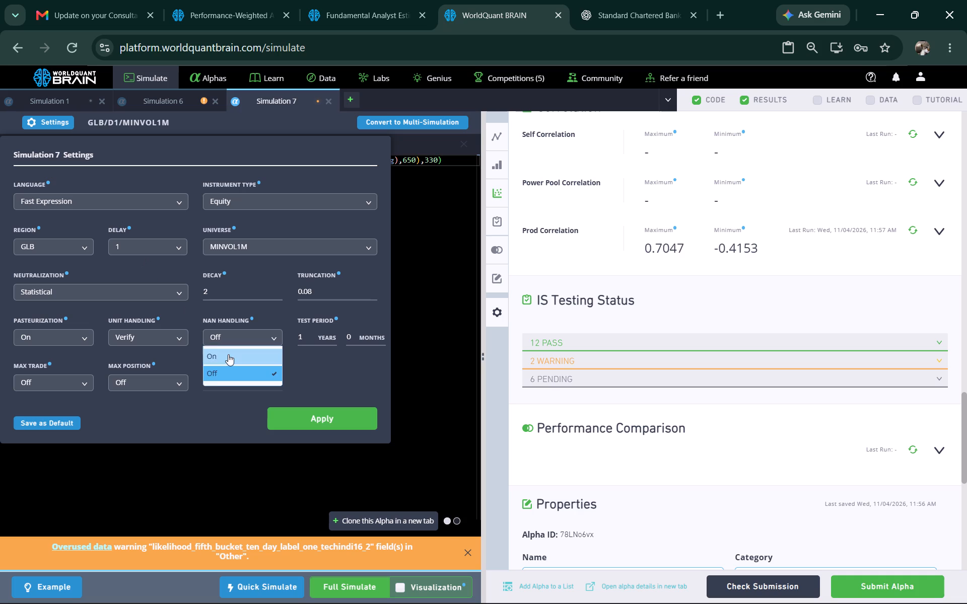
{"action": "left_click", "coordinate": [228, 354]}
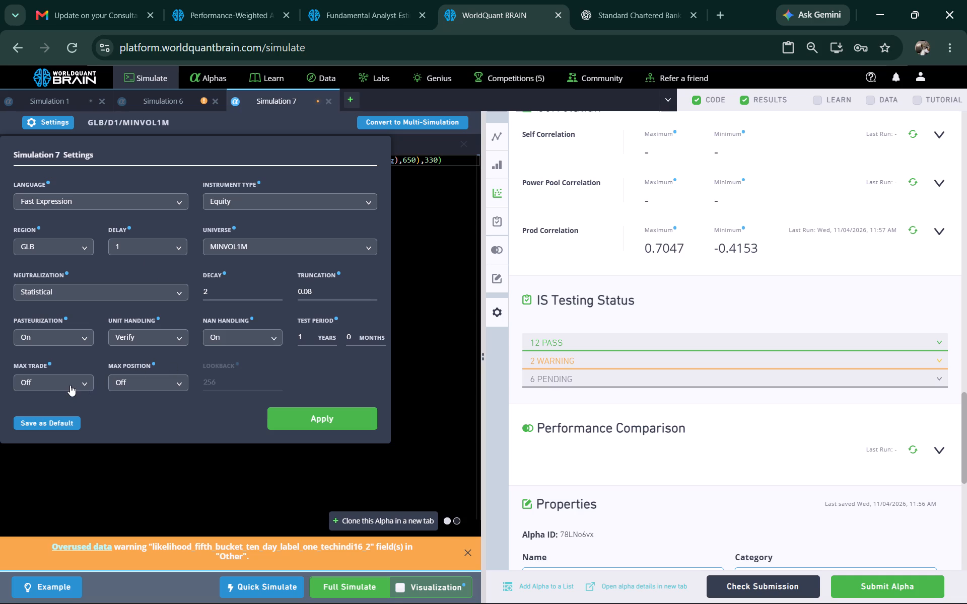
{"action": "left_click", "coordinate": [137, 385]}
{"action": "left_click", "coordinate": [142, 421]}
{"action": "left_click", "coordinate": [302, 420]}
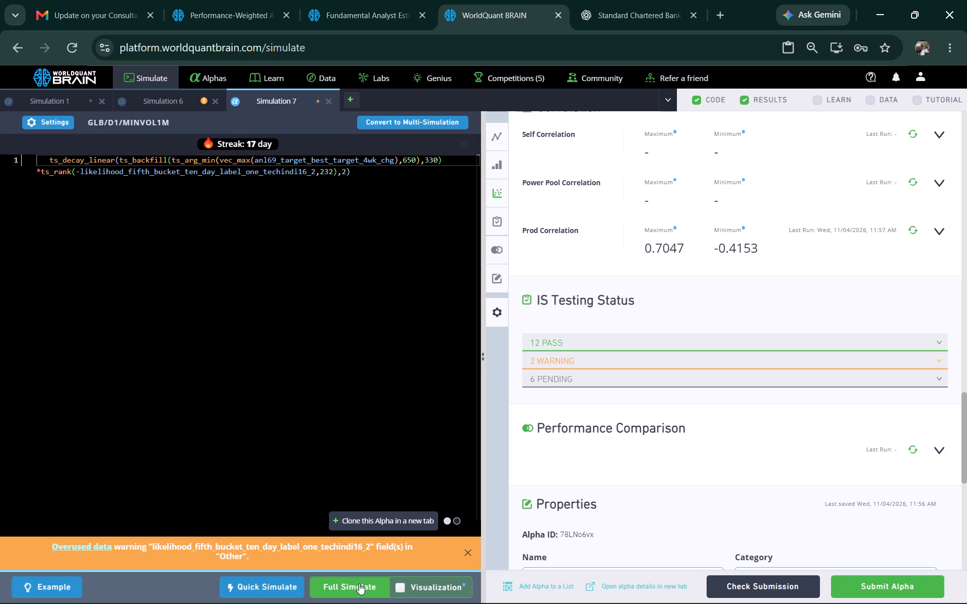
{"action": "left_click", "coordinate": [359, 583]}
Review Simulation 6's regional results, correlations and IS testing warnings.
{"action": "left_click", "coordinate": [162, 97]}
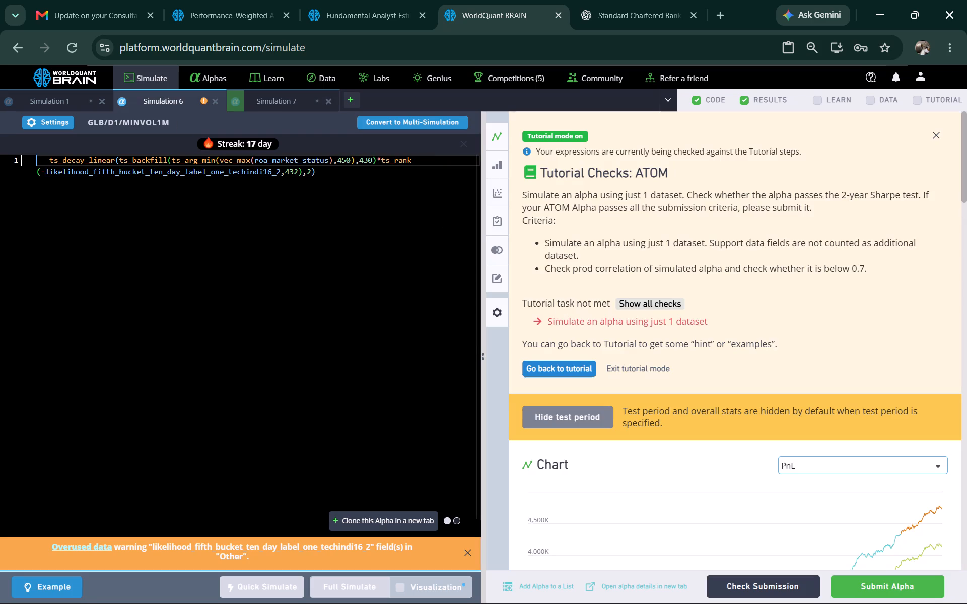
{"action": "scroll", "coordinate": [793, 344], "scroll_direction": "down", "scroll_amount": 3}
{"action": "scroll", "coordinate": [689, 362], "scroll_direction": "down", "scroll_amount": 4}
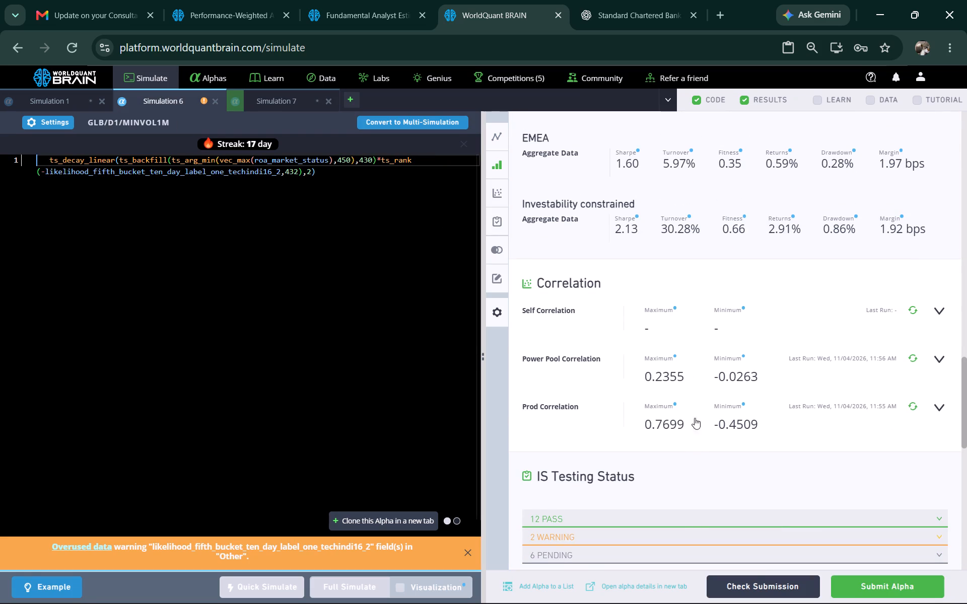
{"action": "left_click", "coordinate": [696, 535]}
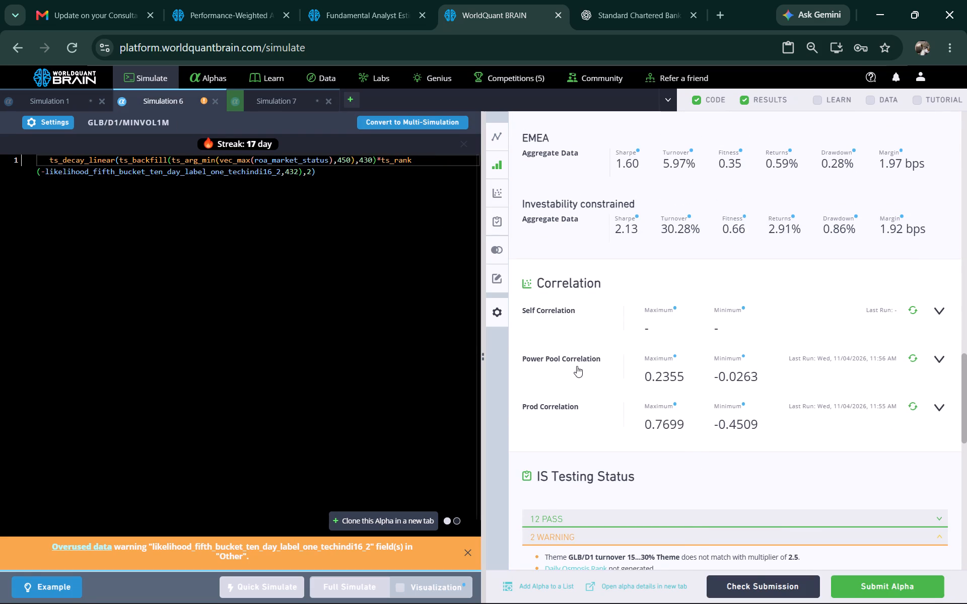
{"action": "scroll", "coordinate": [600, 366], "scroll_direction": "up", "scroll_amount": 3}
{"action": "scroll", "coordinate": [601, 366], "scroll_direction": "down", "scroll_amount": 2}
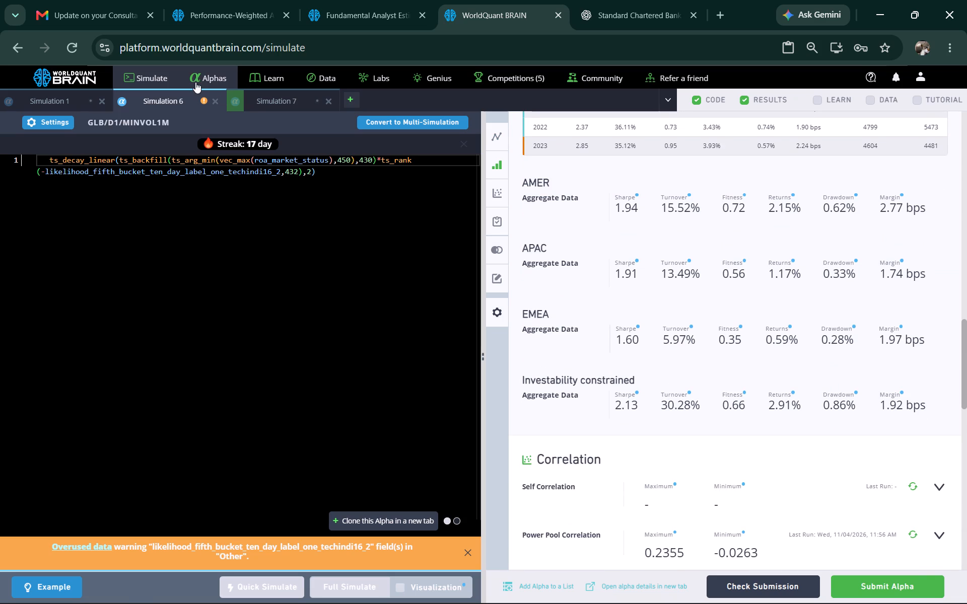
Copy the field name consensus_cash_flow_per_share_last_update_dt from page 26 of the filtered analyst69 fields and return to Simulation 6.
{"action": "left_click", "coordinate": [362, 16]}
{"action": "scroll", "coordinate": [323, 328], "scroll_direction": "down", "scroll_amount": 2}
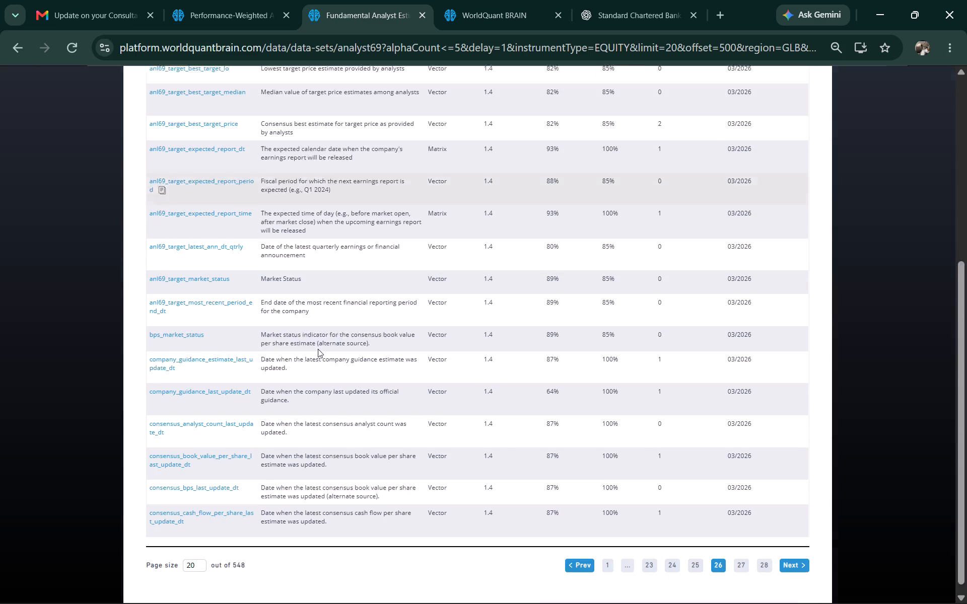
{"action": "scroll", "coordinate": [305, 349], "scroll_direction": "down", "scroll_amount": 1}
{"action": "left_click", "coordinate": [212, 458]}
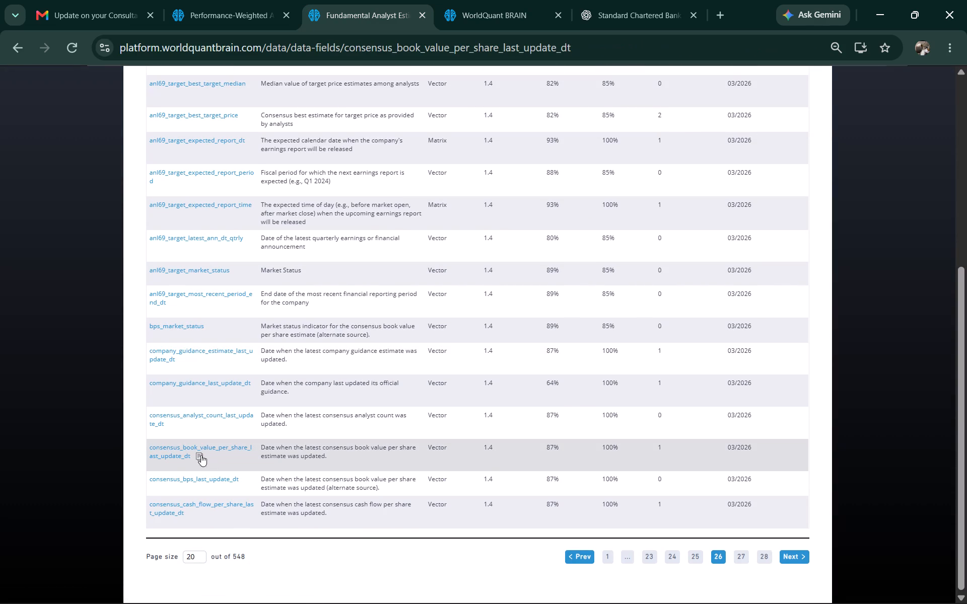
{"action": "left_click", "coordinate": [201, 455]}
{"action": "left_click", "coordinate": [11, 49]}
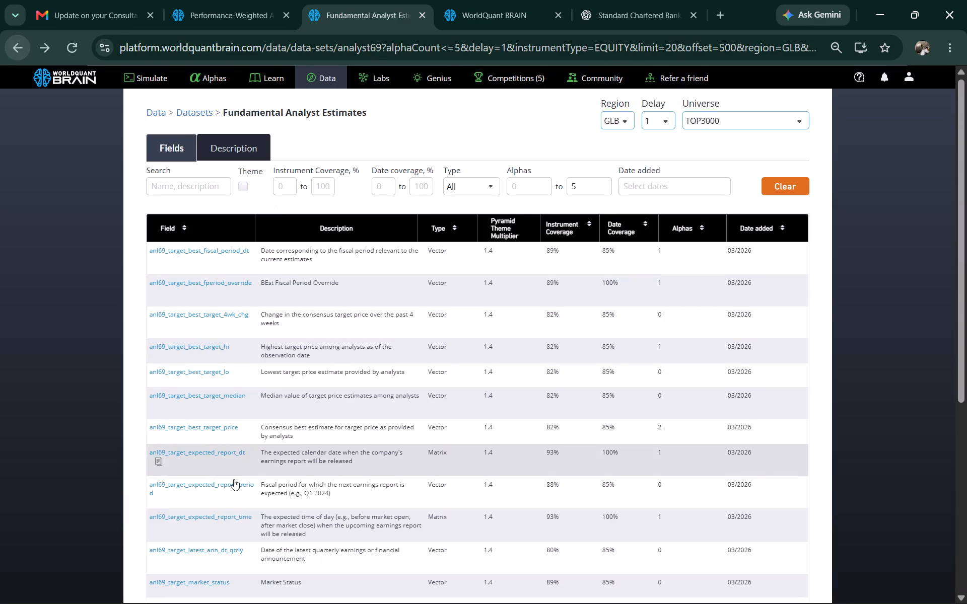
{"action": "scroll", "coordinate": [230, 517], "scroll_direction": "down", "scroll_amount": 4}
{"action": "left_click", "coordinate": [197, 519]}
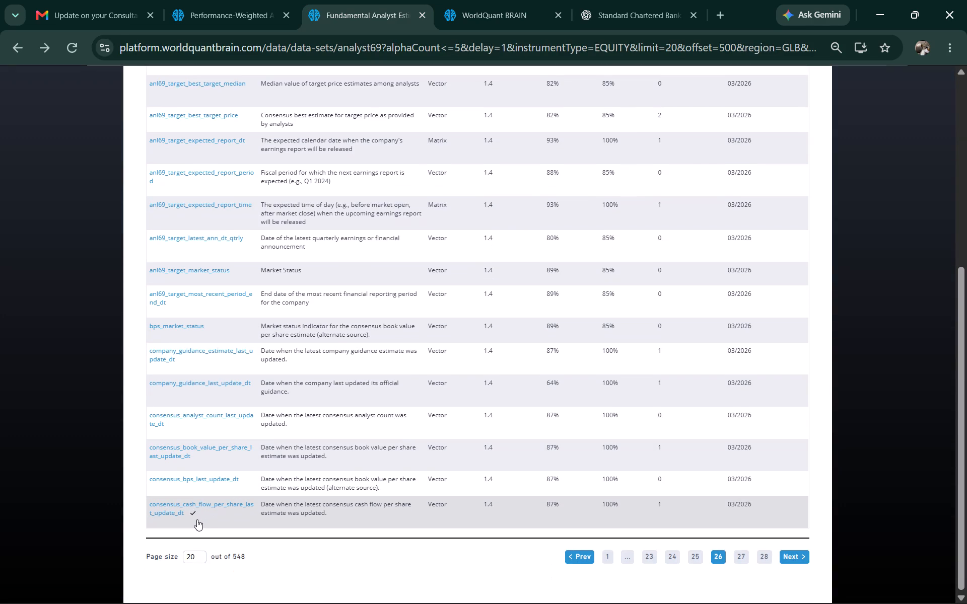
{"action": "left_click", "coordinate": [470, 7]}
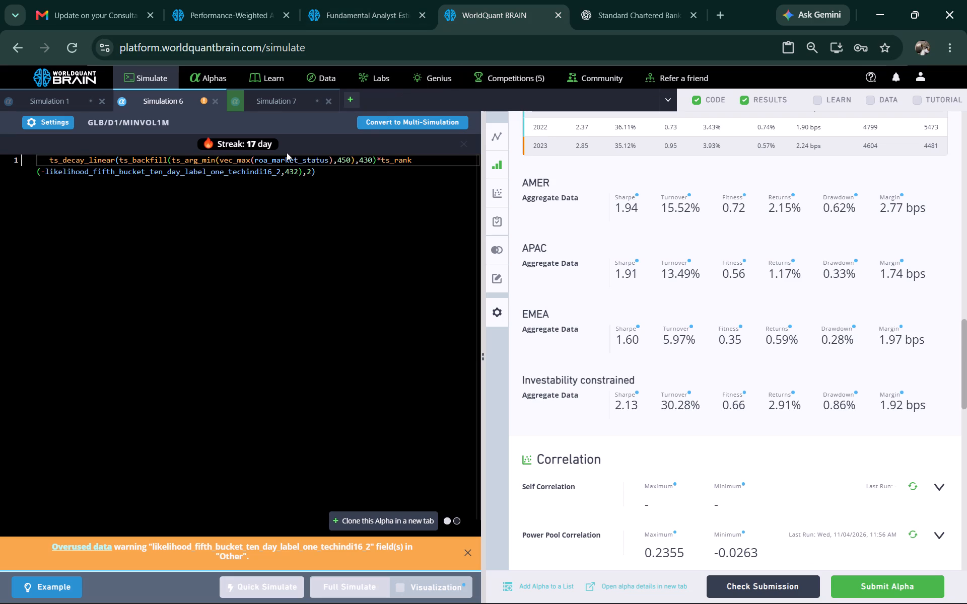
Replace roa_market_status in Simulation 6's expression with consensus_cash_flow_per_share_last_update_dt and run a full simulation.
{"action": "left_click", "coordinate": [287, 153]}
{"action": "double_click", "coordinate": [287, 156]}
{"action": "right_click", "coordinate": [286, 156]}
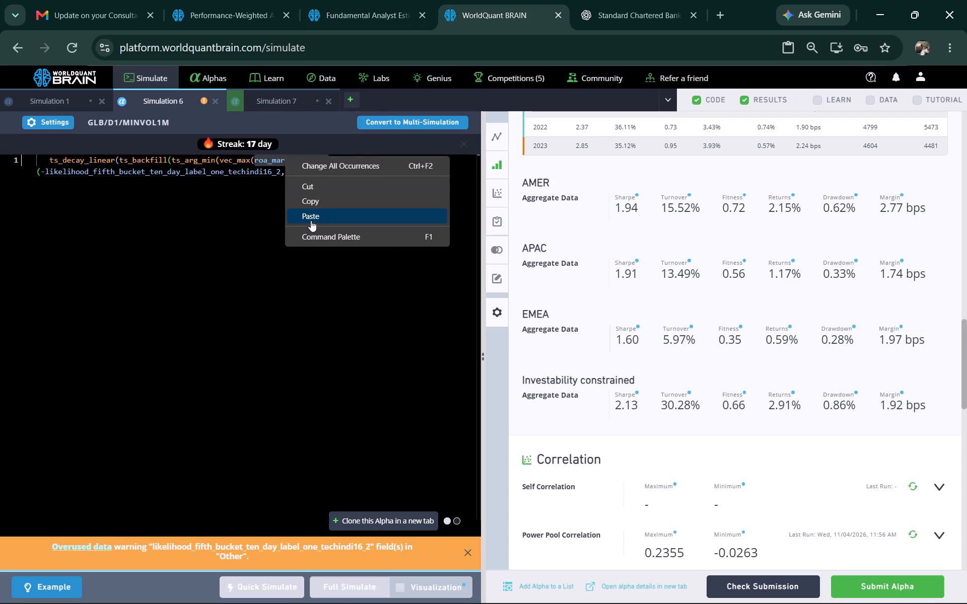
{"action": "left_click", "coordinate": [311, 220]}
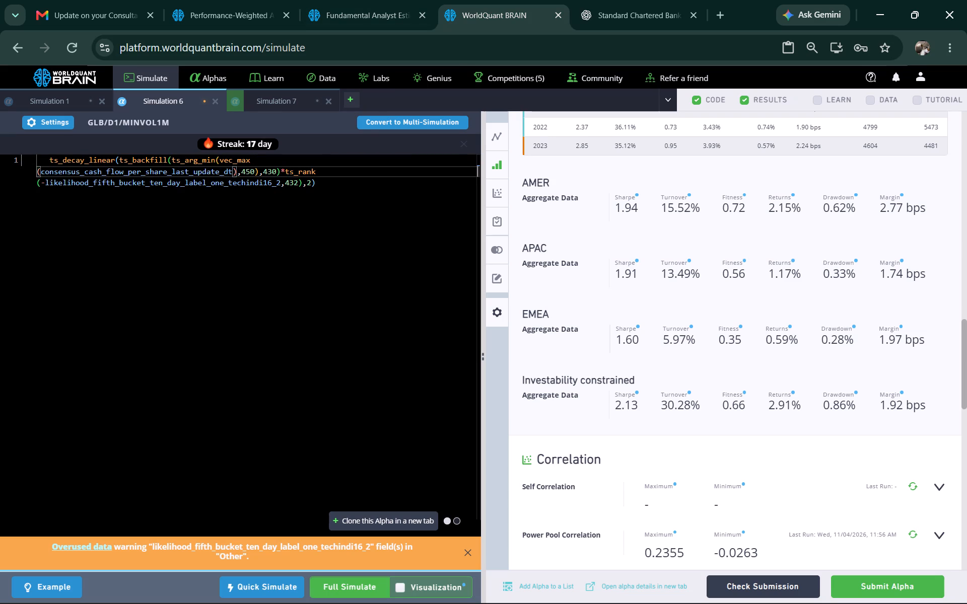
{"action": "left_click", "coordinate": [364, 586]}
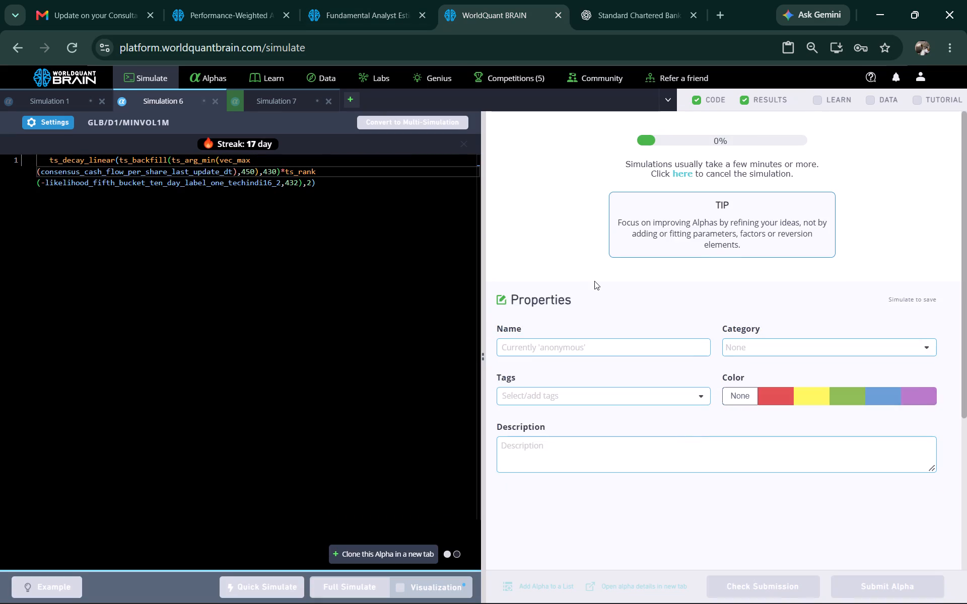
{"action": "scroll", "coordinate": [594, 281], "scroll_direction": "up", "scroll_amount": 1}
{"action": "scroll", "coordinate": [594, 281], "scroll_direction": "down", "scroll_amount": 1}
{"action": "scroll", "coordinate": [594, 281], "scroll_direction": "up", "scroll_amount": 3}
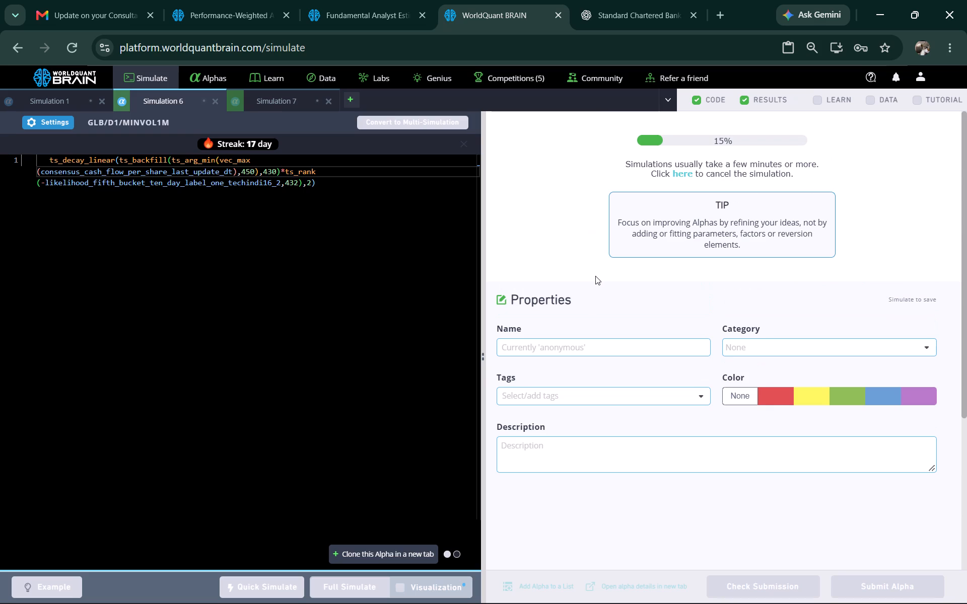
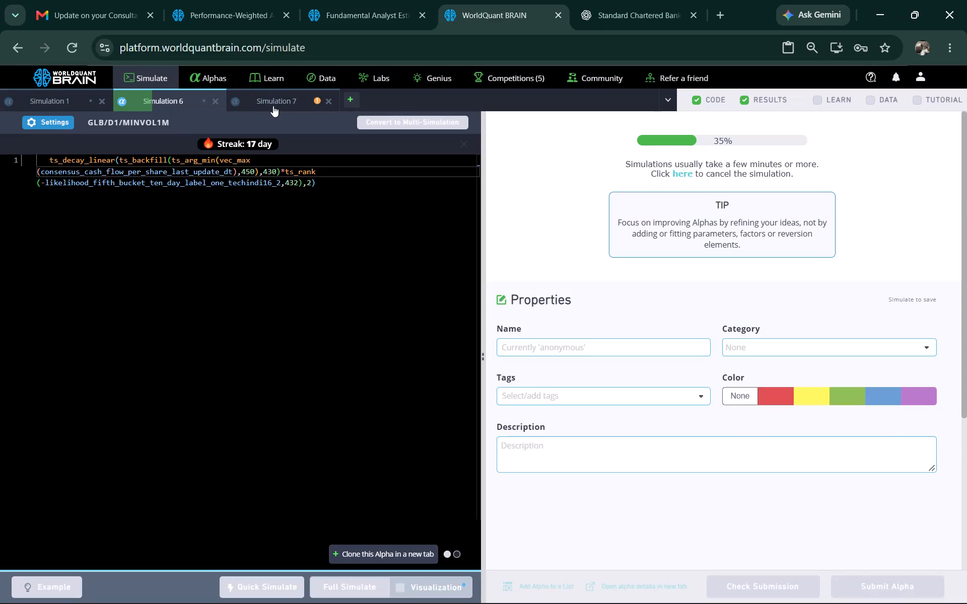
Show Simulation 7's test period and review its regional results, correlations and IS testing warnings.
{"action": "scroll", "coordinate": [727, 275], "scroll_direction": "down", "scroll_amount": 1}
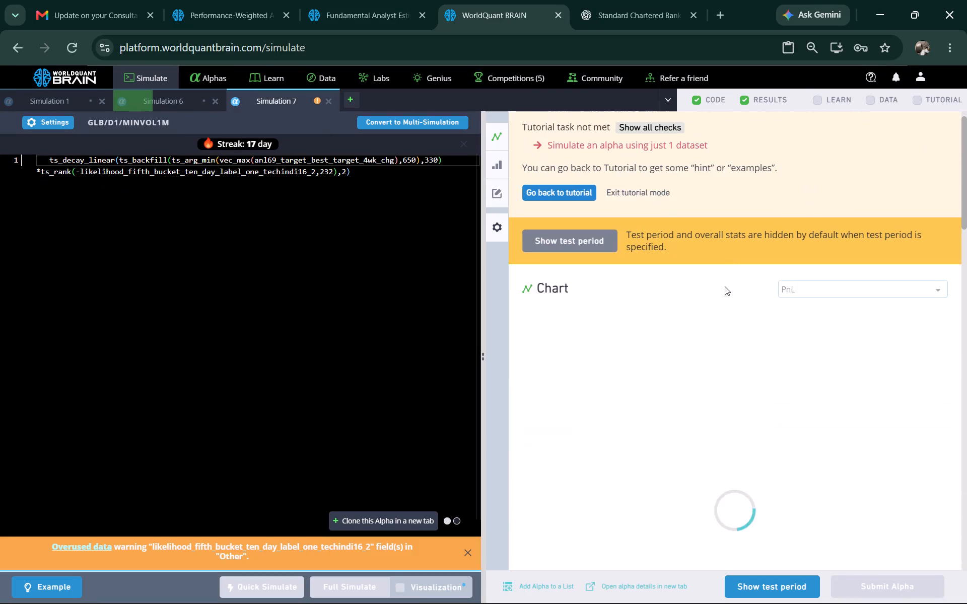
{"action": "scroll", "coordinate": [688, 318], "scroll_direction": "down", "scroll_amount": 1}
{"action": "scroll", "coordinate": [713, 386], "scroll_direction": "down", "scroll_amount": 1}
{"action": "left_click", "coordinate": [770, 580]}
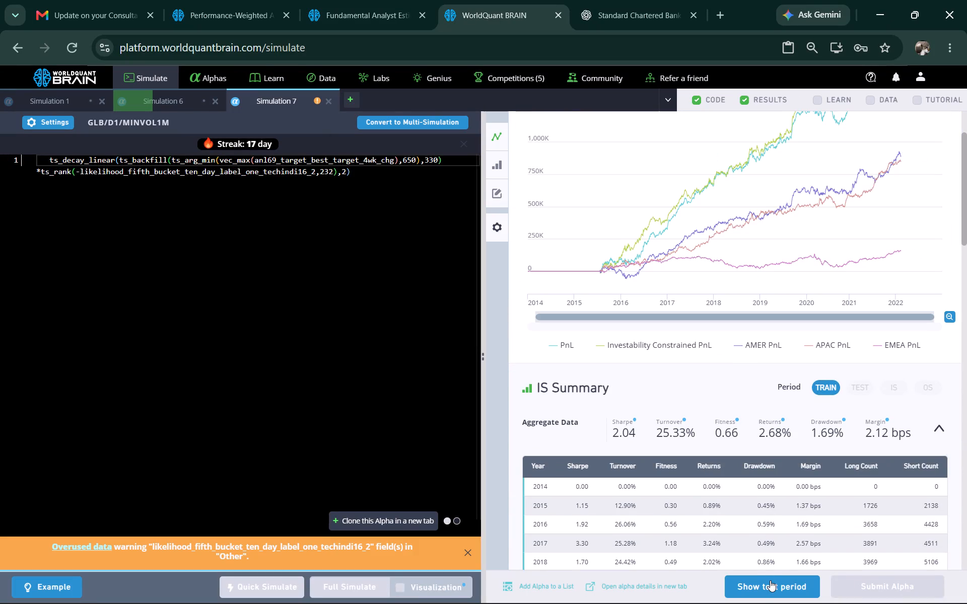
{"action": "scroll", "coordinate": [735, 413], "scroll_direction": "down", "scroll_amount": 3}
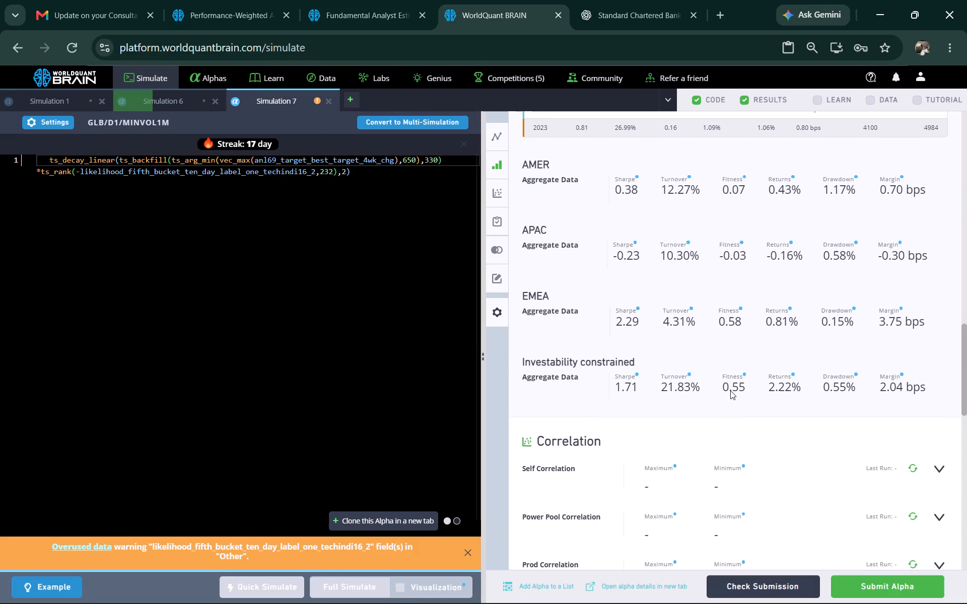
{"action": "scroll", "coordinate": [730, 391], "scroll_direction": "down", "scroll_amount": 1}
{"action": "left_click", "coordinate": [688, 518]}
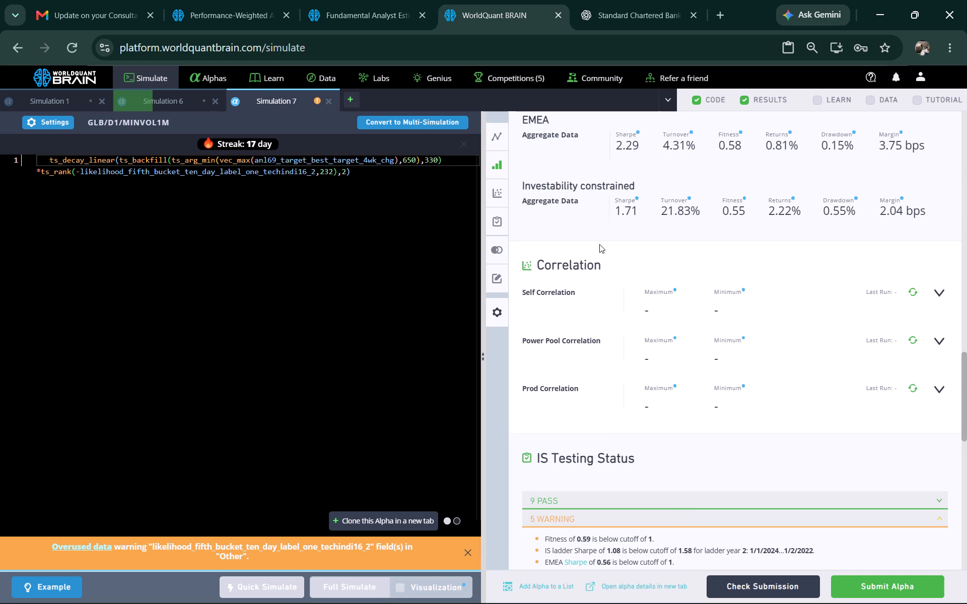
{"action": "scroll", "coordinate": [655, 320], "scroll_direction": "down", "scroll_amount": 1}
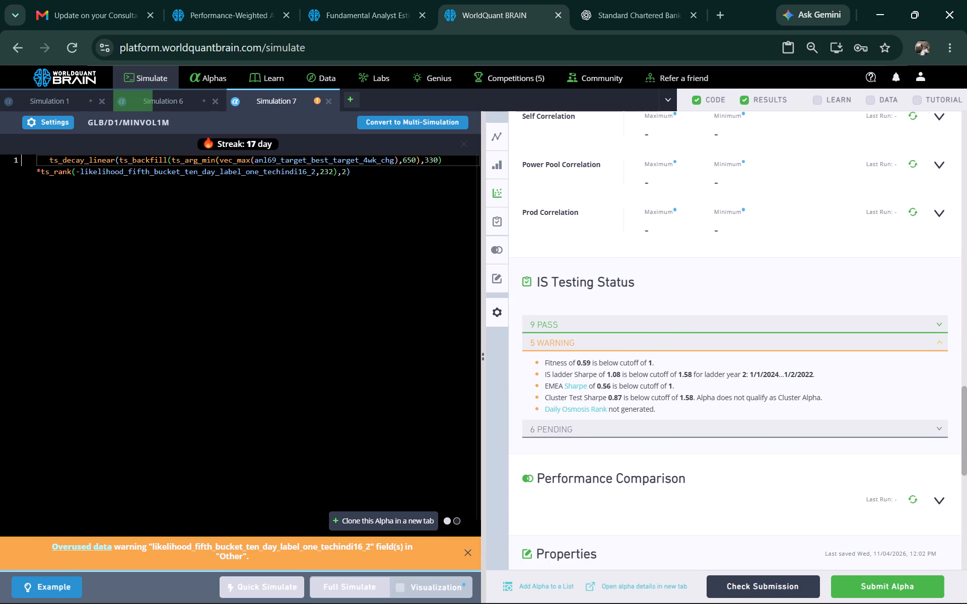
Set Simulation 7's neutralization to Subindustry, apply the settings, and run a full simulation.
{"action": "left_click", "coordinate": [60, 124]}
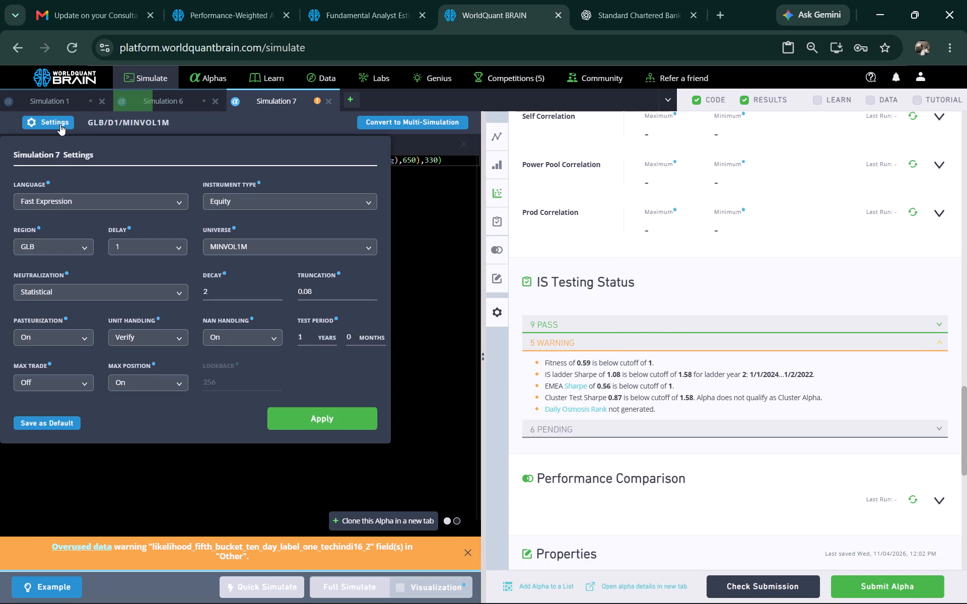
{"action": "left_click", "coordinate": [82, 291]}
{"action": "scroll", "coordinate": [93, 388], "scroll_direction": "down", "scroll_amount": 2}
{"action": "left_click", "coordinate": [76, 362]}
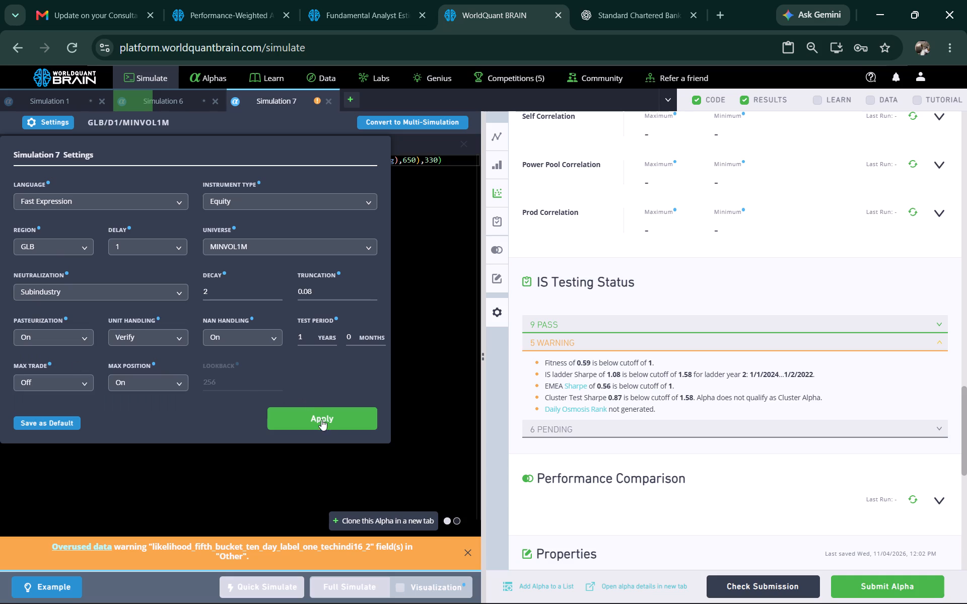
{"action": "left_click", "coordinate": [322, 421]}
{"action": "left_click", "coordinate": [358, 583]}
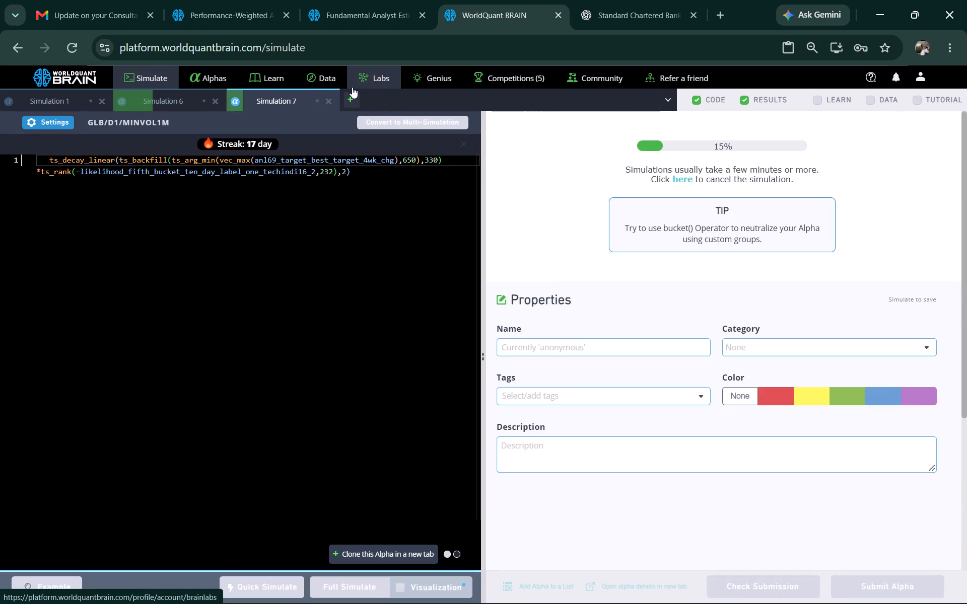
Close the browser page with the analyst69 Fundamental Analyst Estimates fields and return to the simulations.
{"action": "left_click", "coordinate": [342, 6]}
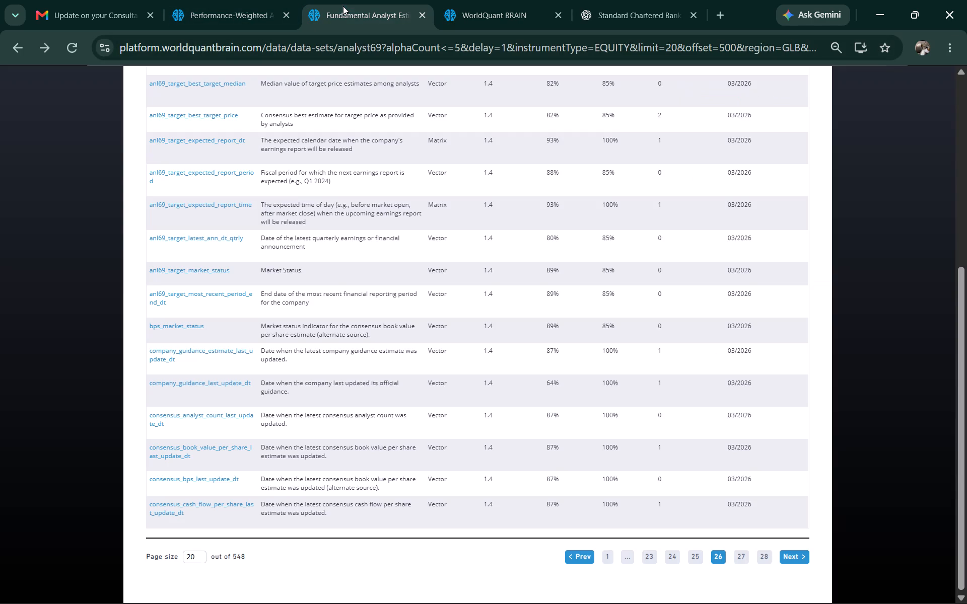
{"action": "left_click", "coordinate": [470, 20]}
{"action": "left_click", "coordinate": [422, 18]}
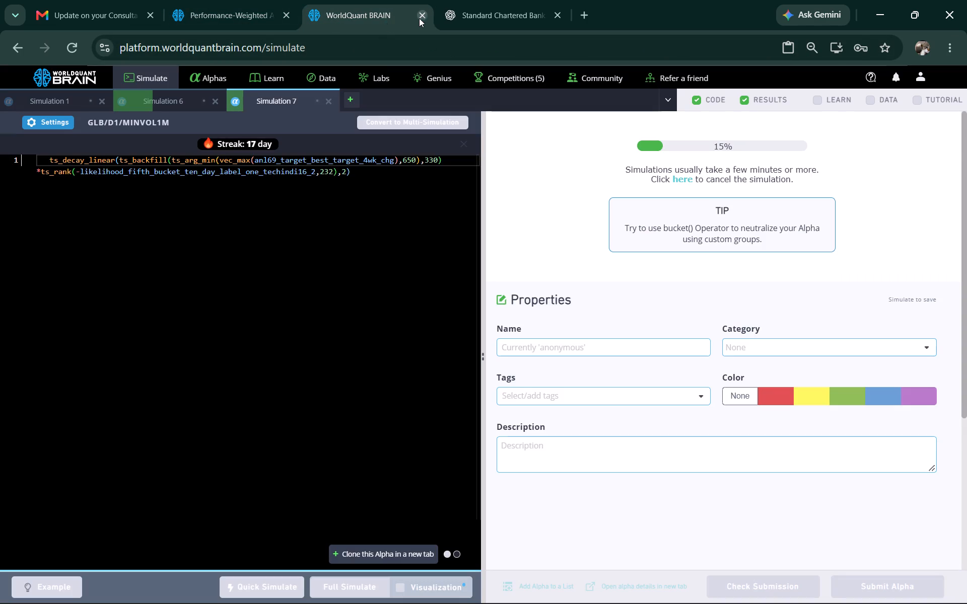
{"action": "left_click", "coordinate": [381, 20]}
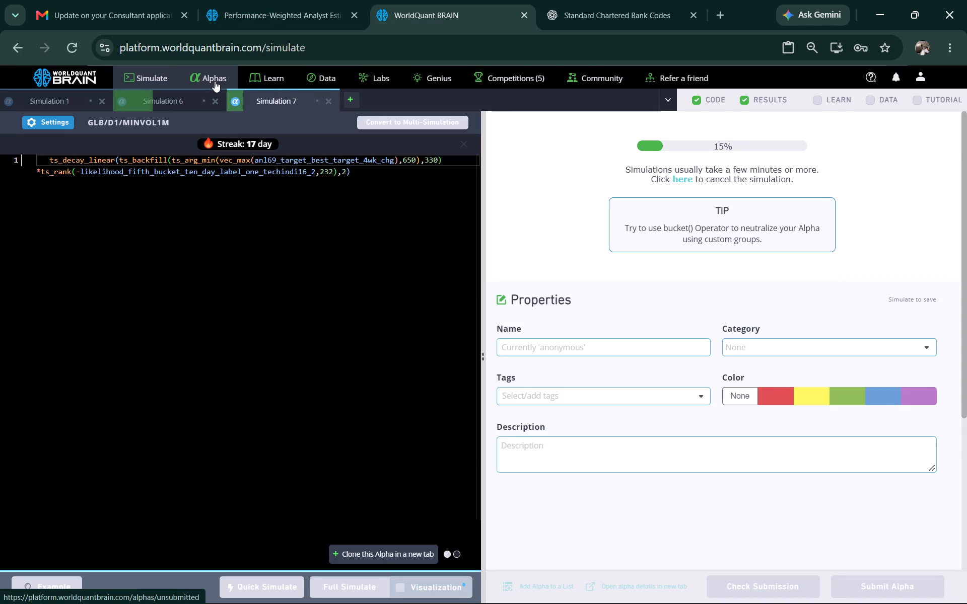
Clone the most recently submitted alpha, built on pv53_beta_eur, into a new simulation.
{"action": "left_click", "coordinate": [215, 80]}
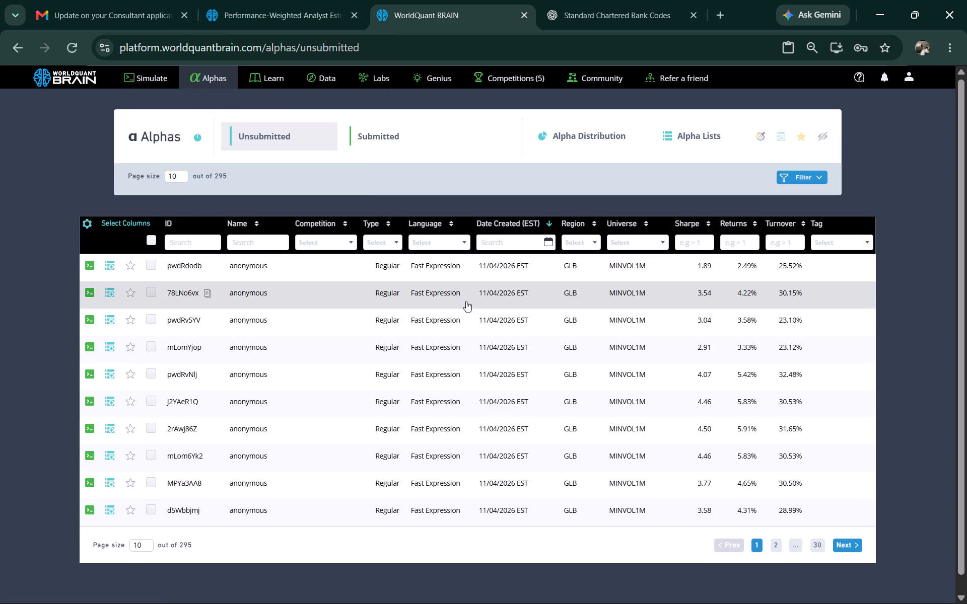
{"action": "left_click", "coordinate": [389, 138]}
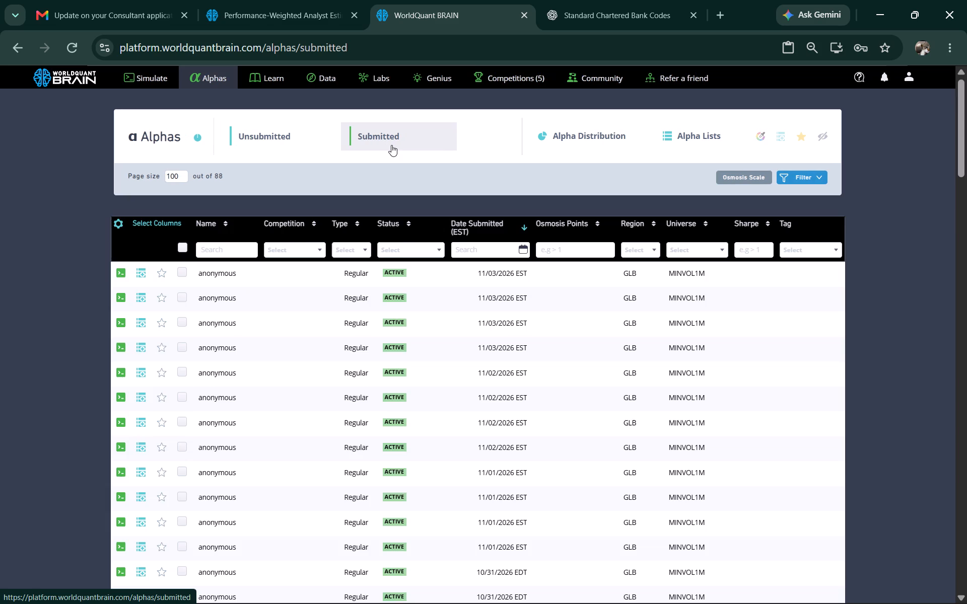
{"action": "left_click", "coordinate": [390, 277]}
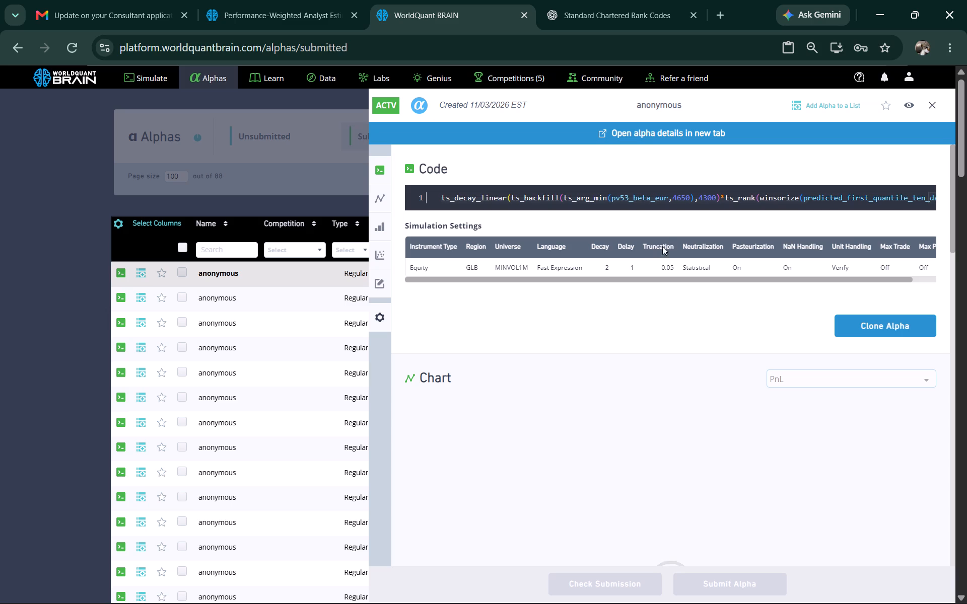
{"action": "left_click", "coordinate": [895, 327]}
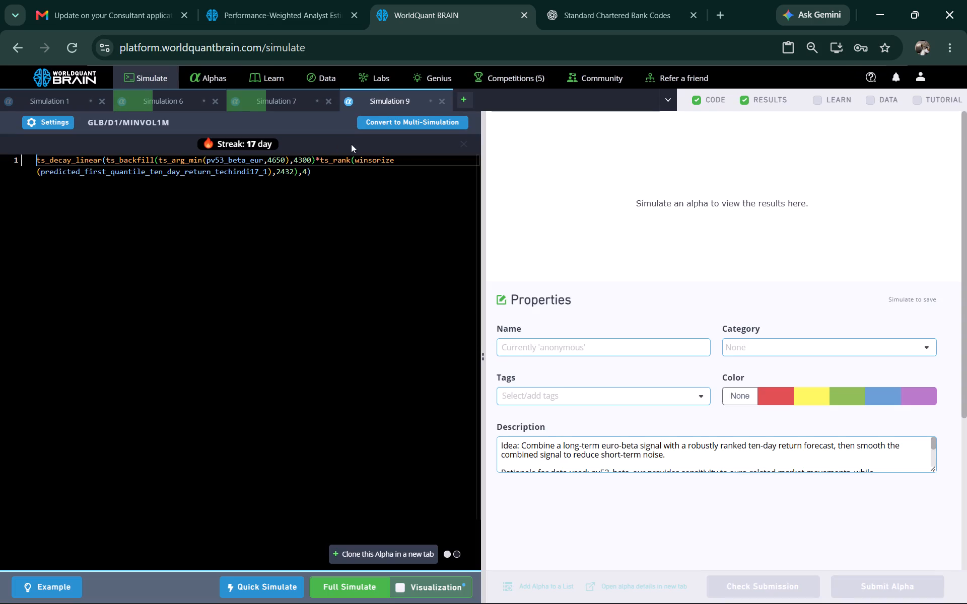
Open the pv1 dataset from the recommended datasets in the "GLB/D1 Power Pool Nov'26" theme announcement and dismiss the banking details prompt.
{"action": "left_click", "coordinate": [286, 19]}
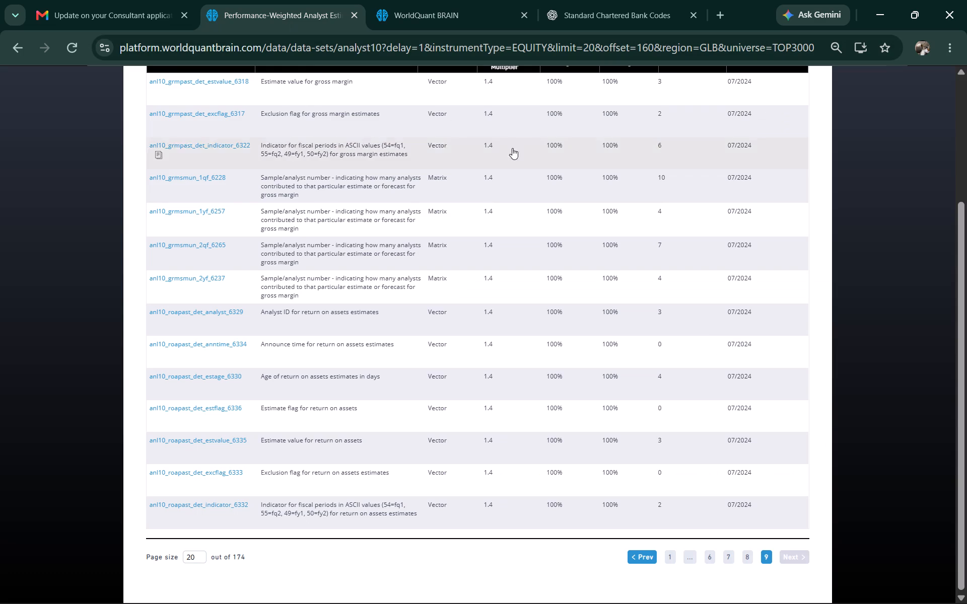
{"action": "scroll", "coordinate": [469, 225], "scroll_direction": "up", "scroll_amount": 4}
{"action": "left_click", "coordinate": [889, 80]}
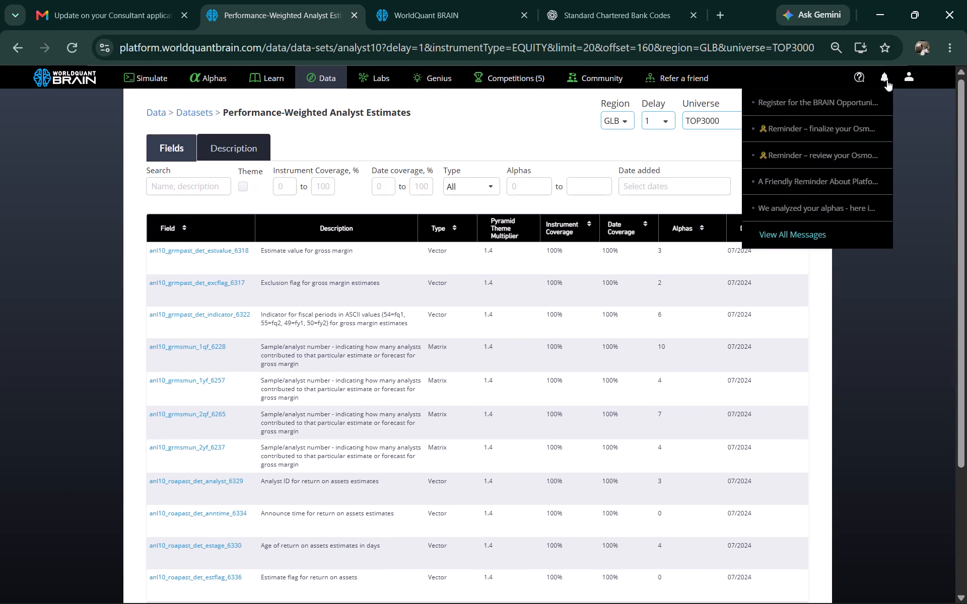
{"action": "left_click", "coordinate": [812, 232]}
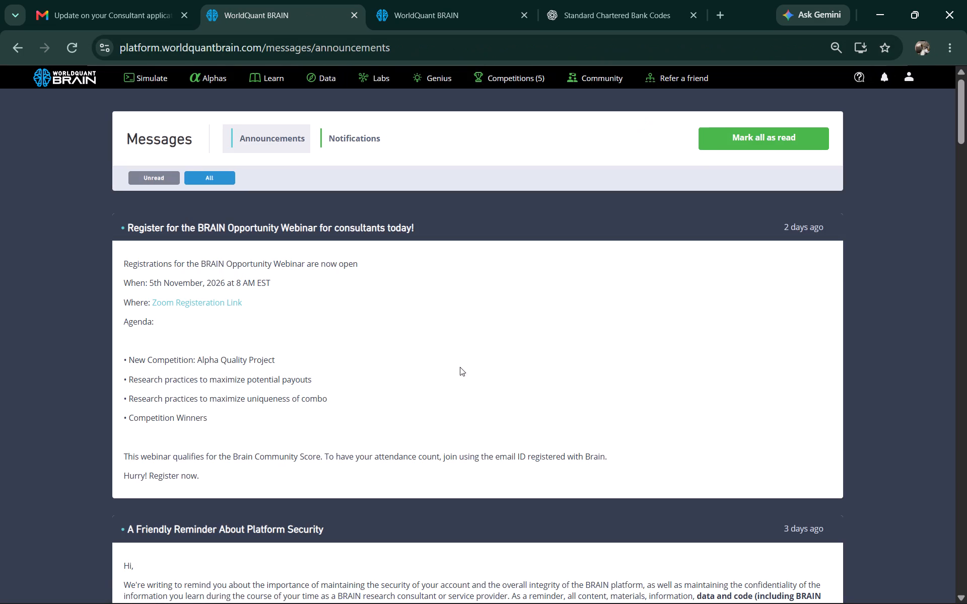
{"action": "scroll", "coordinate": [451, 344], "scroll_direction": "down", "scroll_amount": 5}
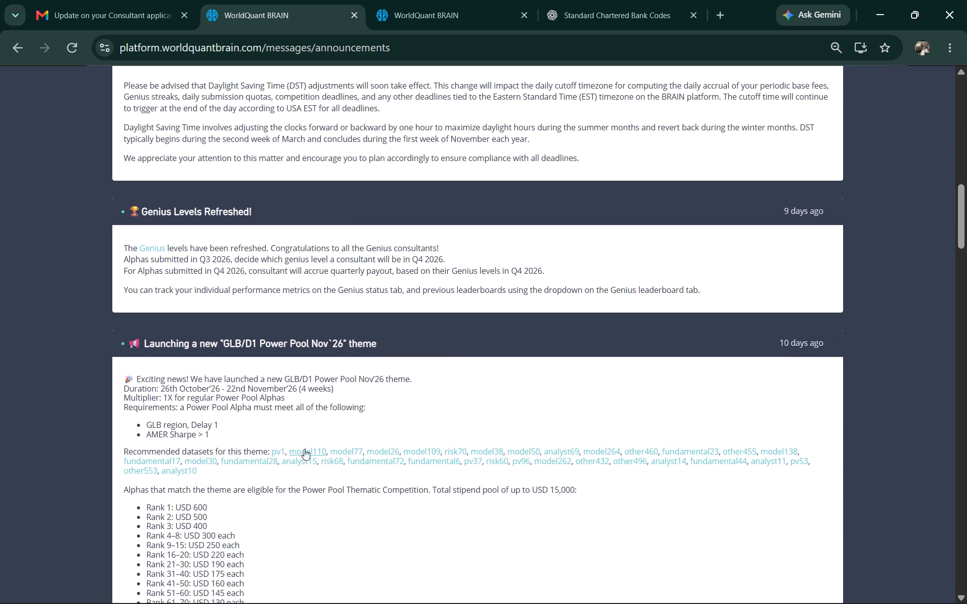
{"action": "left_click", "coordinate": [278, 449]}
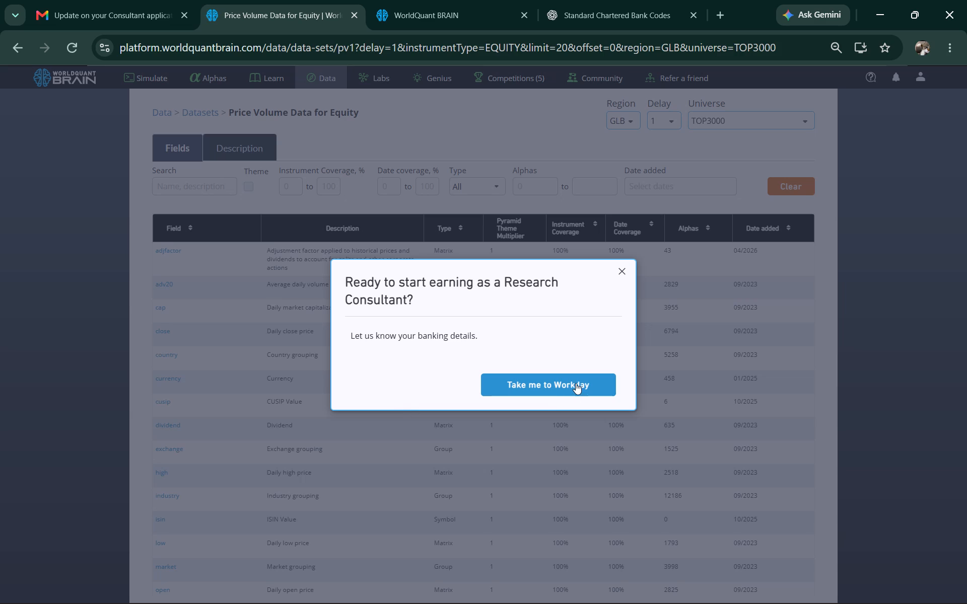
{"action": "left_click", "coordinate": [626, 271]}
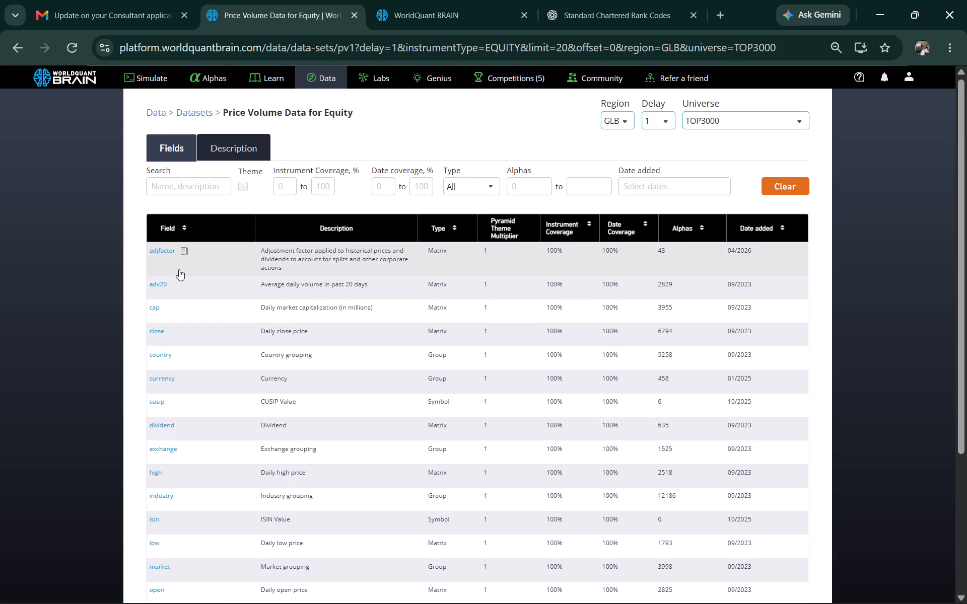
Examine both pages of the pv1 Price Volume Data for Equity fields, checking types and alpha counts.
{"action": "scroll", "coordinate": [524, 333], "scroll_direction": "down", "scroll_amount": 2}
{"action": "scroll", "coordinate": [523, 335], "scroll_direction": "up", "scroll_amount": 1}
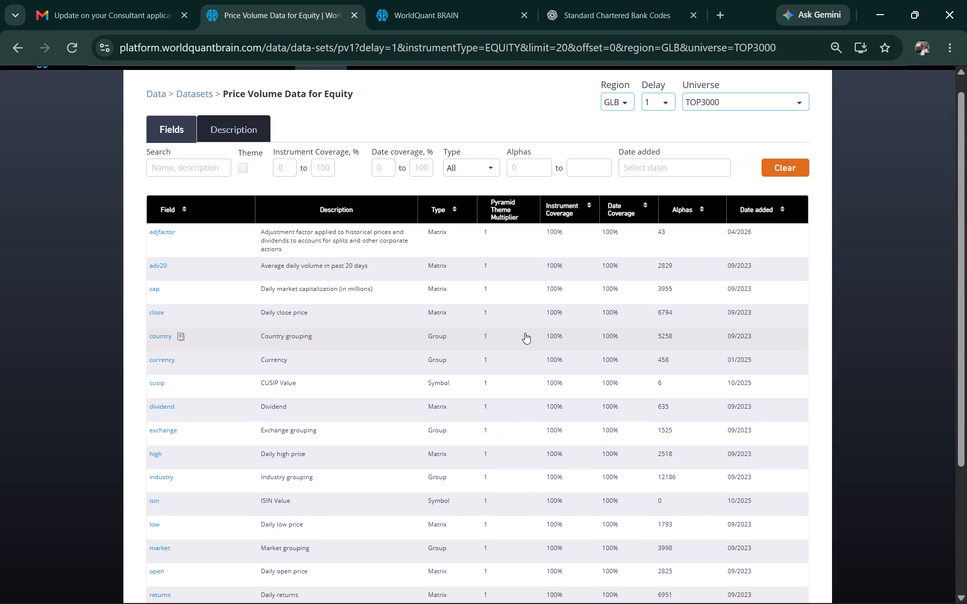
{"action": "scroll", "coordinate": [369, 402], "scroll_direction": "down", "scroll_amount": 3}
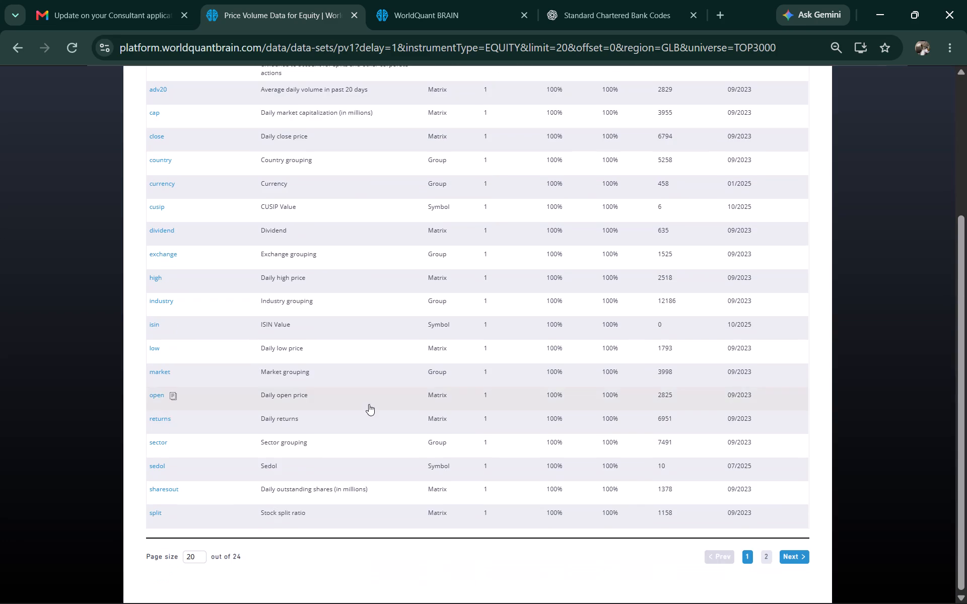
{"action": "scroll", "coordinate": [369, 404], "scroll_direction": "down", "scroll_amount": 3}
{"action": "left_click", "coordinate": [767, 554]}
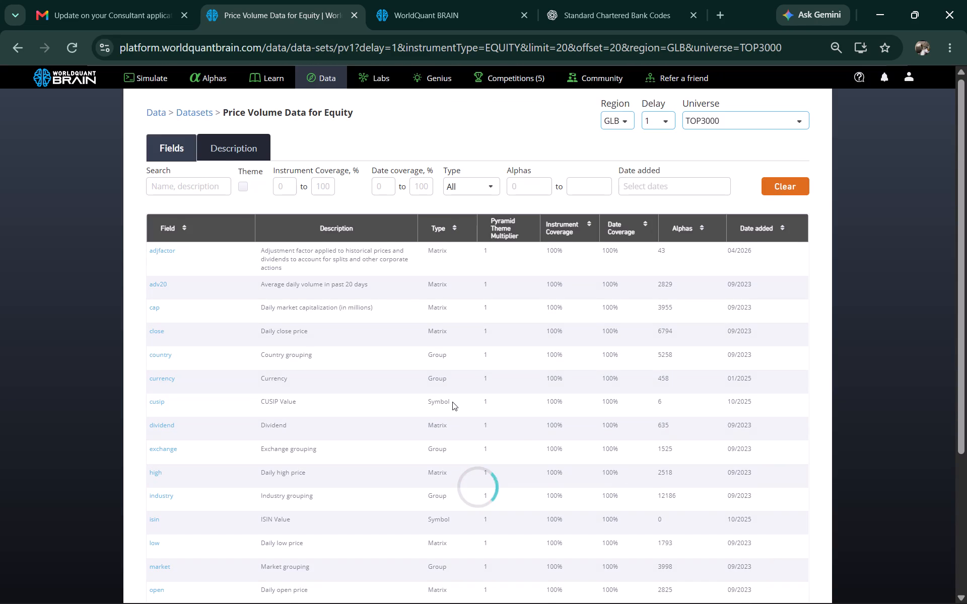
{"action": "scroll", "coordinate": [451, 395], "scroll_direction": "down", "scroll_amount": 1}
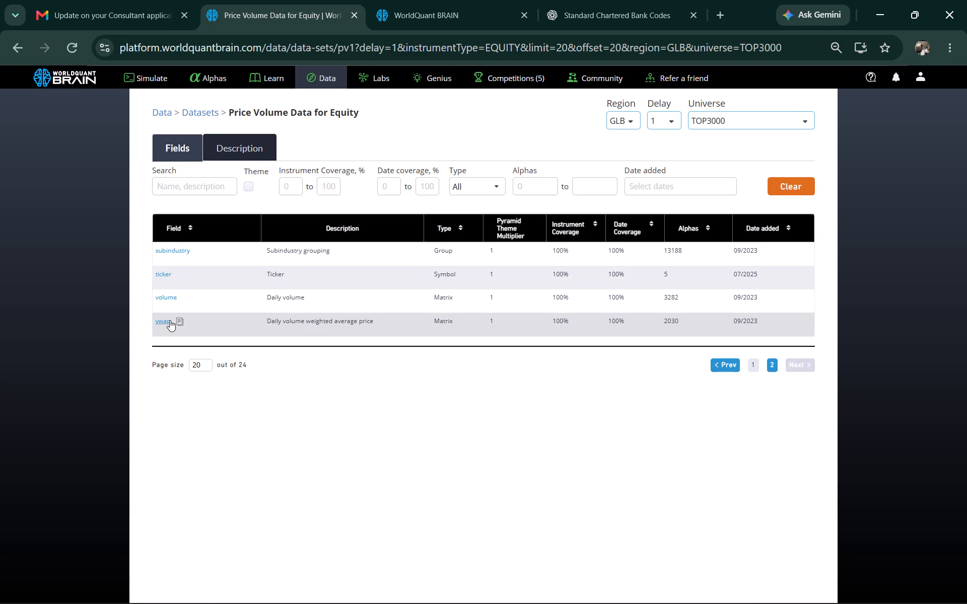
{"action": "left_click", "coordinate": [757, 363]}
{"action": "scroll", "coordinate": [265, 405], "scroll_direction": "down", "scroll_amount": 5}
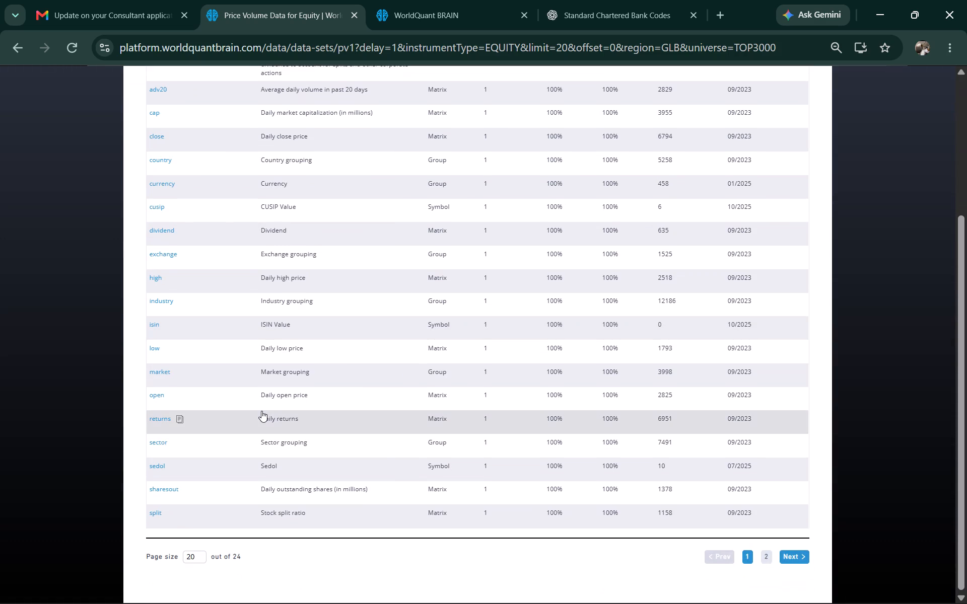
{"action": "scroll", "coordinate": [239, 444], "scroll_direction": "up", "scroll_amount": 5}
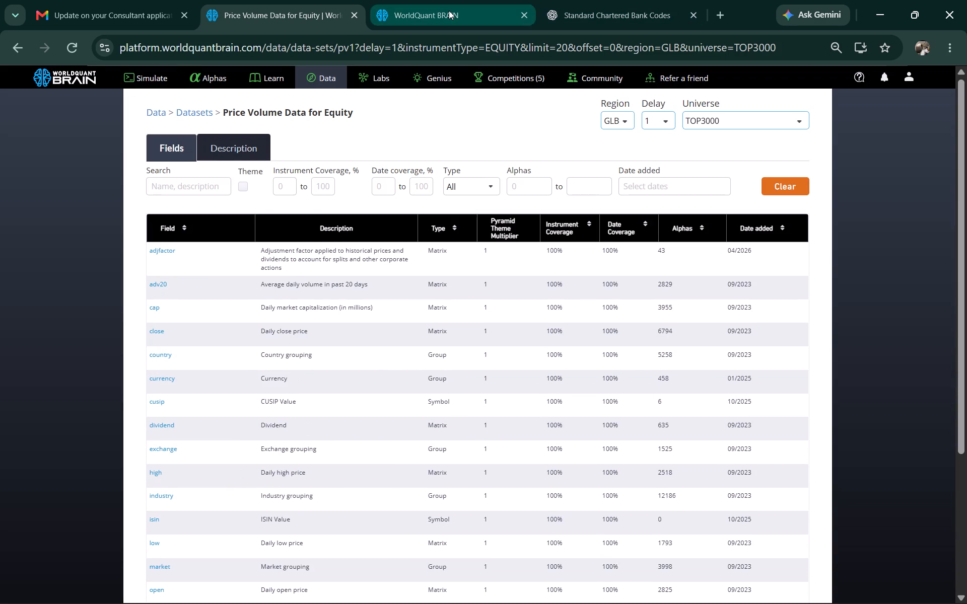
{"action": "left_click", "coordinate": [449, 11]}
{"action": "left_click", "coordinate": [304, 10]}
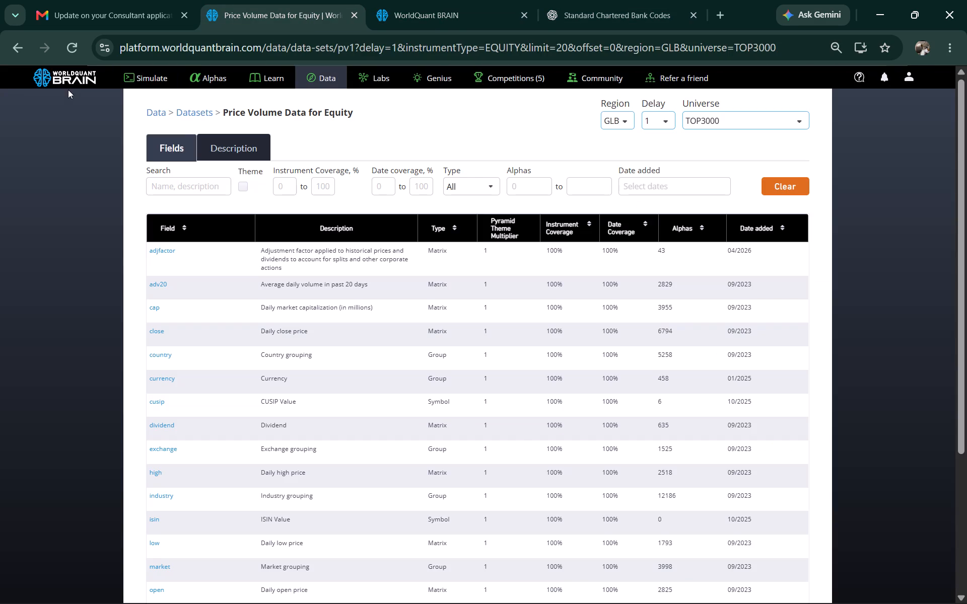
Return to the announcements and open the pv53 Index Market Data dataset recommended for the GLB/D1 Power Pool theme.
{"action": "left_click", "coordinate": [28, 53]}
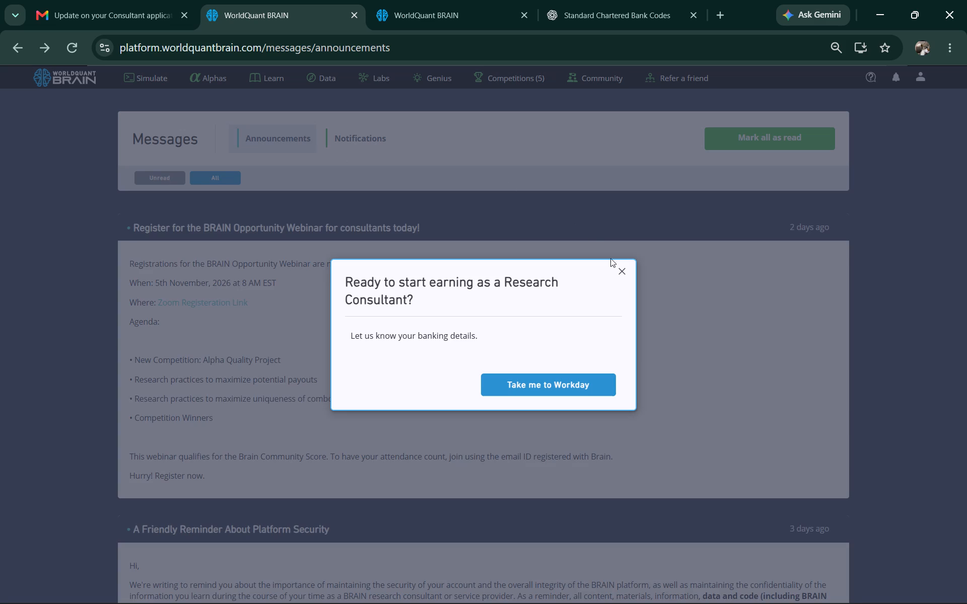
{"action": "left_click", "coordinate": [621, 270]}
{"action": "scroll", "coordinate": [595, 318], "scroll_direction": "down", "scroll_amount": 3}
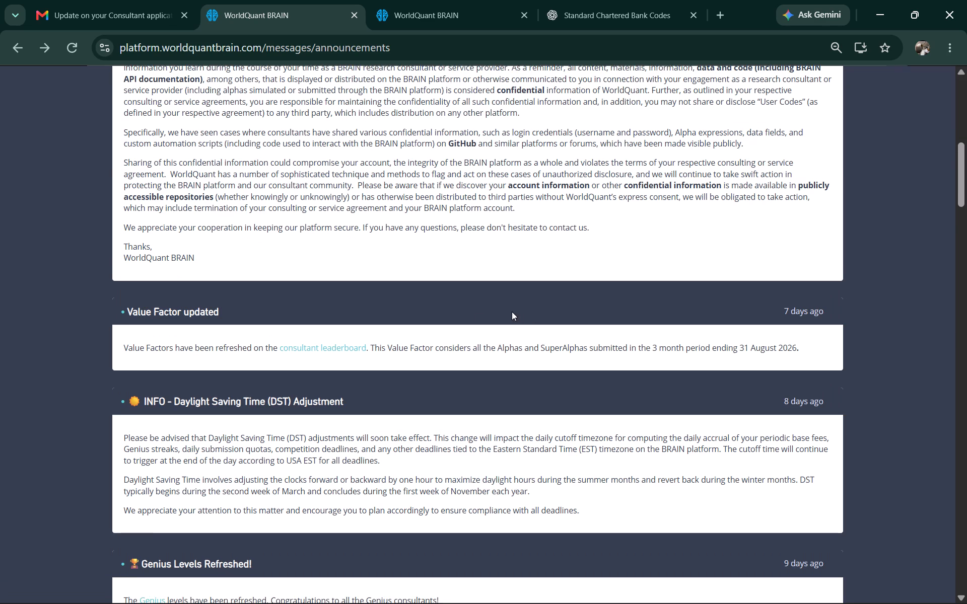
{"action": "scroll", "coordinate": [476, 315], "scroll_direction": "down", "scroll_amount": 4}
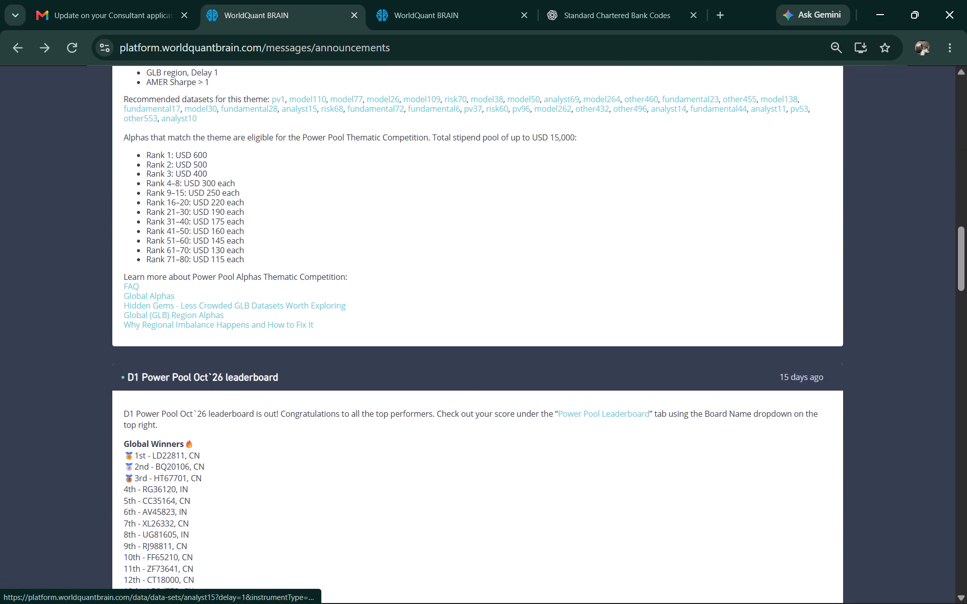
{"action": "left_click", "coordinate": [804, 108]}
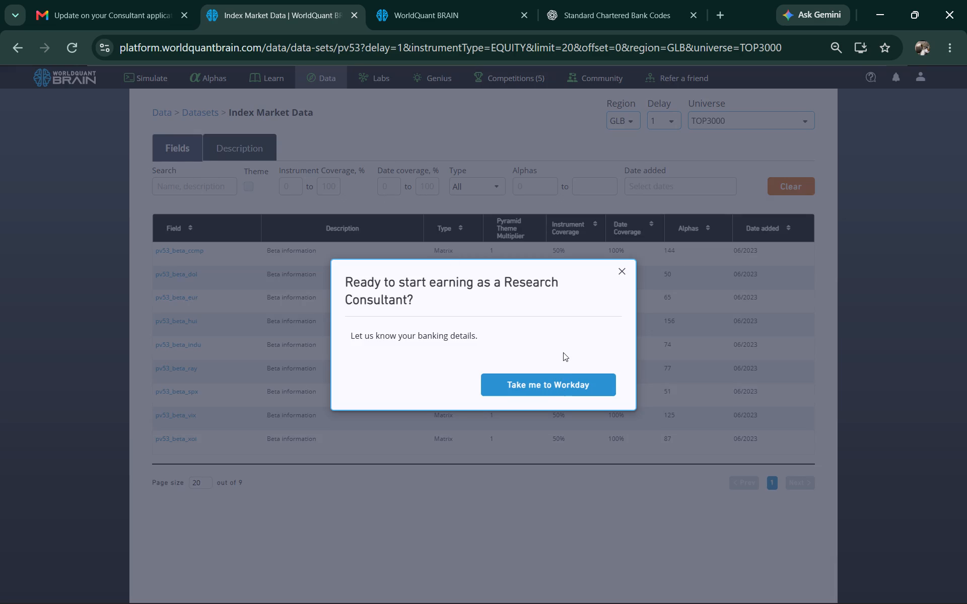
{"action": "left_click", "coordinate": [618, 270]}
Return to the announcements and open the pv37 dataset recommended for the GLB/D1 Power Pool theme, dismissing the banking details prompts.
{"action": "left_click", "coordinate": [27, 52]}
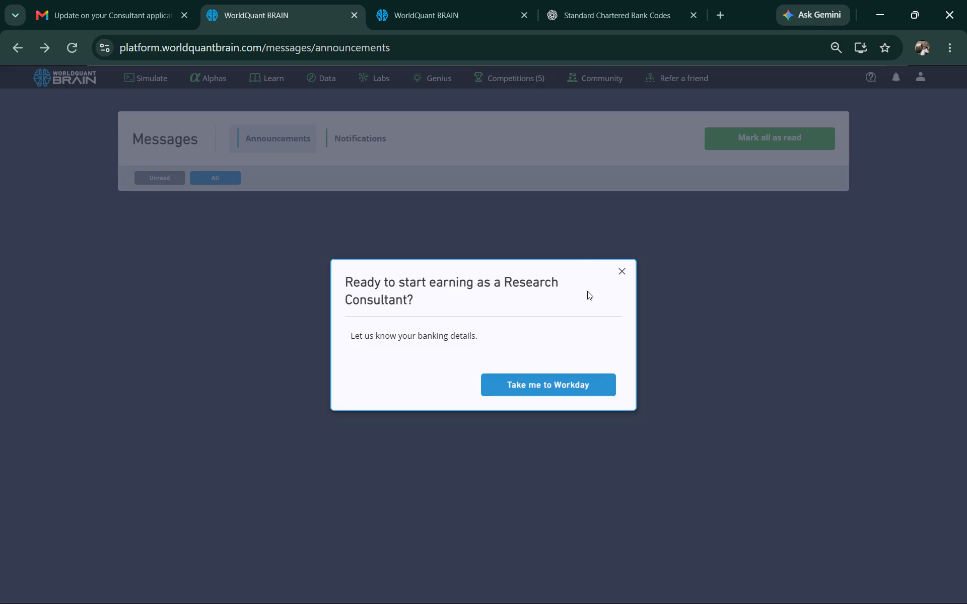
{"action": "left_click", "coordinate": [623, 270]}
{"action": "scroll", "coordinate": [472, 316], "scroll_direction": "down", "scroll_amount": 1}
{"action": "scroll", "coordinate": [472, 316], "scroll_direction": "up", "scroll_amount": 1}
{"action": "scroll", "coordinate": [472, 316], "scroll_direction": "down", "scroll_amount": 1}
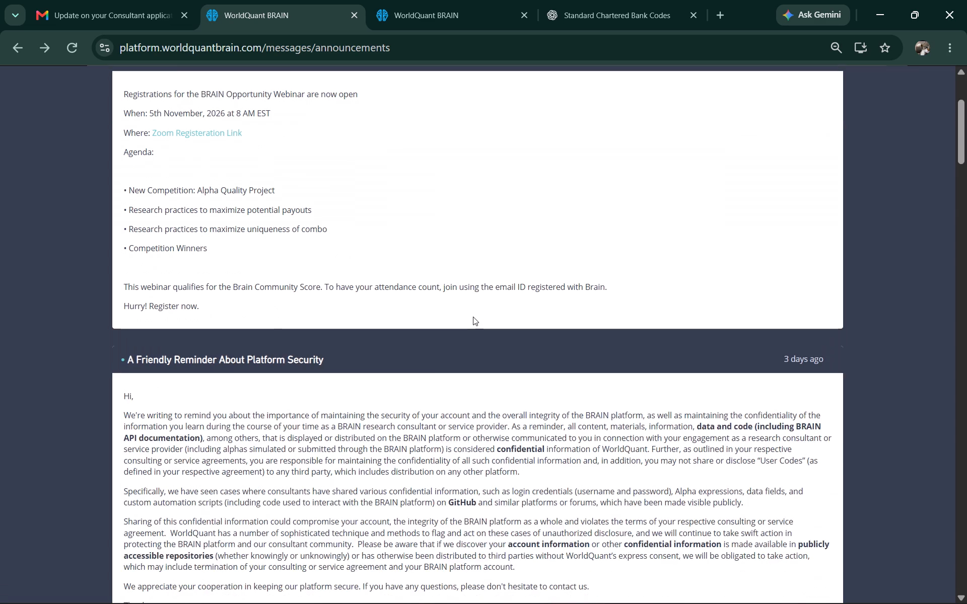
{"action": "scroll", "coordinate": [474, 322], "scroll_direction": "down", "scroll_amount": 4}
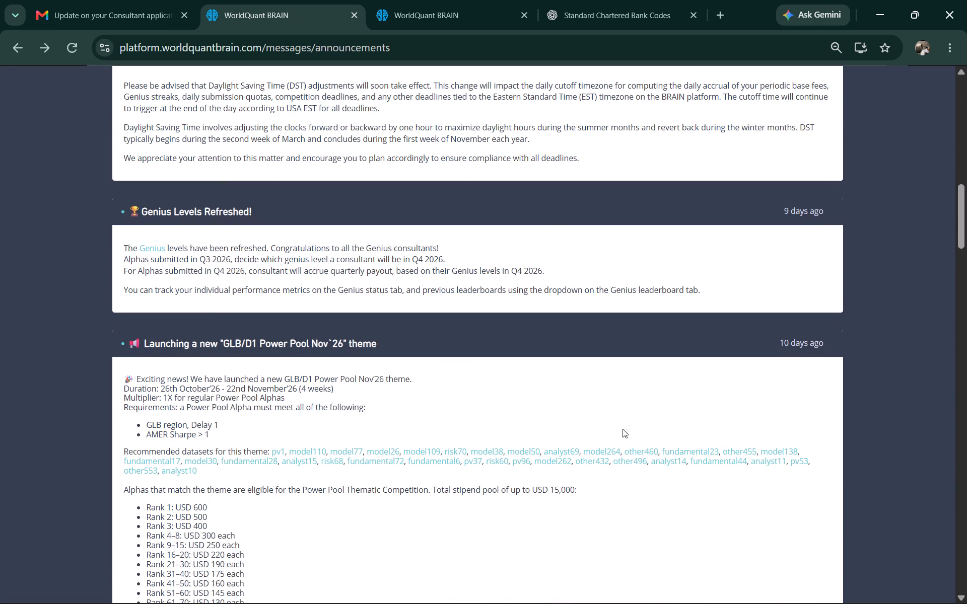
{"action": "left_click", "coordinate": [468, 464]}
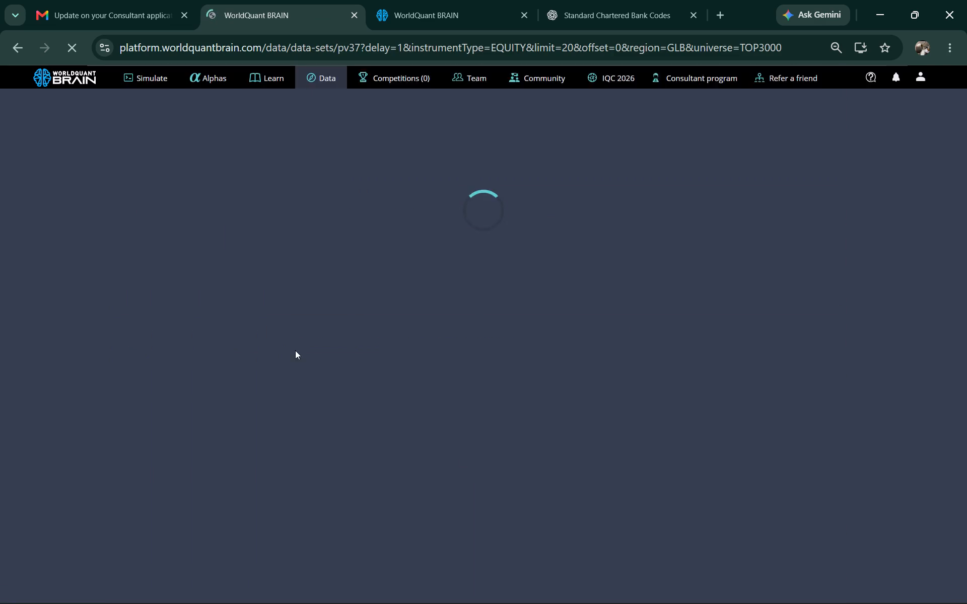
{"action": "left_click", "coordinate": [626, 275]}
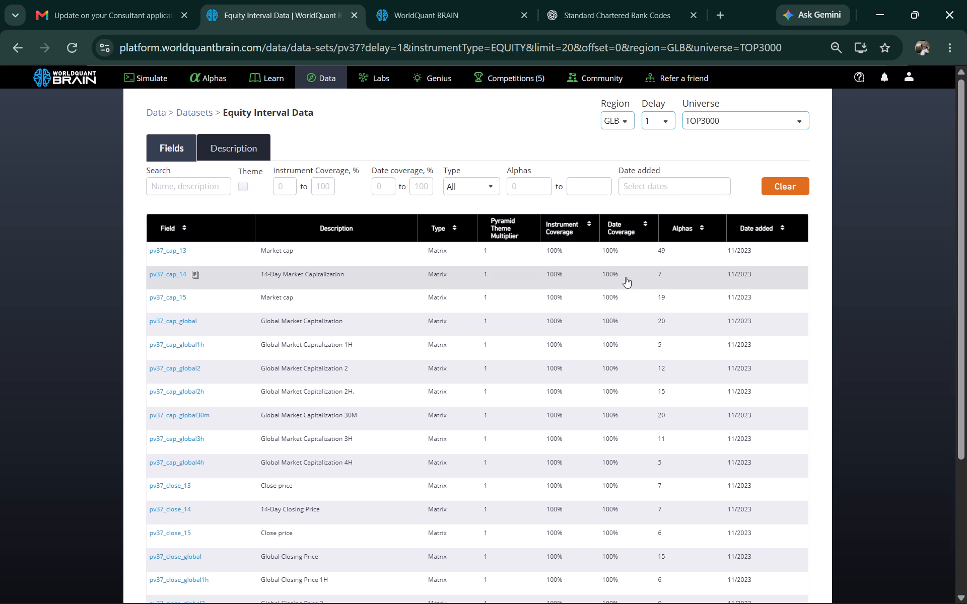
Replace pv53_beta_eur with the pv37_cap_14 field in the cloned Simulation 9 alpha and run a full simulation.
{"action": "left_click", "coordinate": [196, 275]}
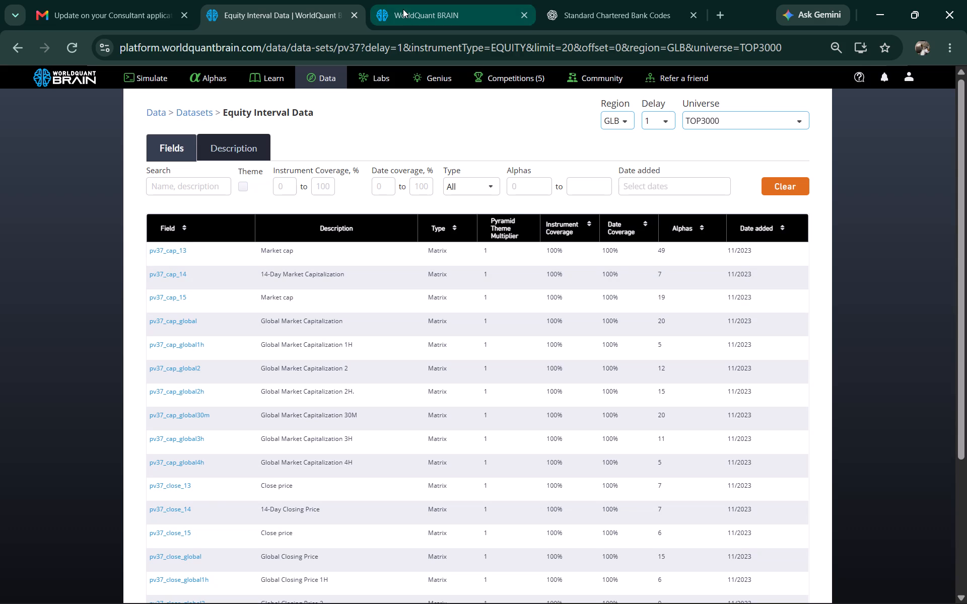
{"action": "left_click", "coordinate": [405, 9]}
{"action": "double_click", "coordinate": [216, 164]}
{"action": "right_click", "coordinate": [216, 161]}
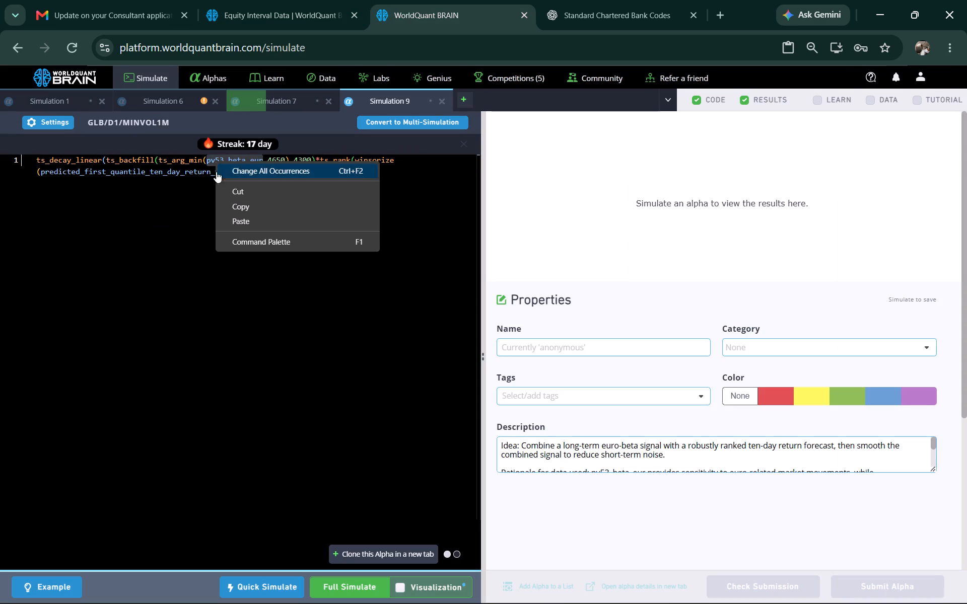
{"action": "left_click", "coordinate": [248, 222]}
{"action": "left_click", "coordinate": [363, 584]}
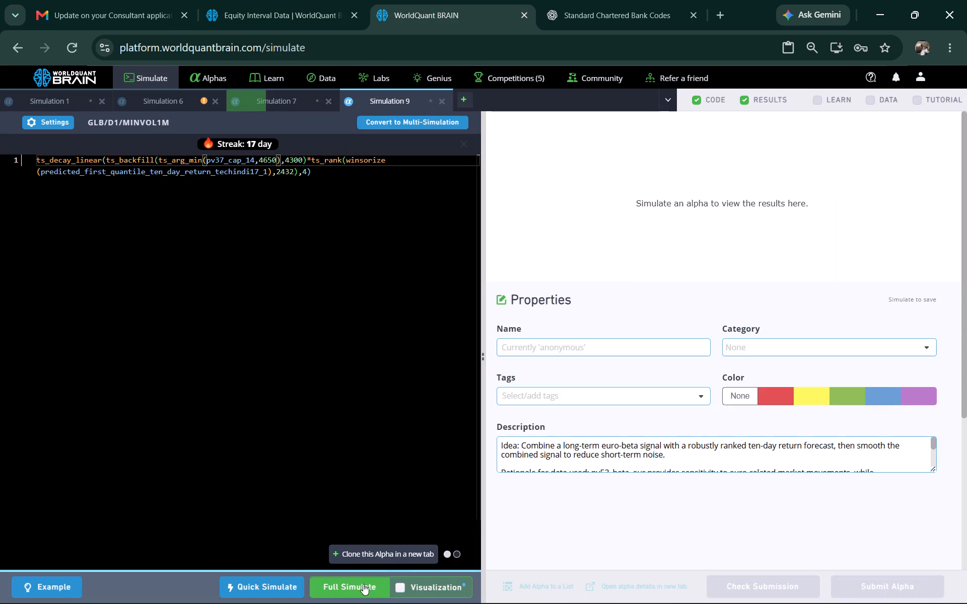
Show the test period for the Simulation 6 alpha and review its yearly and regional results and IS testing warnings.
{"action": "left_click", "coordinate": [180, 98]}
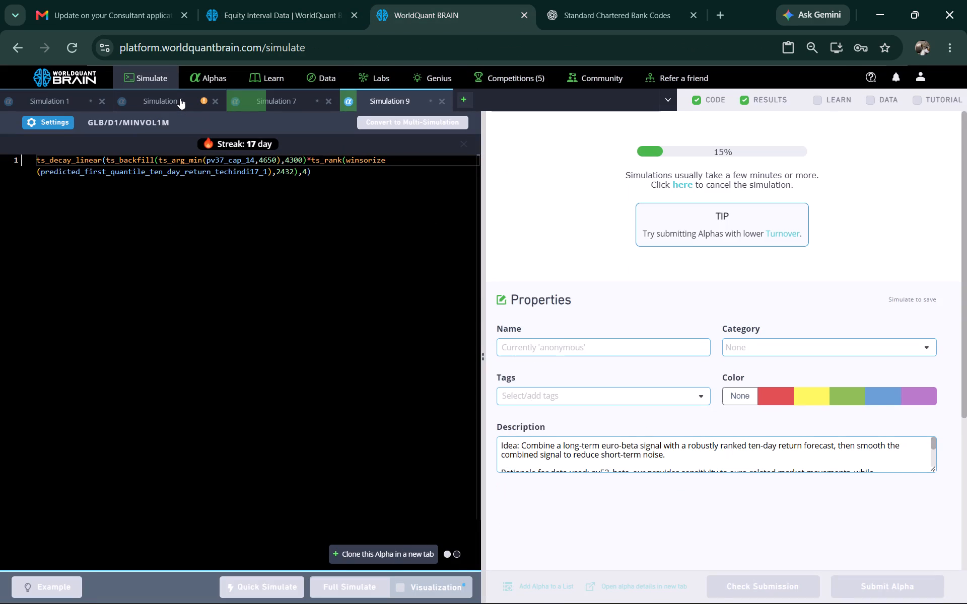
{"action": "scroll", "coordinate": [610, 282], "scroll_direction": "down", "scroll_amount": 2}
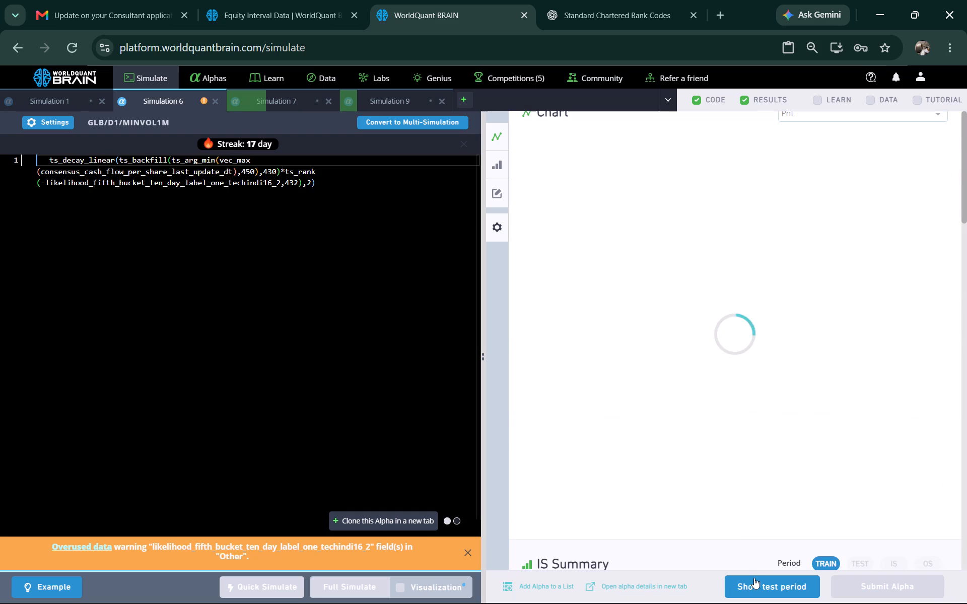
{"action": "left_click", "coordinate": [756, 582]}
{"action": "scroll", "coordinate": [749, 439], "scroll_direction": "down", "scroll_amount": 3}
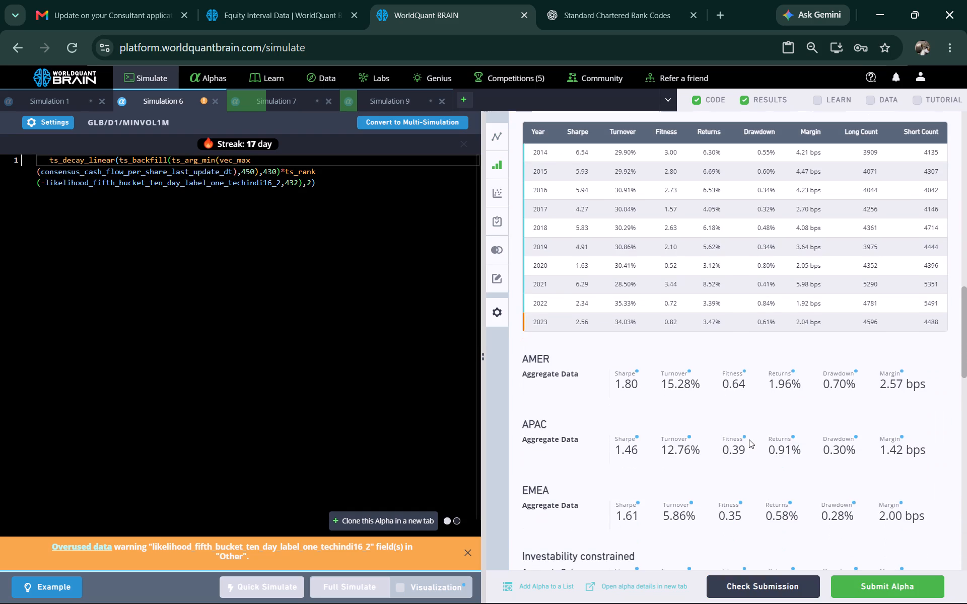
{"action": "scroll", "coordinate": [749, 439], "scroll_direction": "down", "scroll_amount": 2}
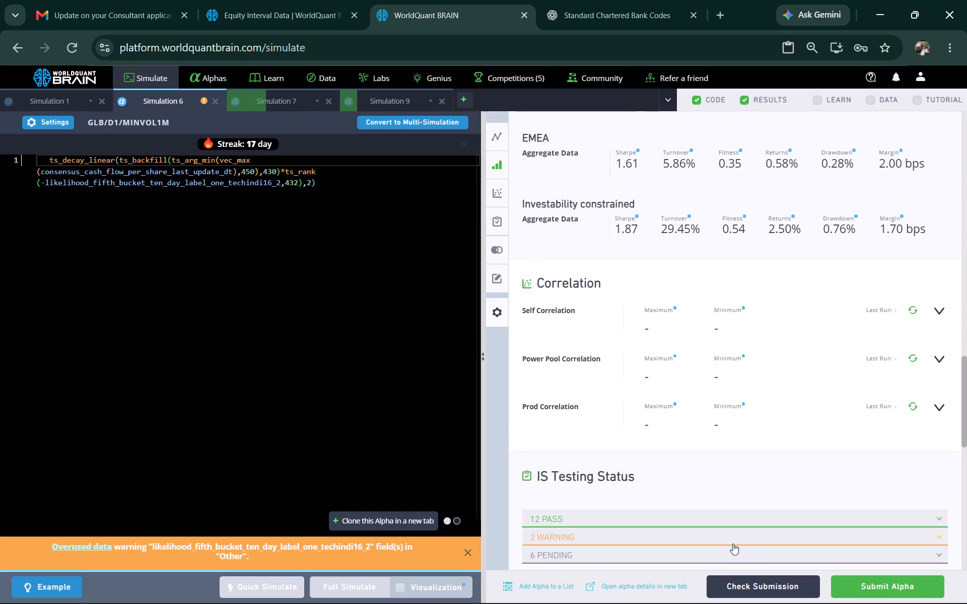
{"action": "left_click", "coordinate": [730, 541]}
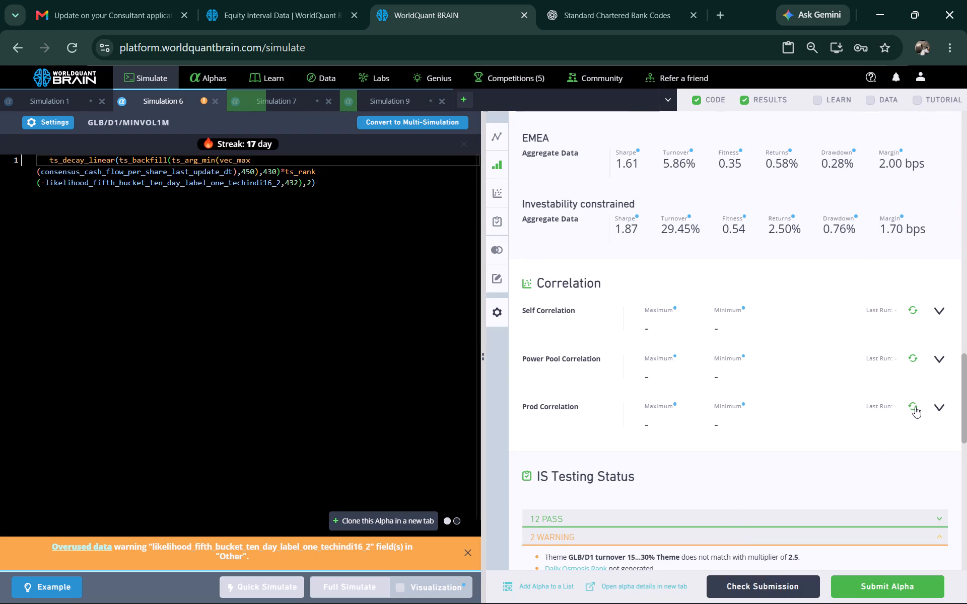
Run the Prod Correlation and Power Pool Correlation checks for the Simulation 6 alpha.
{"action": "left_click", "coordinate": [915, 407]}
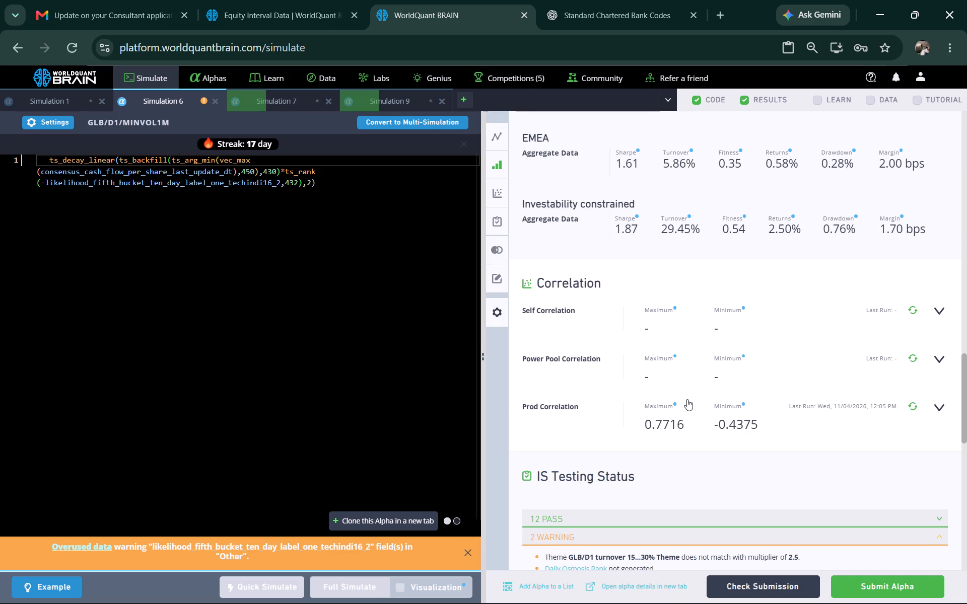
{"action": "left_click", "coordinate": [908, 354]}
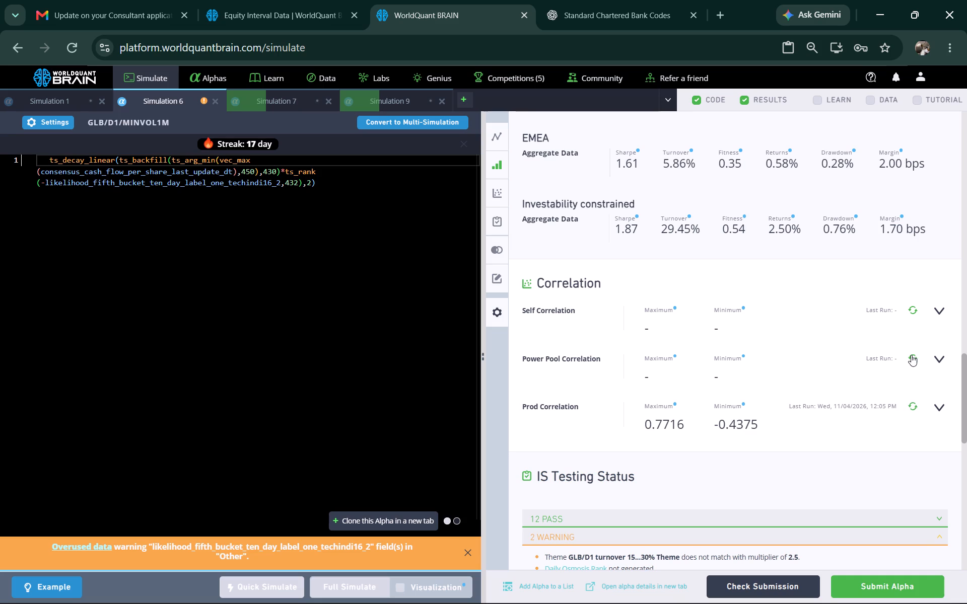
{"action": "left_click", "coordinate": [912, 355]}
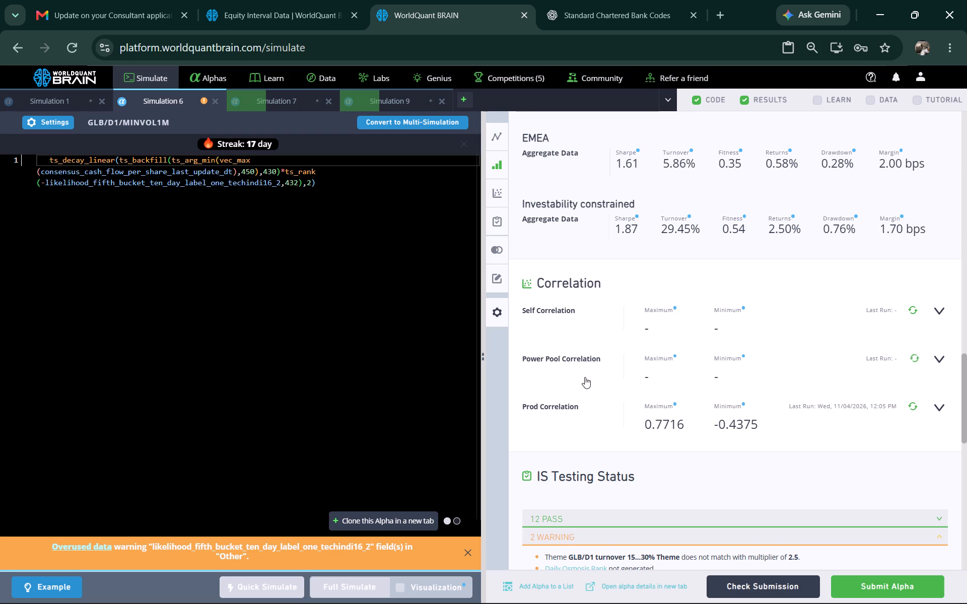
Switch the IS Summary to the IS period and review the regional figures, correlations and testing status.
{"action": "scroll", "coordinate": [703, 364], "scroll_direction": "up", "scroll_amount": 1}
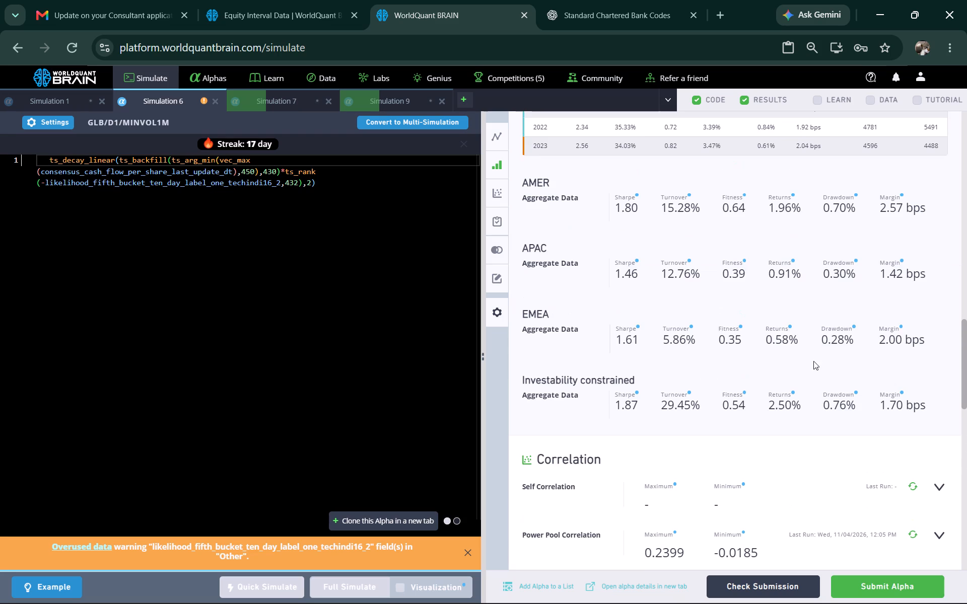
{"action": "scroll", "coordinate": [814, 356], "scroll_direction": "up", "scroll_amount": 2}
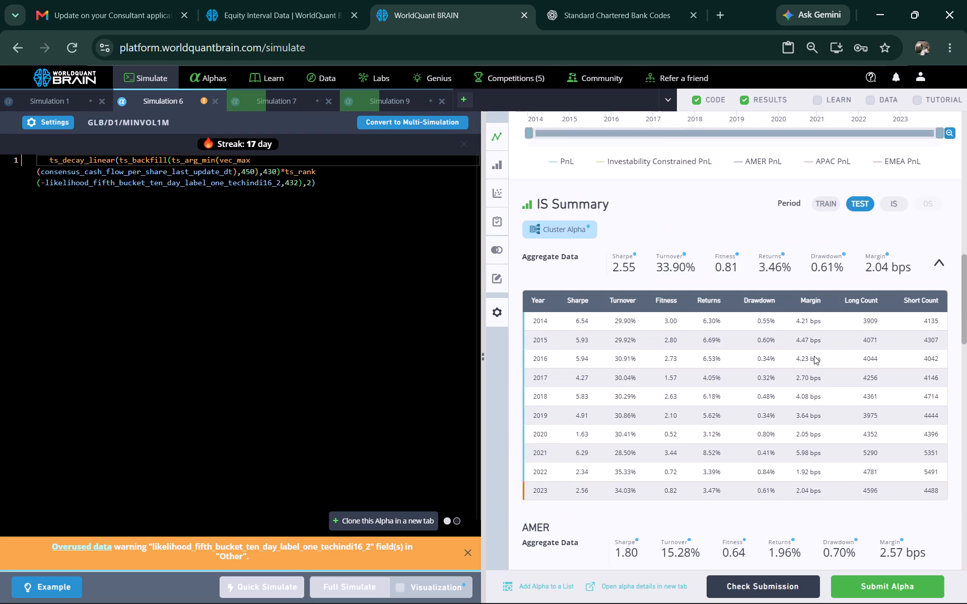
{"action": "left_click", "coordinate": [890, 209]}
{"action": "scroll", "coordinate": [772, 292], "scroll_direction": "down", "scroll_amount": 2}
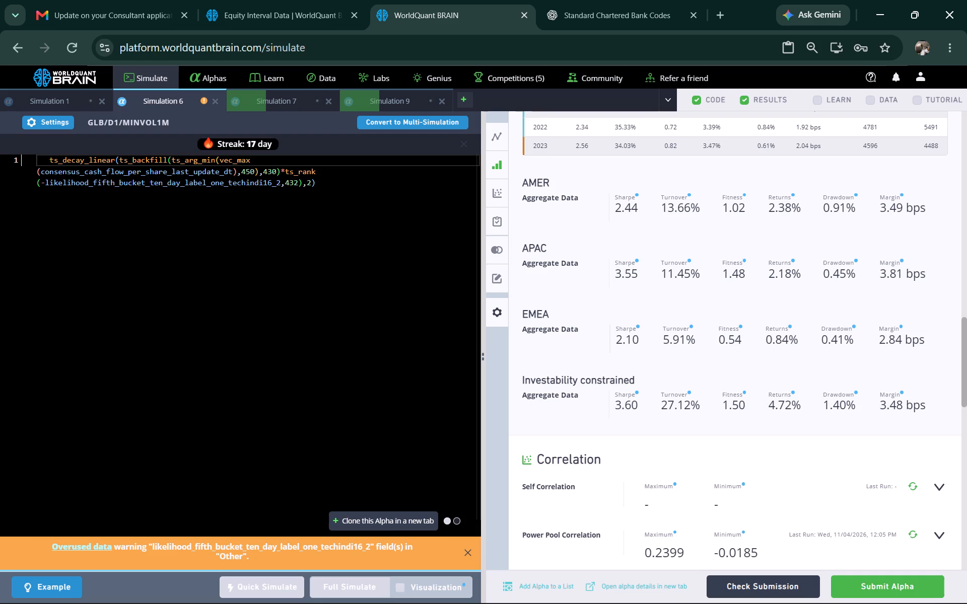
{"action": "scroll", "coordinate": [865, 428], "scroll_direction": "down", "scroll_amount": 2}
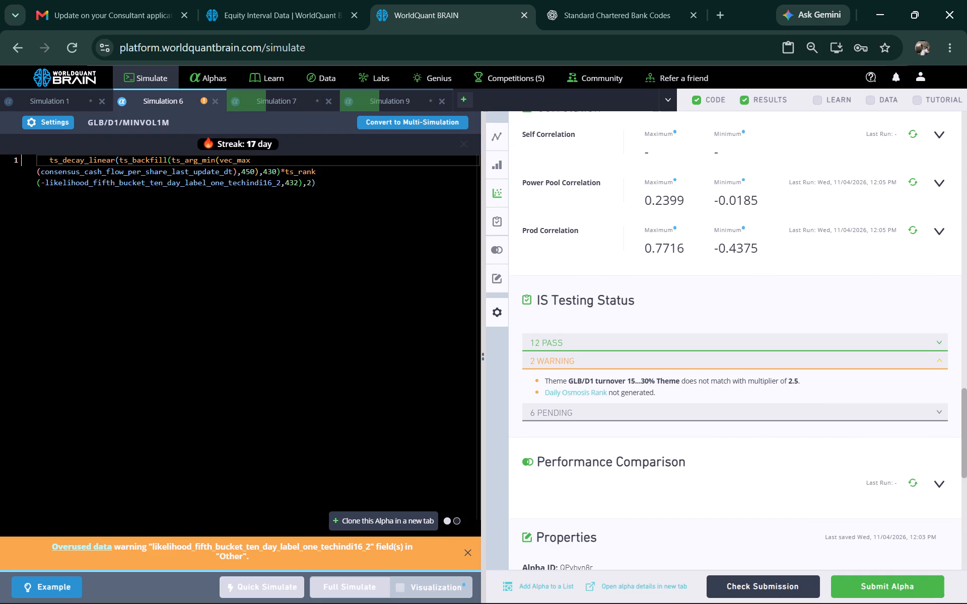
Search the data for Simulation 6's consensus_cash_flow_per_share_last_update_dt field in a duplicate pv37 tab and open the Fundamental Analyst Estimates dataset.
{"action": "double_click", "coordinate": [123, 174]}
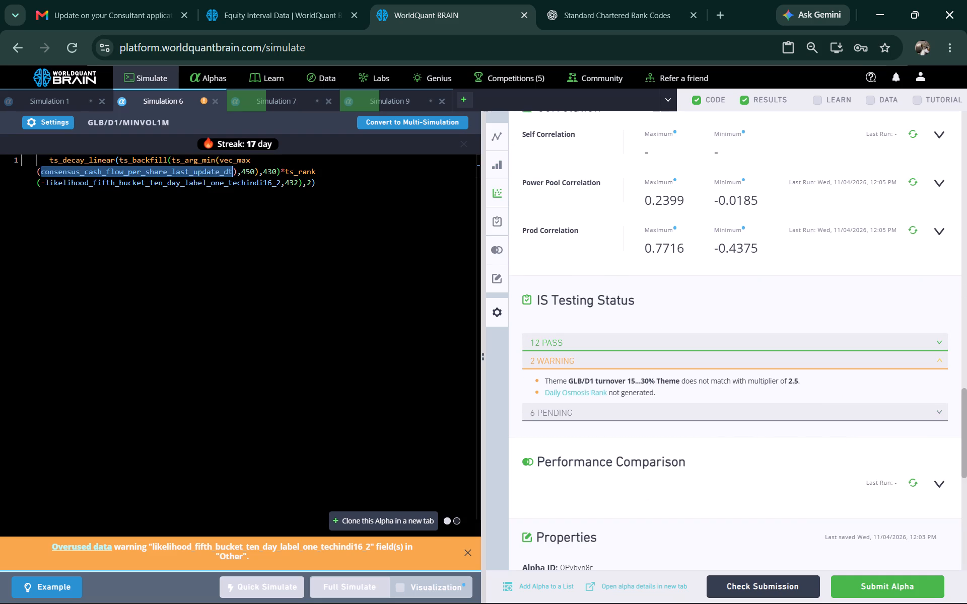
{"action": "right_click", "coordinate": [123, 173]}
{"action": "left_click", "coordinate": [163, 216]}
{"action": "right_click", "coordinate": [296, 23]}
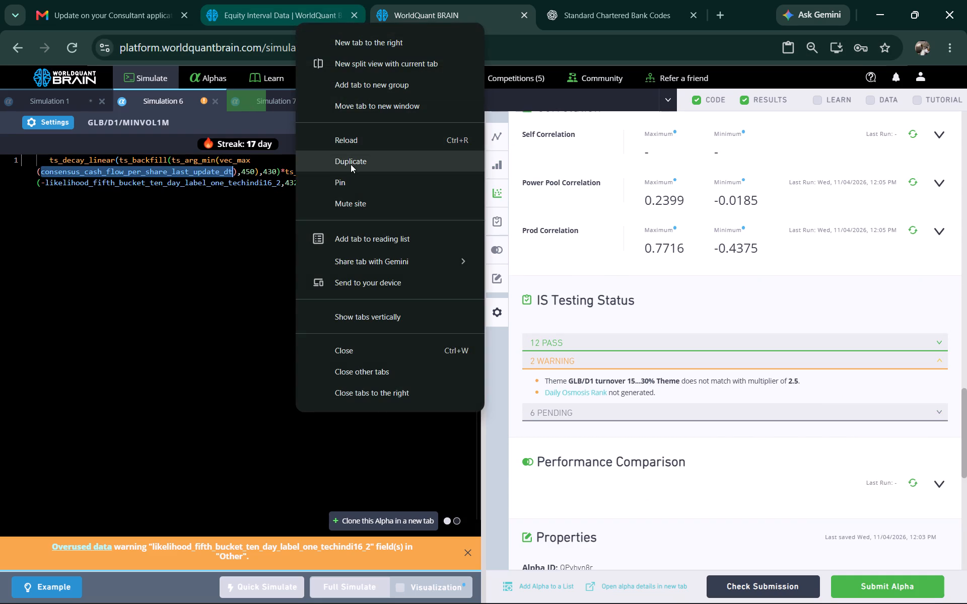
{"action": "left_click", "coordinate": [355, 158]}
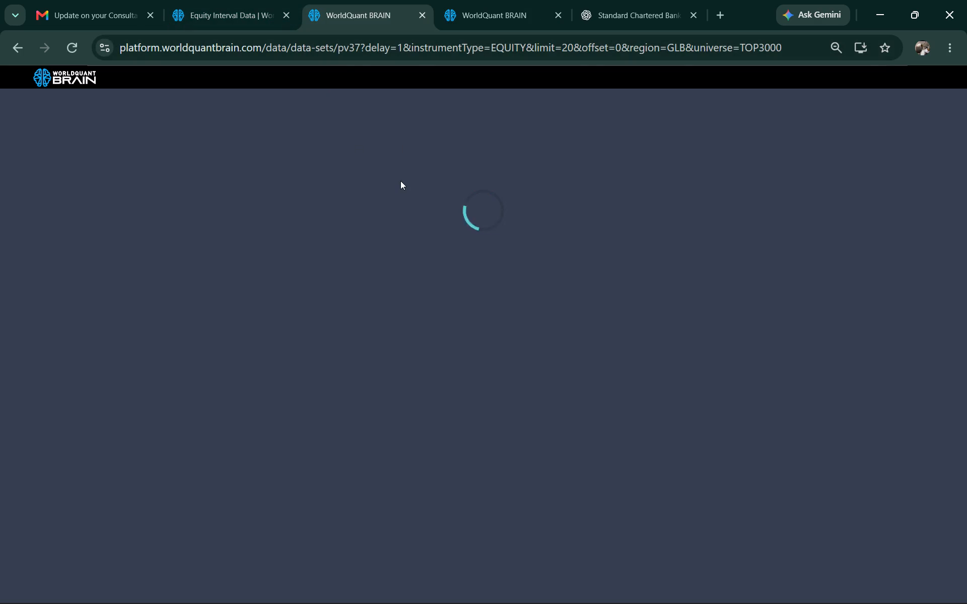
{"action": "left_click", "coordinate": [623, 273]}
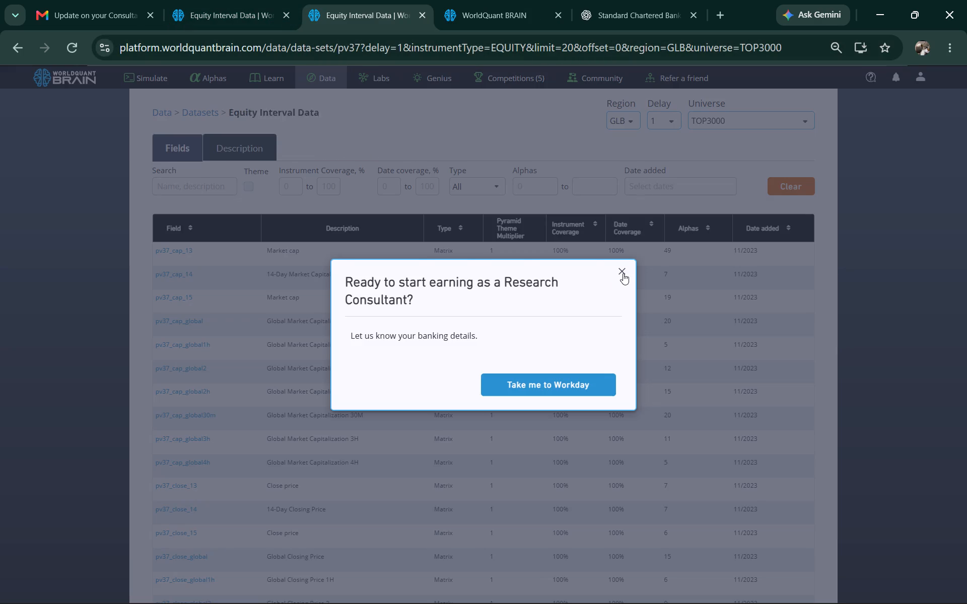
{"action": "double_click", "coordinate": [340, 78]}
{"action": "left_click", "coordinate": [337, 77]}
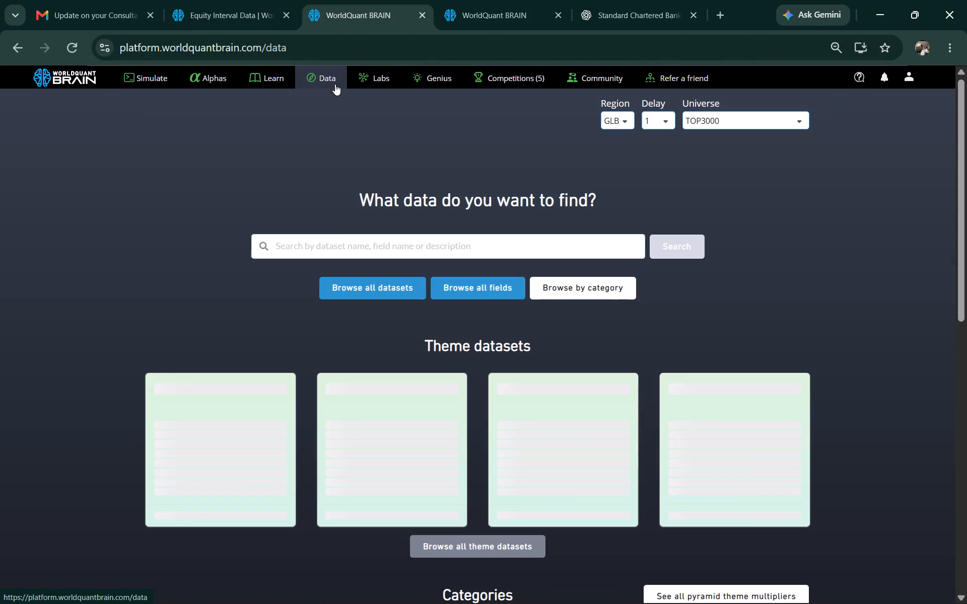
{"action": "right_click", "coordinate": [329, 245]}
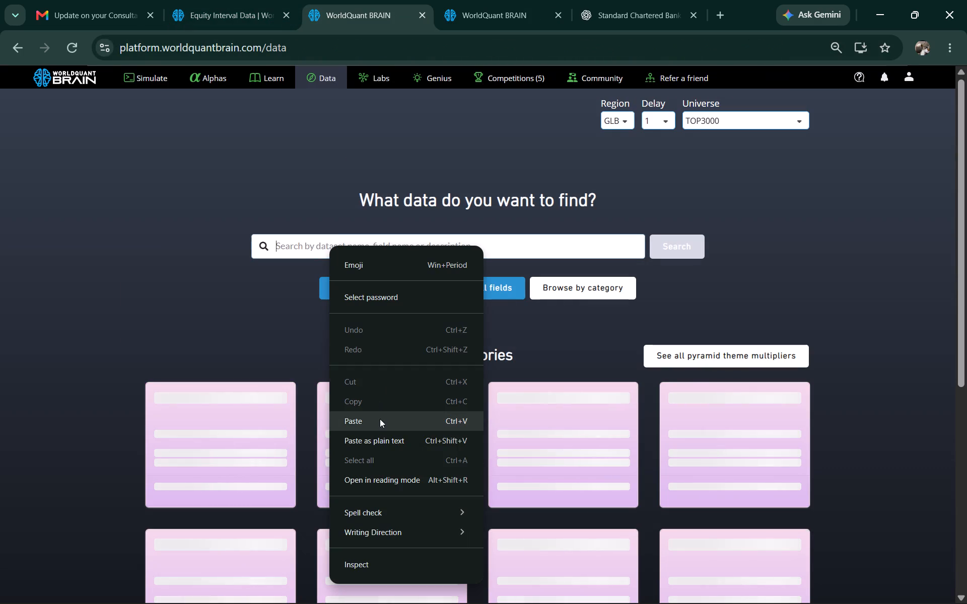
{"action": "left_click", "coordinate": [380, 419]}
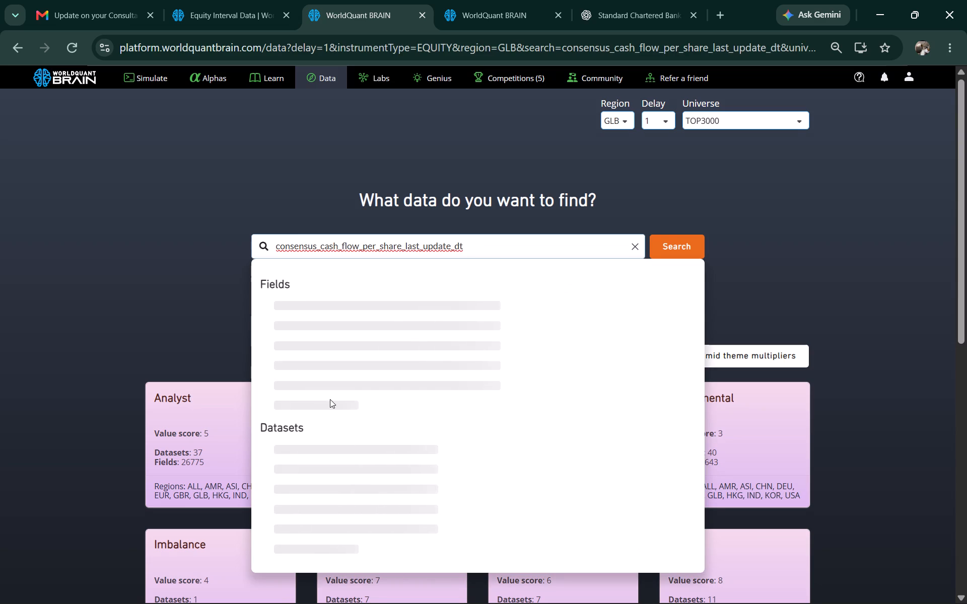
{"action": "left_click", "coordinate": [327, 337]}
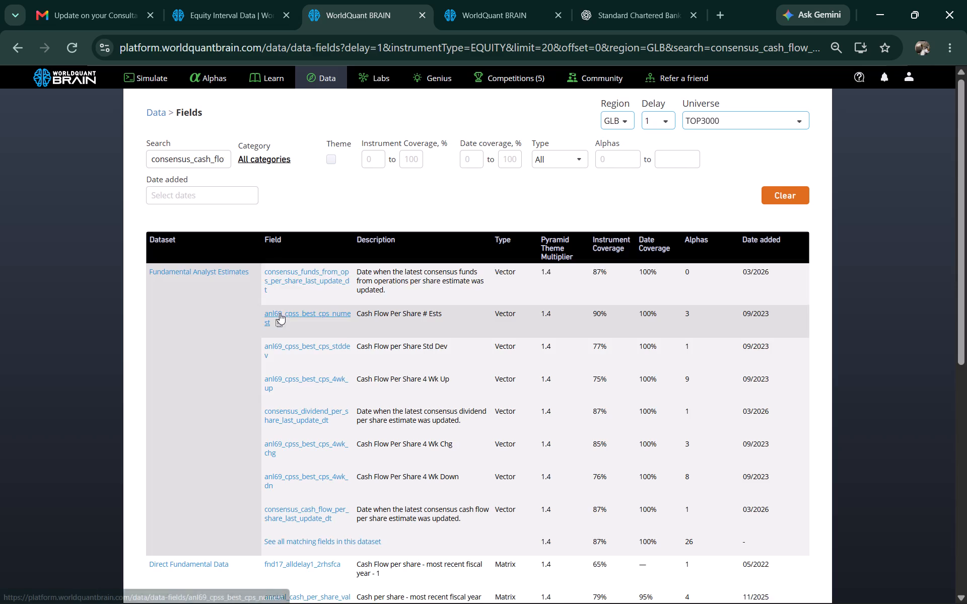
{"action": "left_click", "coordinate": [215, 267]}
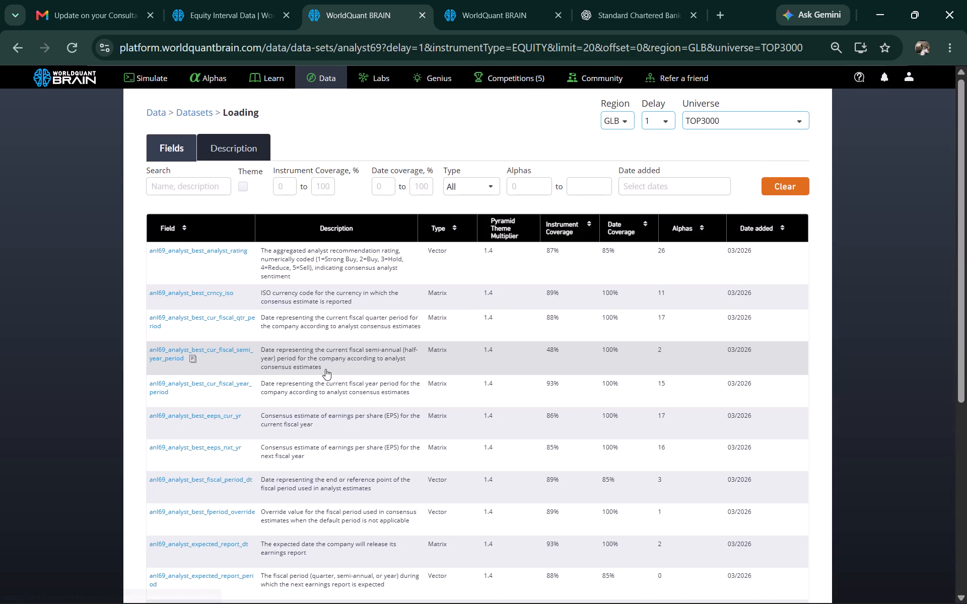
Filter the Fundamental Analyst Estimates fields to a maximum of 0 alphas and go to page 14 of the list.
{"action": "left_click", "coordinate": [582, 179]}
{"action": "key", "text": "0"}
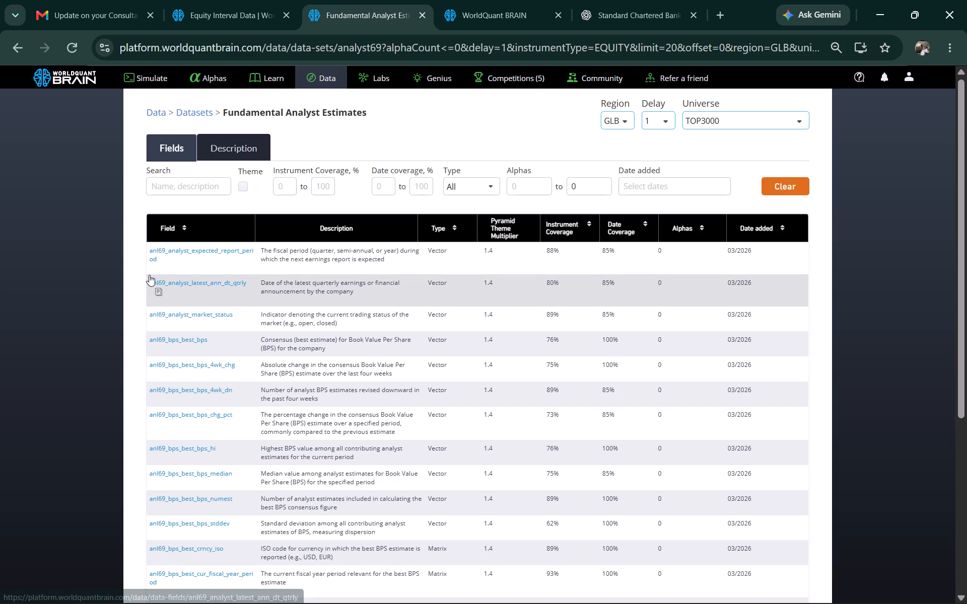
{"action": "scroll", "coordinate": [166, 321], "scroll_direction": "down", "scroll_amount": 7}
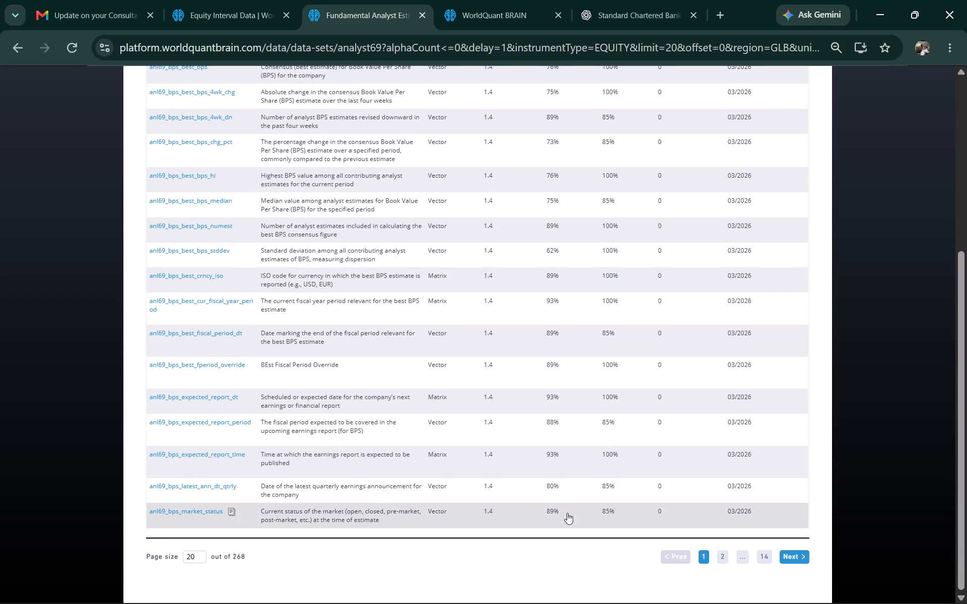
{"action": "left_click", "coordinate": [764, 556]}
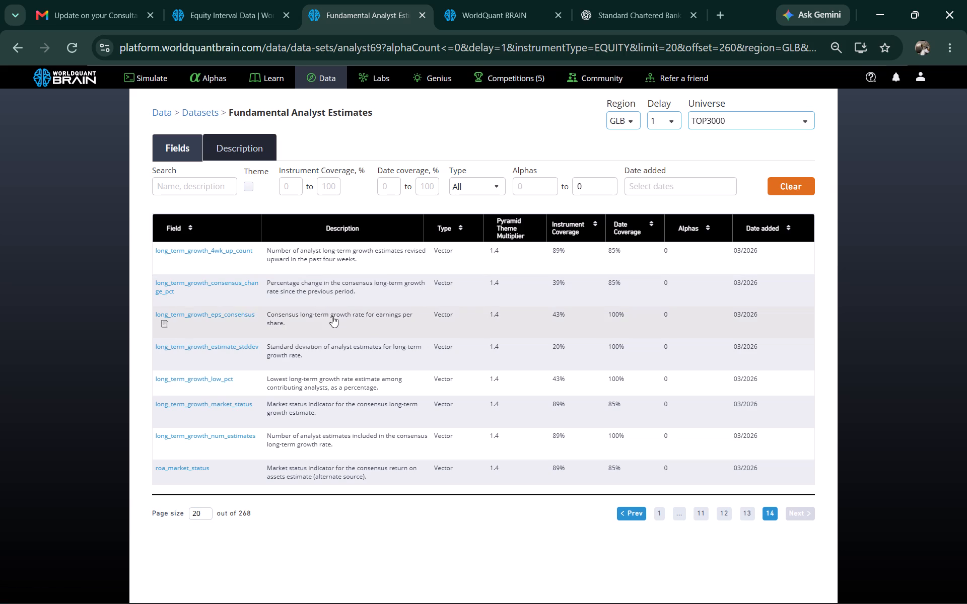
Replace consensus_cash_flow_per_share_last_update_dt in the Simulation 6 expression with long_term_growth_4wk_up_count copied from the dataset and run a full simulation.
{"action": "left_click", "coordinate": [167, 258]}
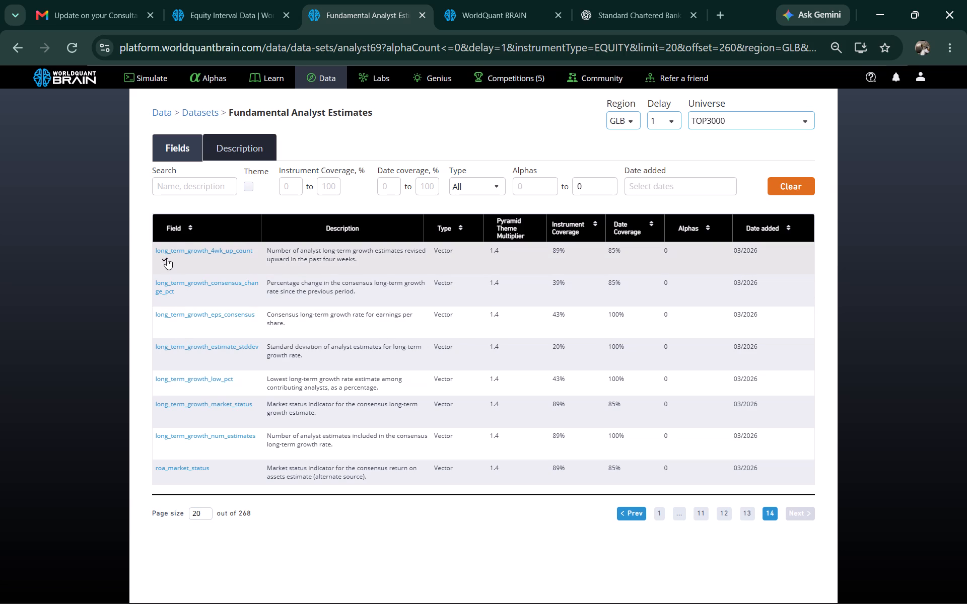
{"action": "left_click", "coordinate": [485, 11]}
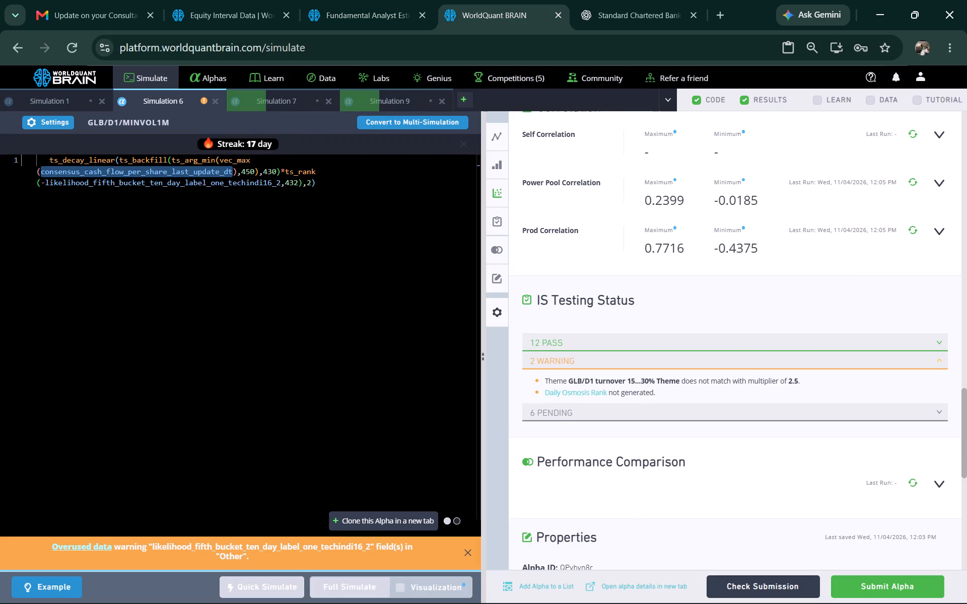
{"action": "right_click", "coordinate": [170, 171]}
{"action": "left_click", "coordinate": [200, 233]}
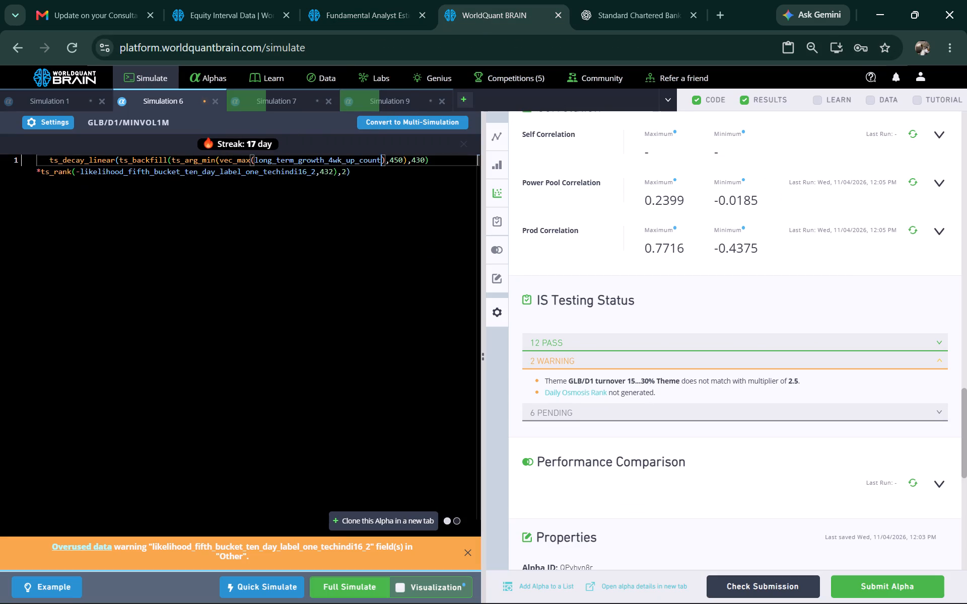
{"action": "left_click", "coordinate": [365, 580]}
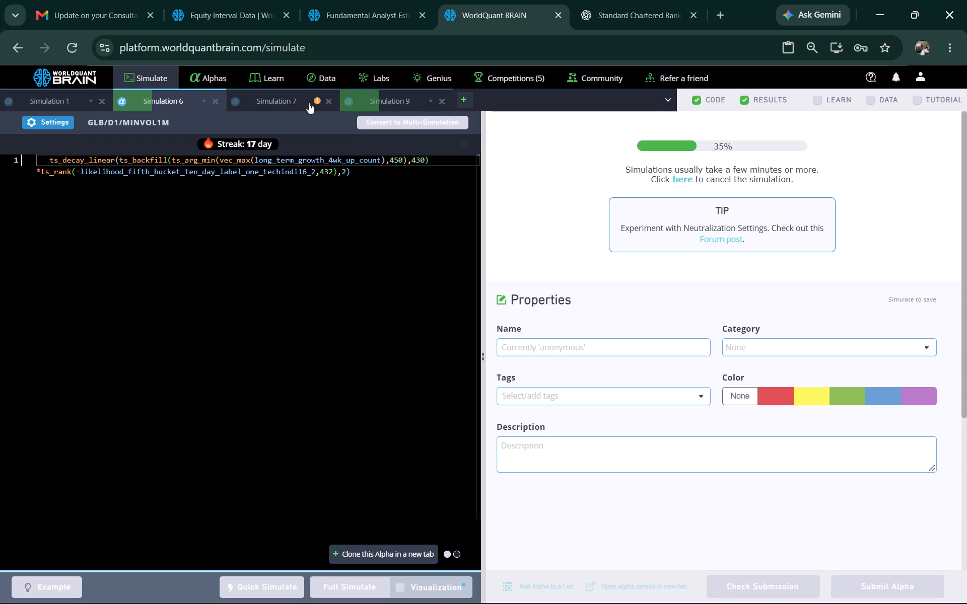
Review the Simulation 7 alpha's chart and IS Summary, reveal its test period, and expand the warnings under IS Testing Status.
{"action": "left_click", "coordinate": [285, 99]}
{"action": "scroll", "coordinate": [641, 297], "scroll_direction": "down", "scroll_amount": 1}
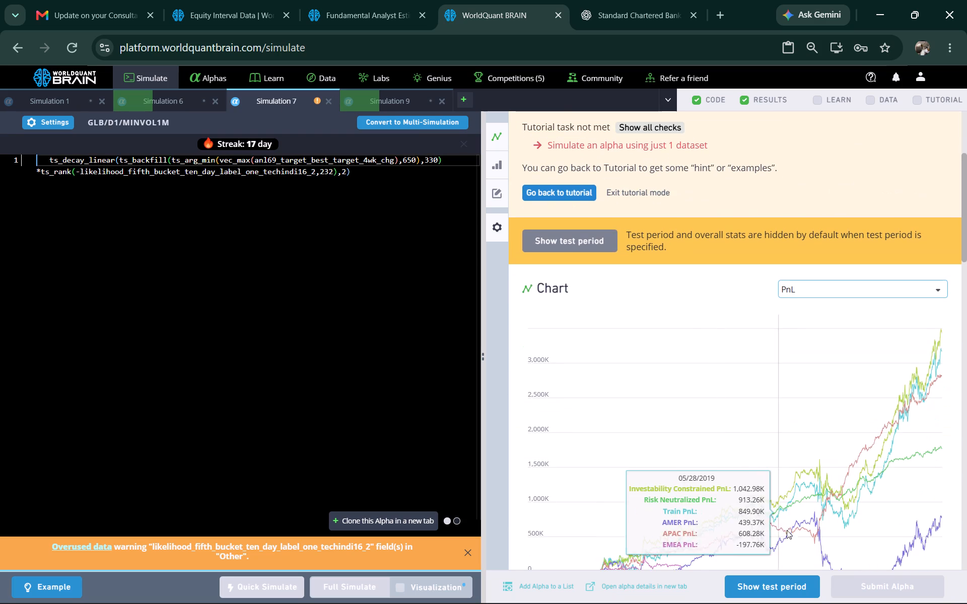
{"action": "scroll", "coordinate": [727, 448], "scroll_direction": "down", "scroll_amount": 2}
{"action": "left_click", "coordinate": [784, 580]}
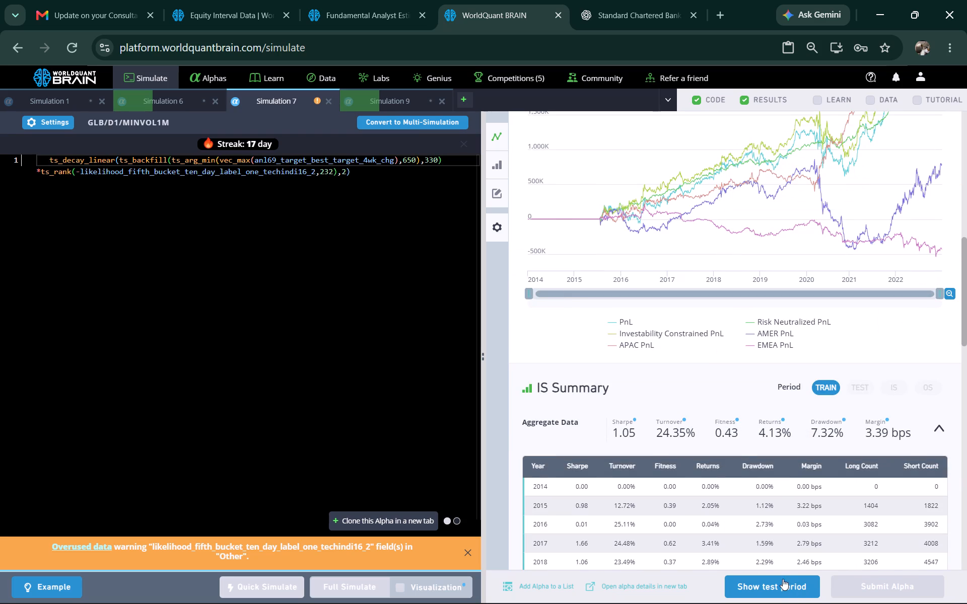
{"action": "scroll", "coordinate": [678, 398], "scroll_direction": "down", "scroll_amount": 5}
{"action": "left_click", "coordinate": [652, 401]}
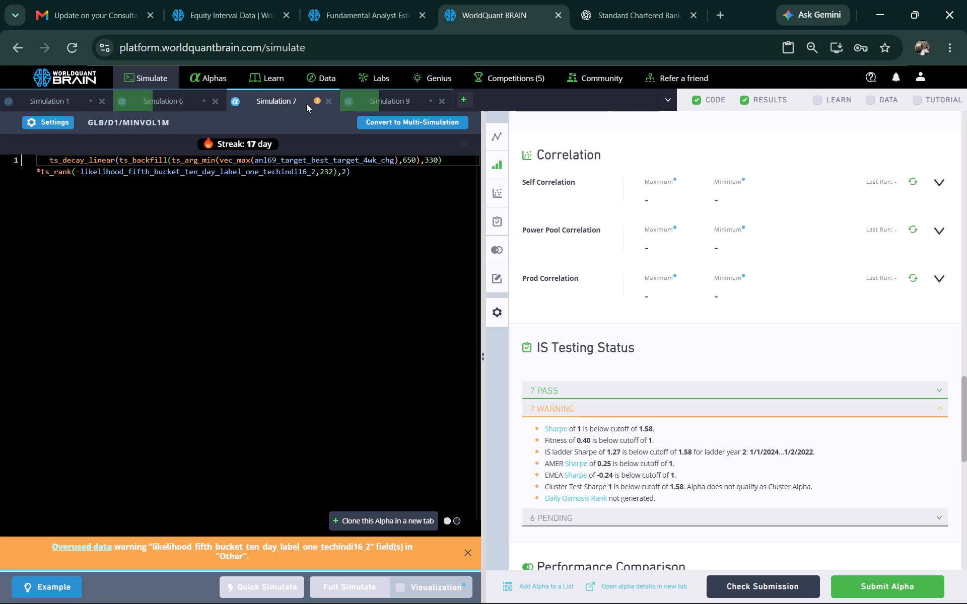
Close the Simulation 7 alpha.
{"action": "left_click", "coordinate": [328, 100]}
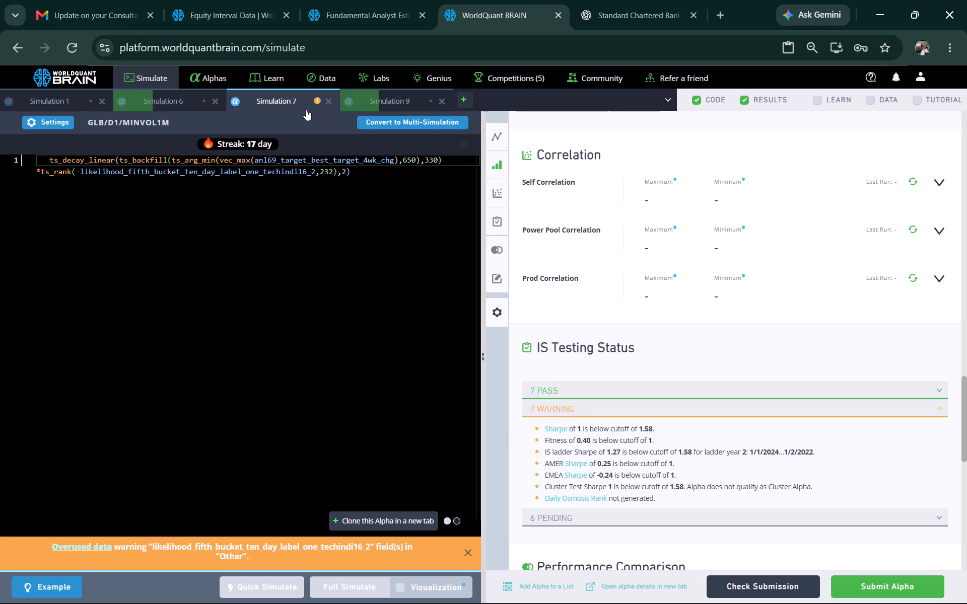
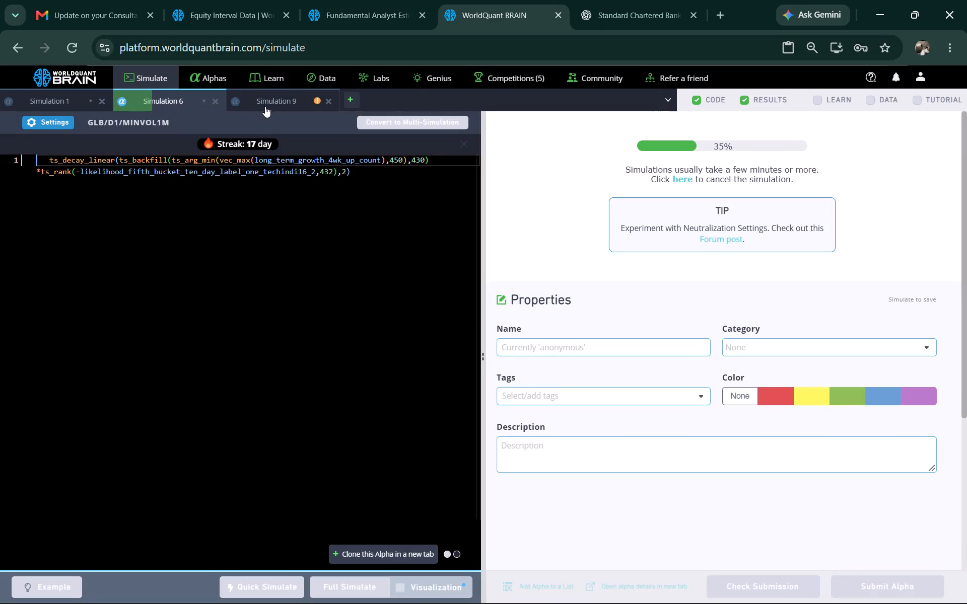
Reveal the Simulation 9 alpha's test period, review its IS Summary, and run the Prod and Power Pool correlation checks.
{"action": "left_click", "coordinate": [265, 104]}
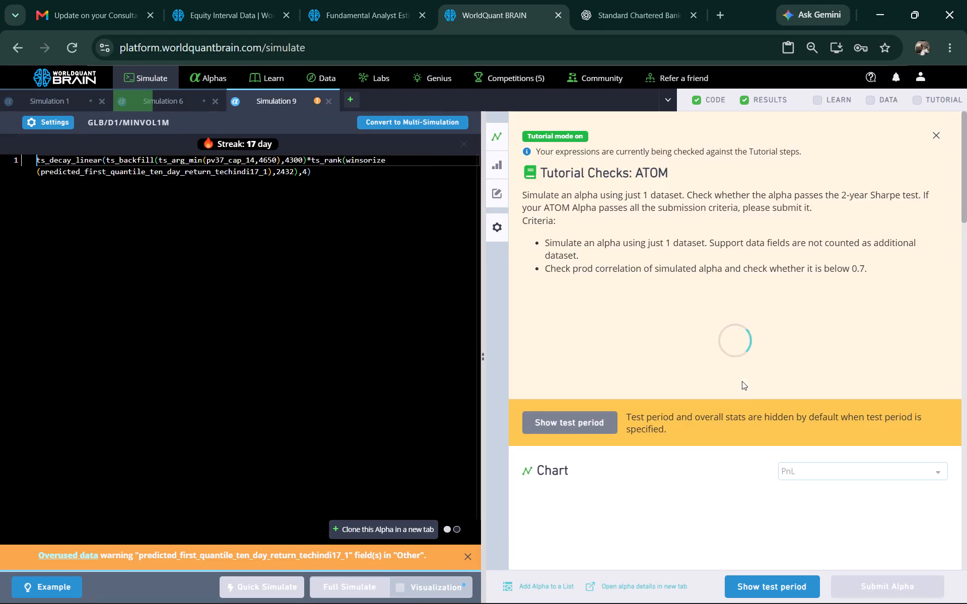
{"action": "scroll", "coordinate": [741, 381], "scroll_direction": "down", "scroll_amount": 1}
{"action": "left_click", "coordinate": [773, 578]}
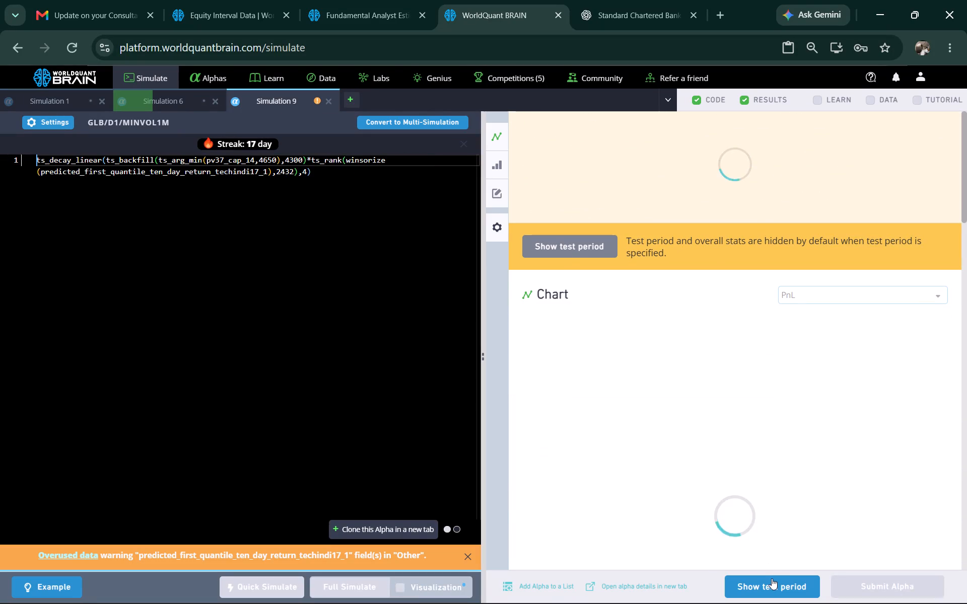
{"action": "scroll", "coordinate": [740, 390], "scroll_direction": "down", "scroll_amount": 4}
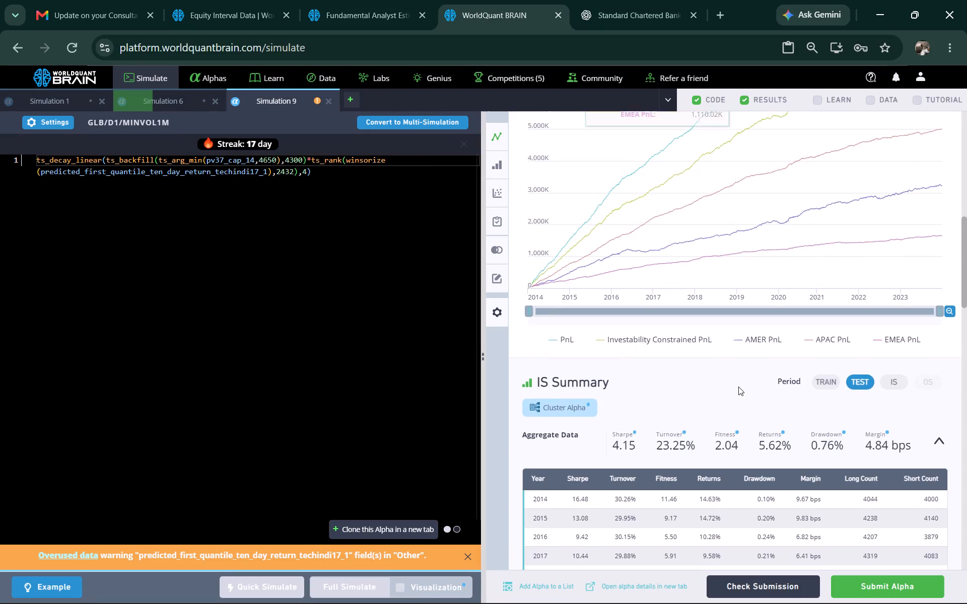
{"action": "scroll", "coordinate": [738, 387], "scroll_direction": "down", "scroll_amount": 2}
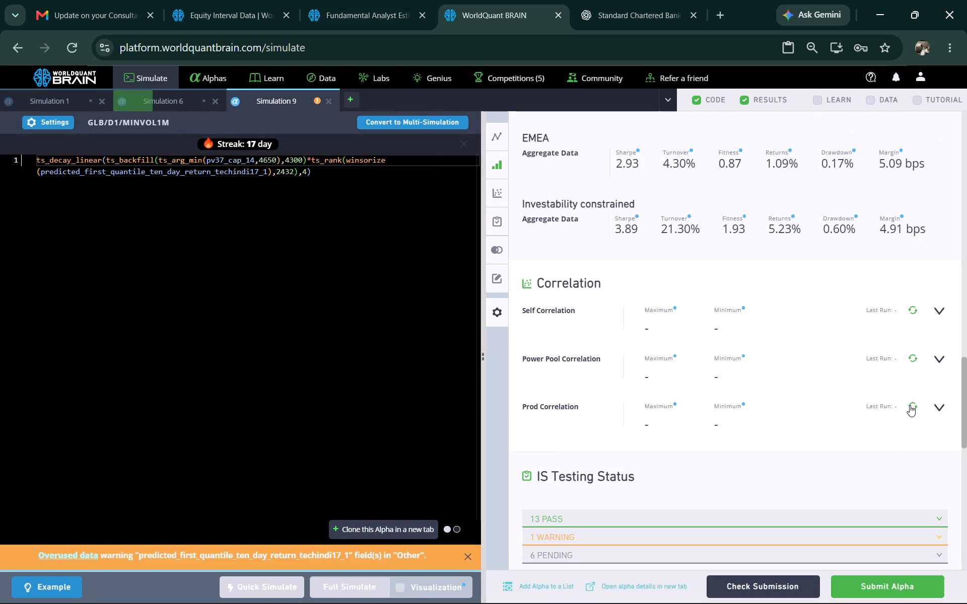
{"action": "left_click", "coordinate": [910, 405]}
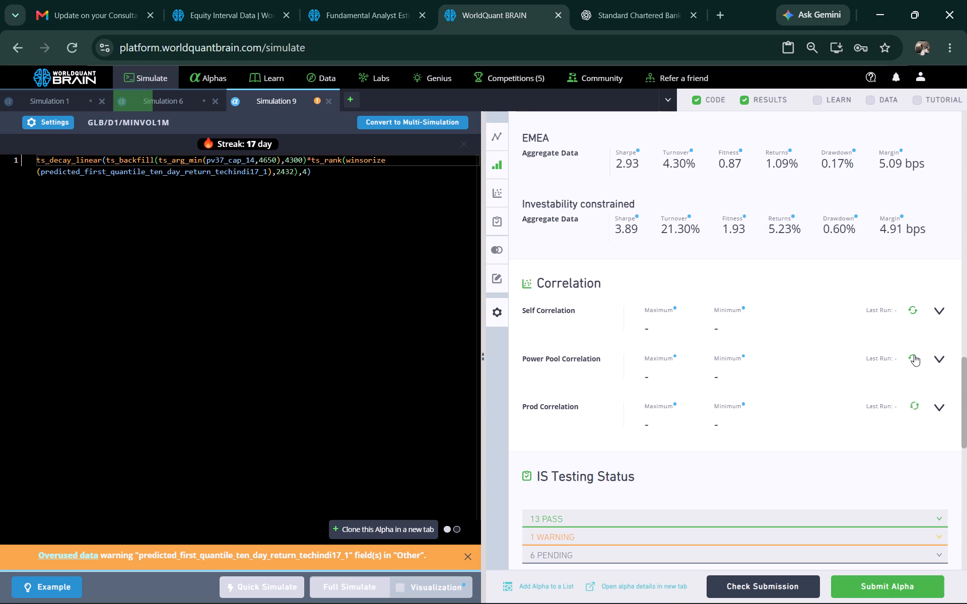
{"action": "left_click", "coordinate": [914, 355]}
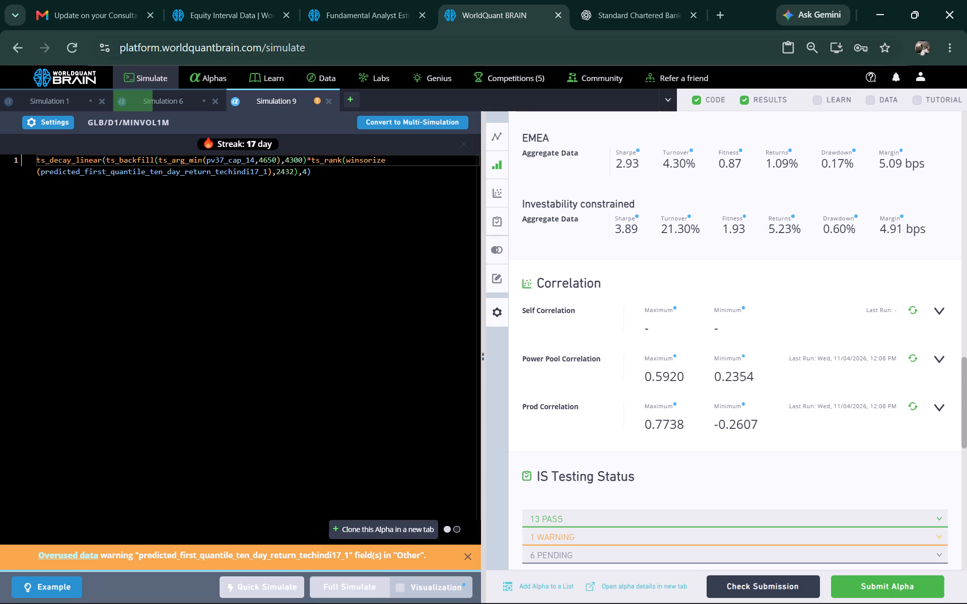
Filter the Equity Interval Data fields to a maximum of 5 alphas and go to page 3 of the list.
{"action": "left_click", "coordinate": [366, 13]}
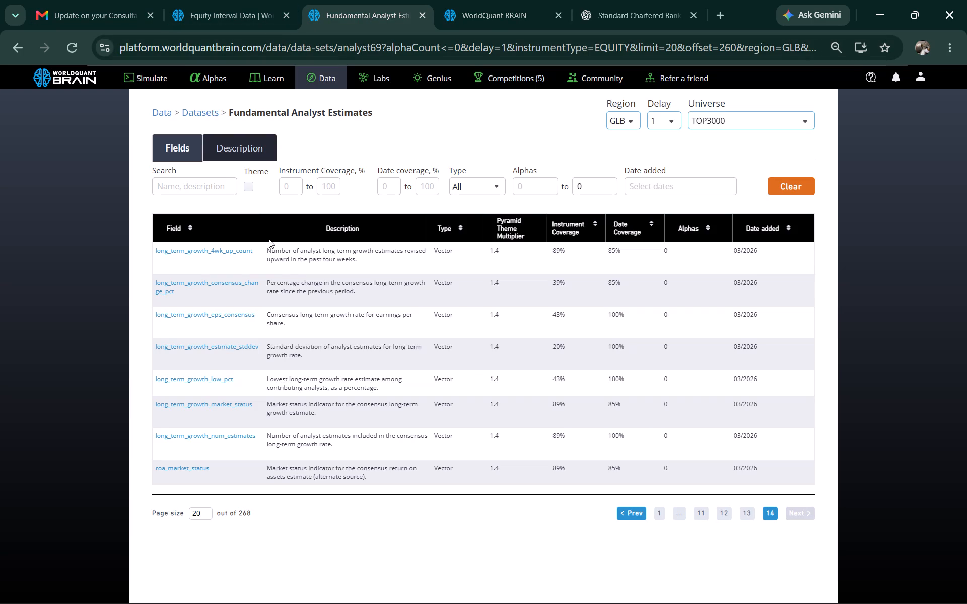
{"action": "left_click", "coordinate": [242, 11]}
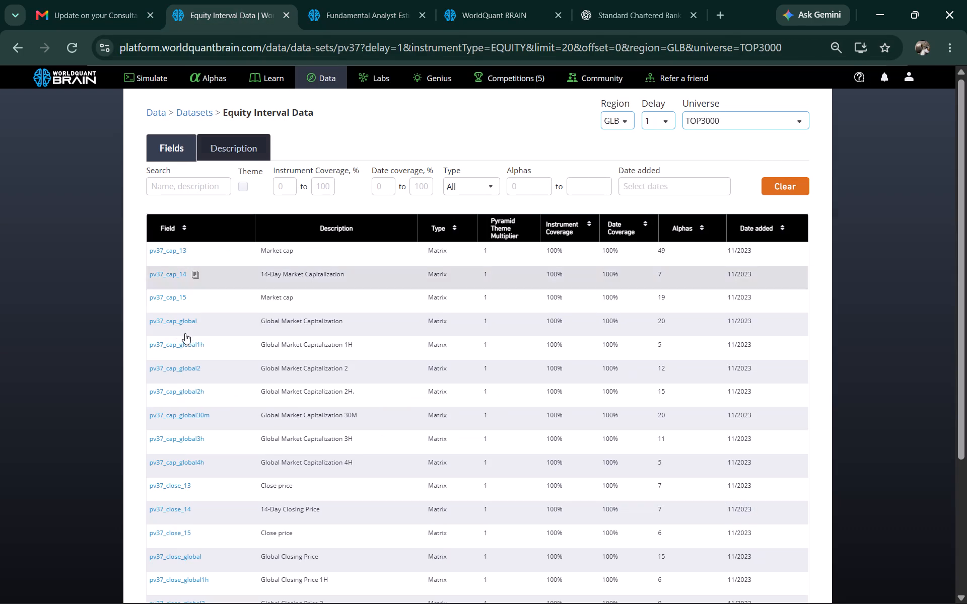
{"action": "scroll", "coordinate": [337, 454], "scroll_direction": "down", "scroll_amount": 6}
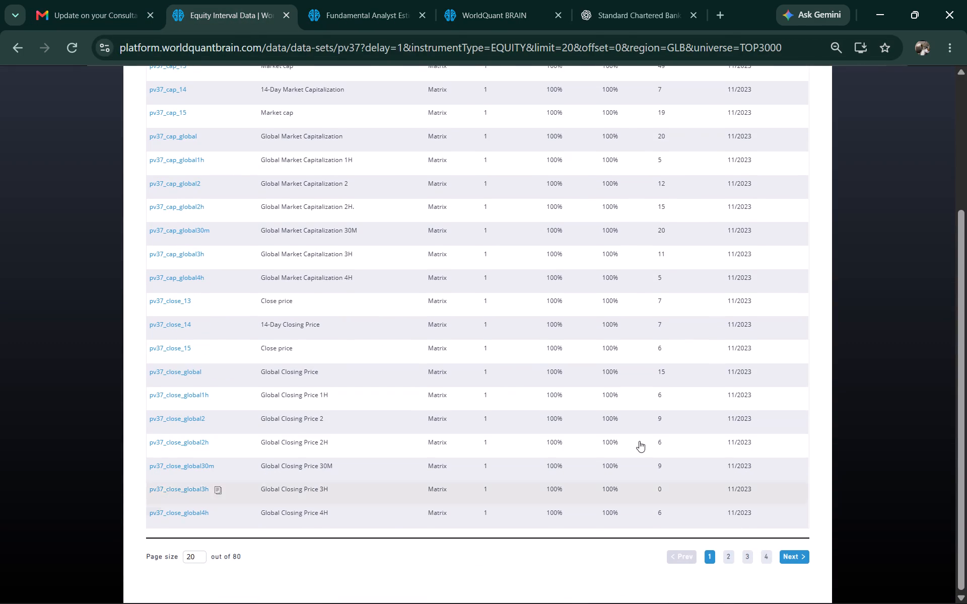
{"action": "scroll", "coordinate": [575, 370], "scroll_direction": "up", "scroll_amount": 3}
{"action": "scroll", "coordinate": [580, 379], "scroll_direction": "down", "scroll_amount": 5}
{"action": "scroll", "coordinate": [479, 337], "scroll_direction": "up", "scroll_amount": 3}
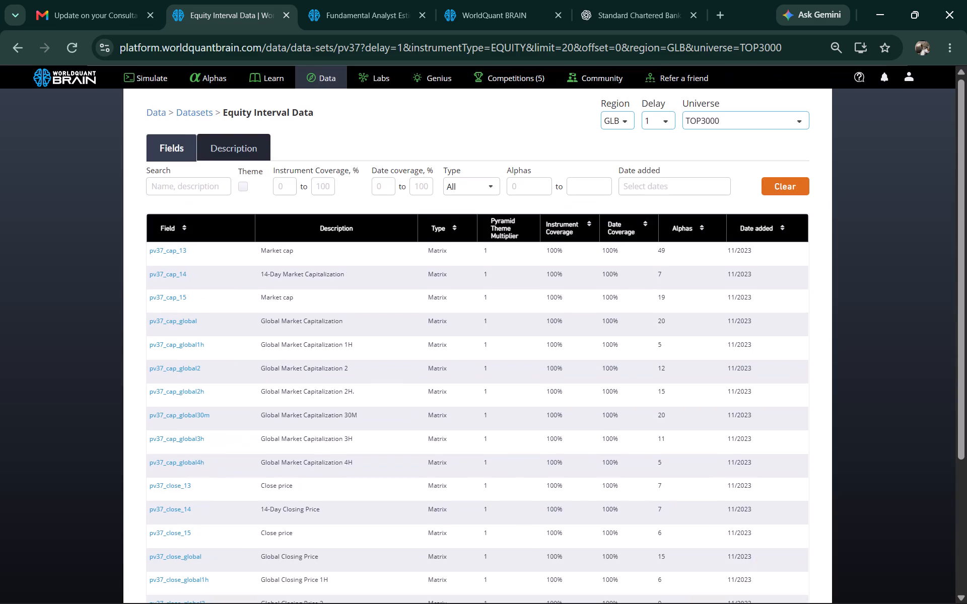
{"action": "left_click", "coordinate": [603, 188]}
{"action": "key", "text": "5"}
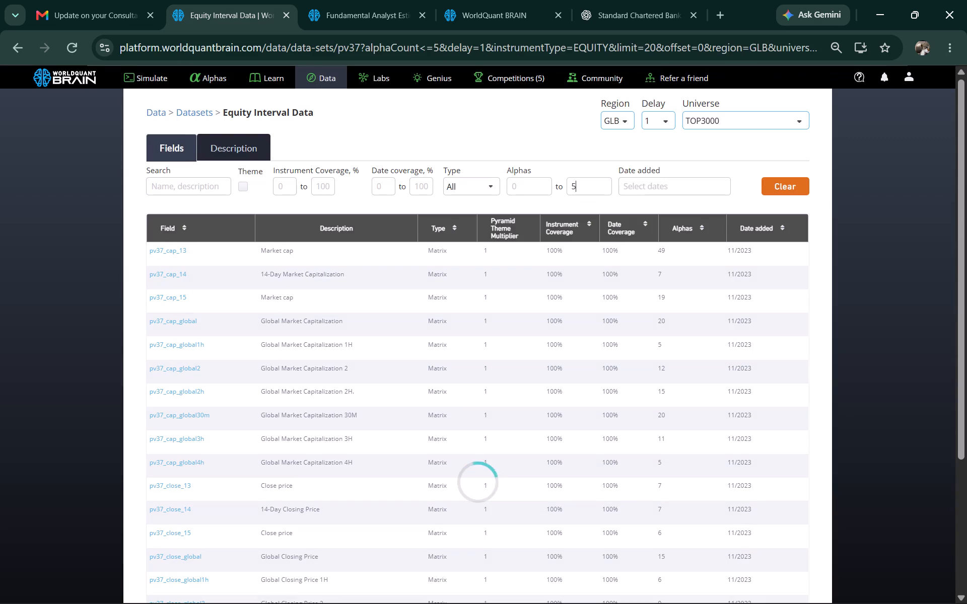
{"action": "scroll", "coordinate": [485, 208], "scroll_direction": "down", "scroll_amount": 7}
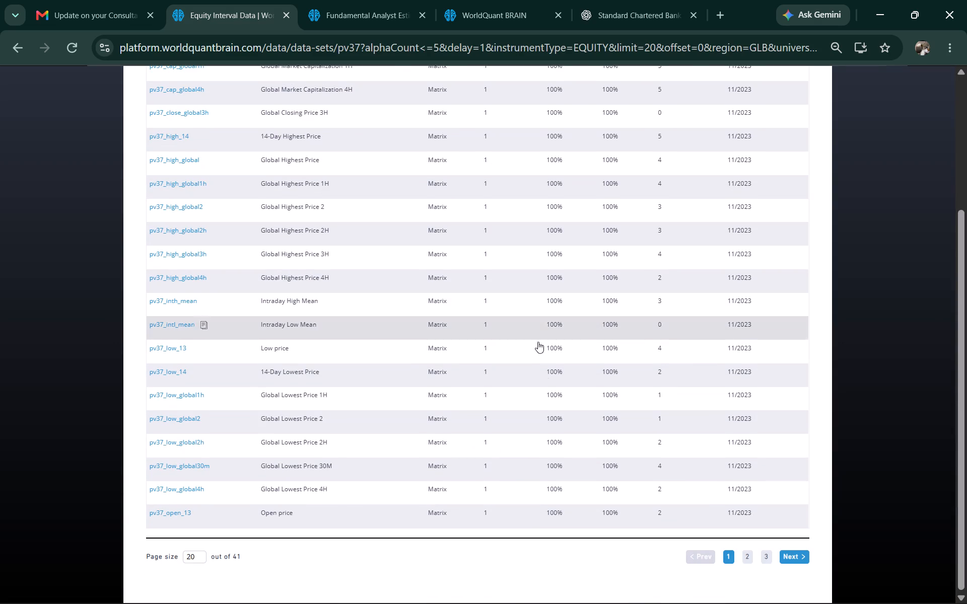
{"action": "left_click", "coordinate": [765, 549]}
{"action": "left_click", "coordinate": [766, 553]}
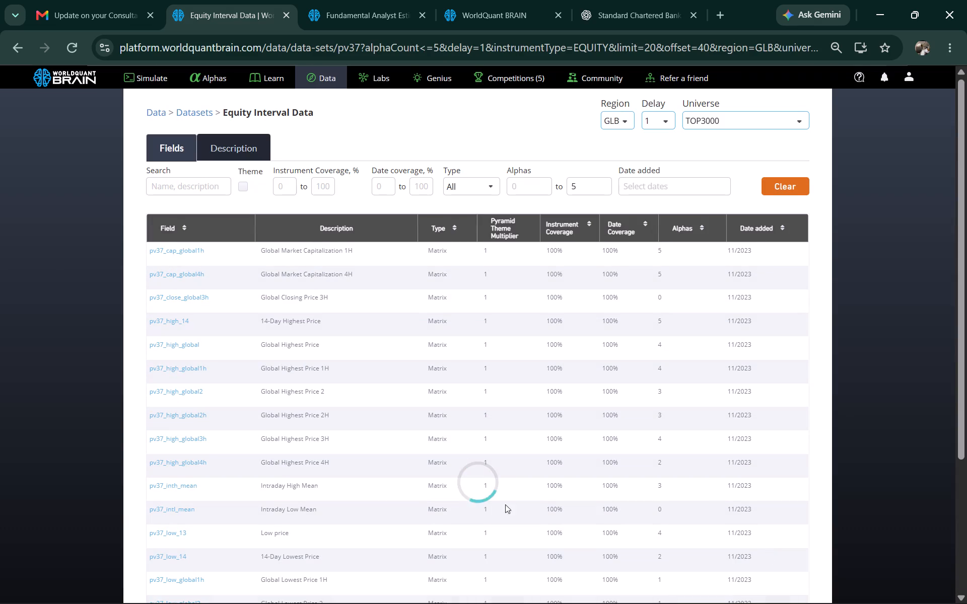
{"action": "scroll", "coordinate": [342, 414], "scroll_direction": "down", "scroll_amount": 3}
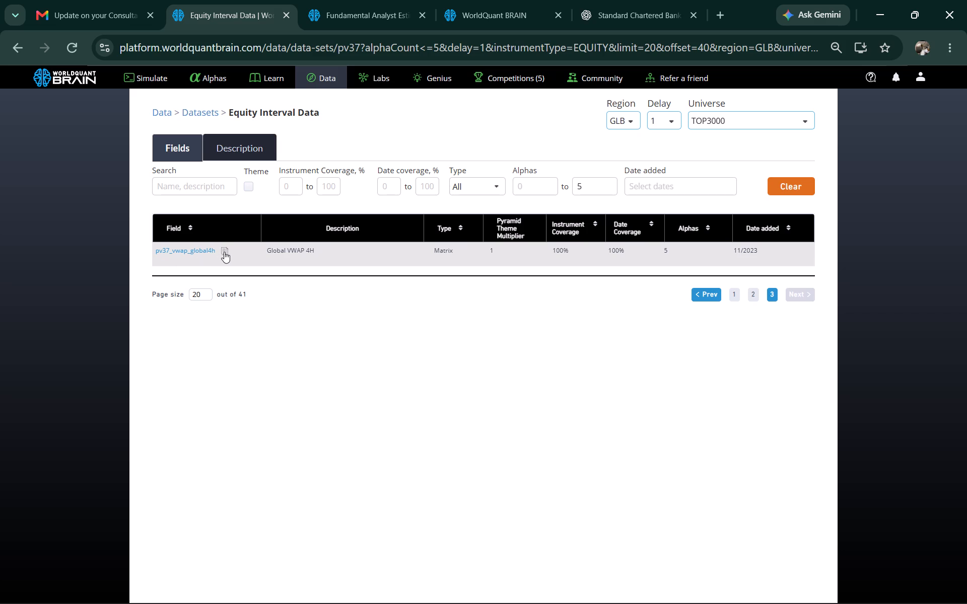
Replace pv37_cap_14 in the Simulation 9 expression with pv37_vwap_global4h copied from the dataset and run a full simulation.
{"action": "left_click", "coordinate": [226, 251]}
{"action": "left_click", "coordinate": [385, 21]}
{"action": "left_click", "coordinate": [474, 17]}
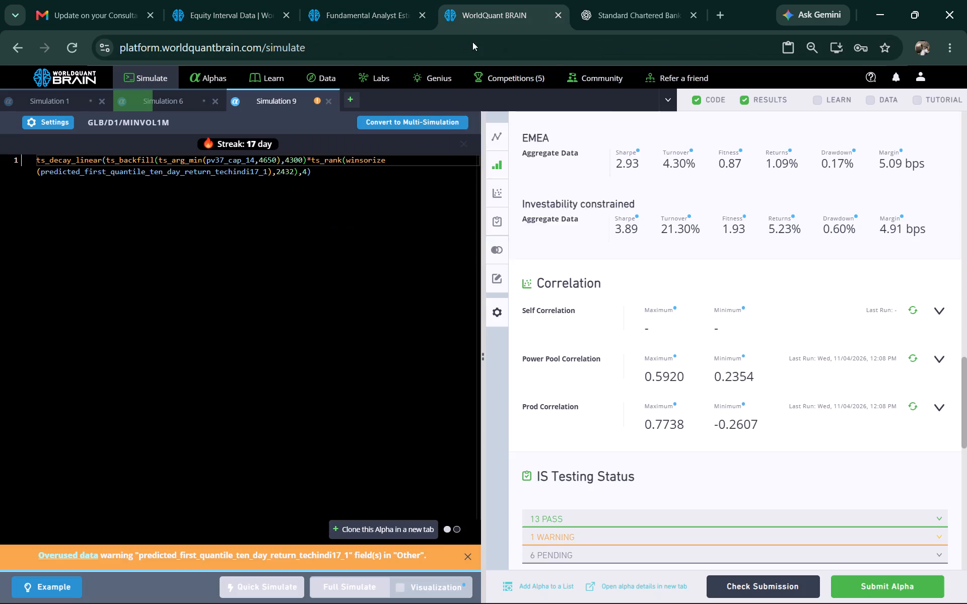
{"action": "double_click", "coordinate": [233, 160]}
{"action": "right_click", "coordinate": [232, 159]}
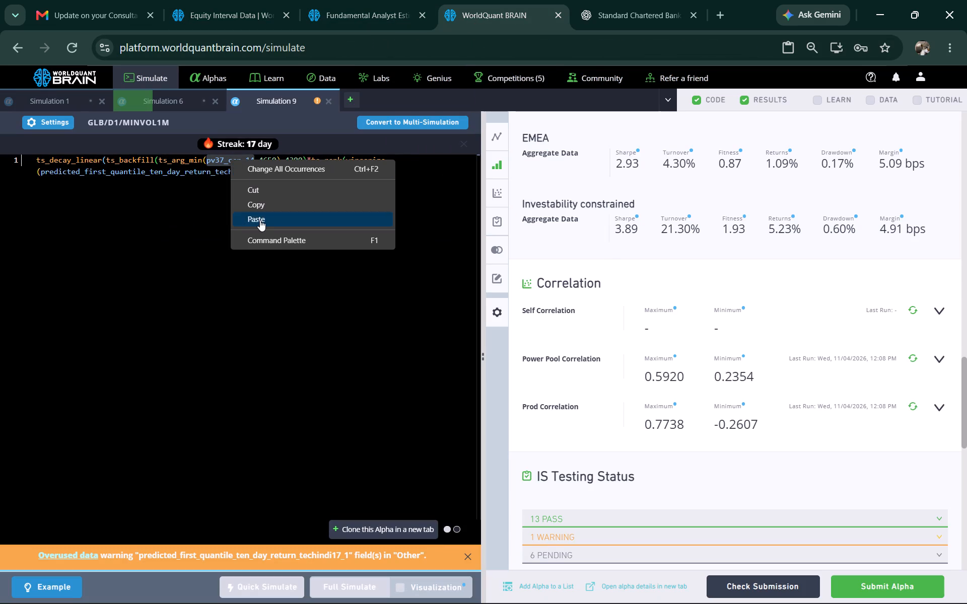
{"action": "left_click", "coordinate": [260, 220]}
{"action": "left_click", "coordinate": [354, 590]}
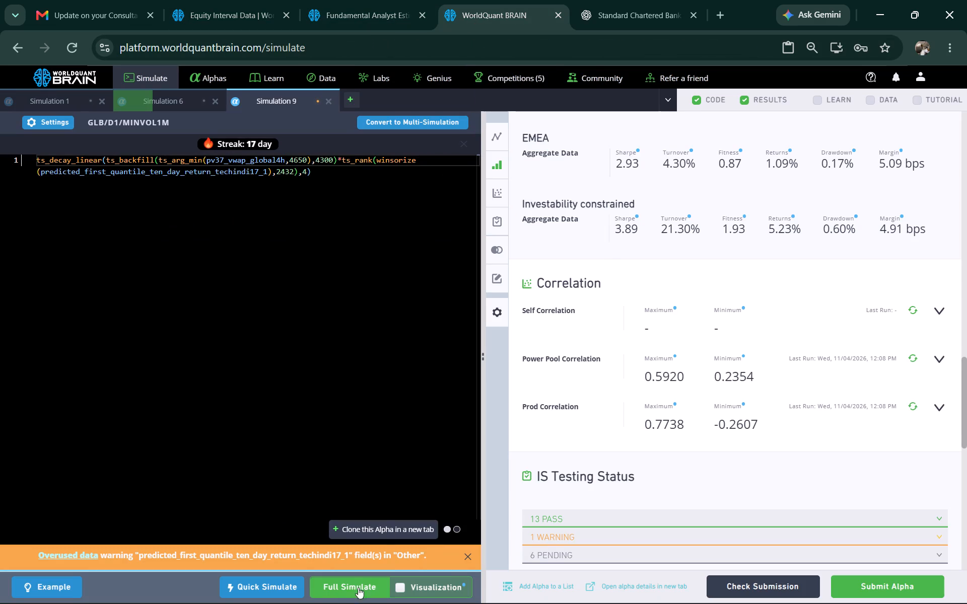
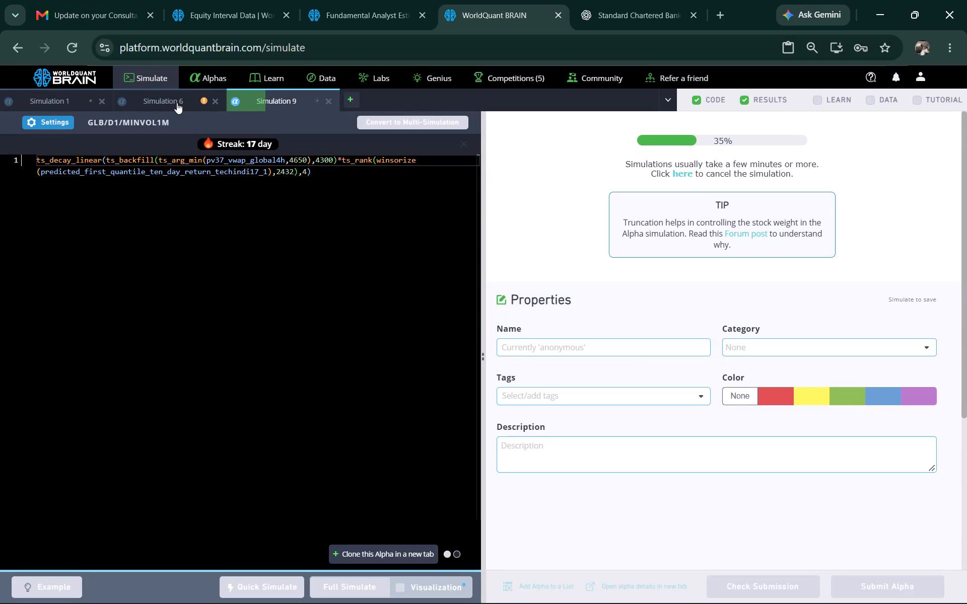
Review Simulation 6's IS Summary, reveal its test period, view the testing warnings, and run the Prod and Power Pool correlation checks.
{"action": "left_click", "coordinate": [177, 103]}
{"action": "scroll", "coordinate": [665, 358], "scroll_direction": "down", "scroll_amount": 2}
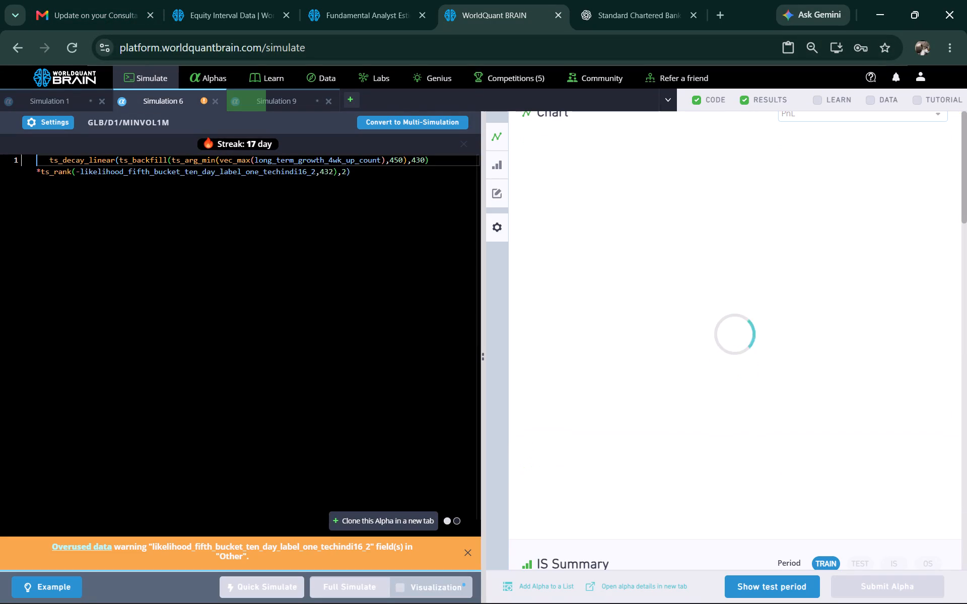
{"action": "scroll", "coordinate": [764, 469], "scroll_direction": "down", "scroll_amount": 2}
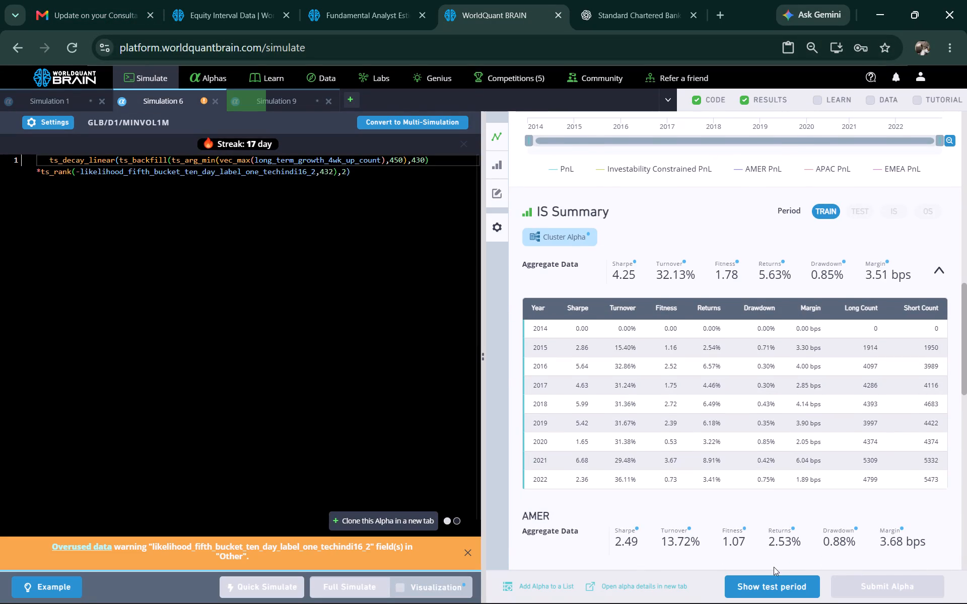
{"action": "left_click", "coordinate": [770, 584]}
{"action": "scroll", "coordinate": [712, 401], "scroll_direction": "down", "scroll_amount": 4}
{"action": "left_click", "coordinate": [644, 358]}
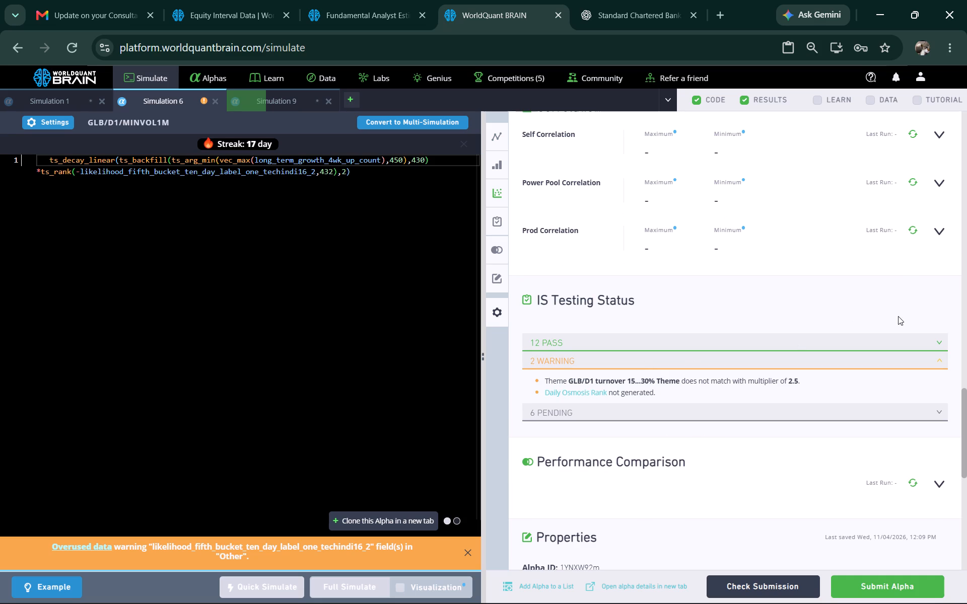
{"action": "left_click", "coordinate": [914, 230]}
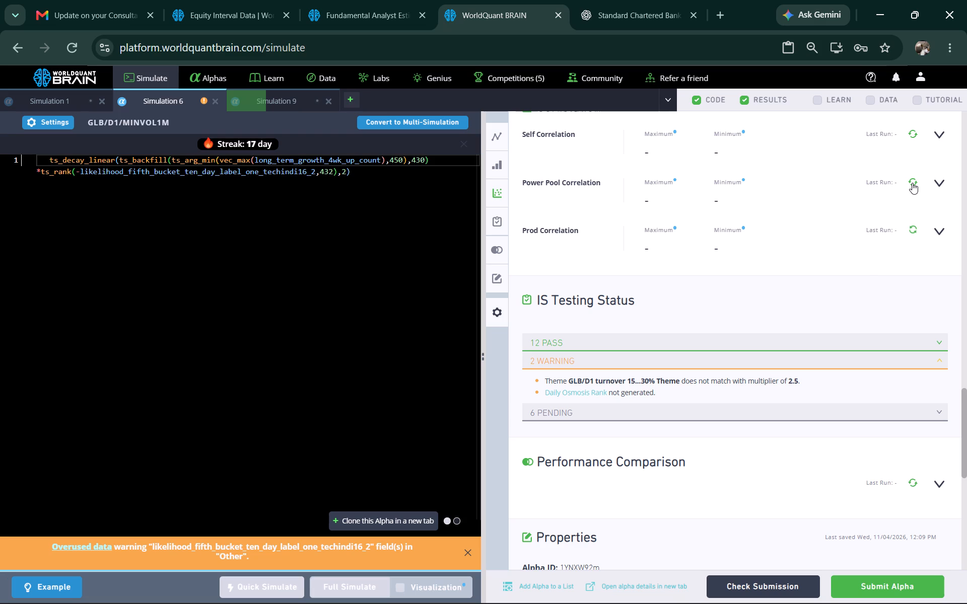
{"action": "left_click", "coordinate": [912, 183]}
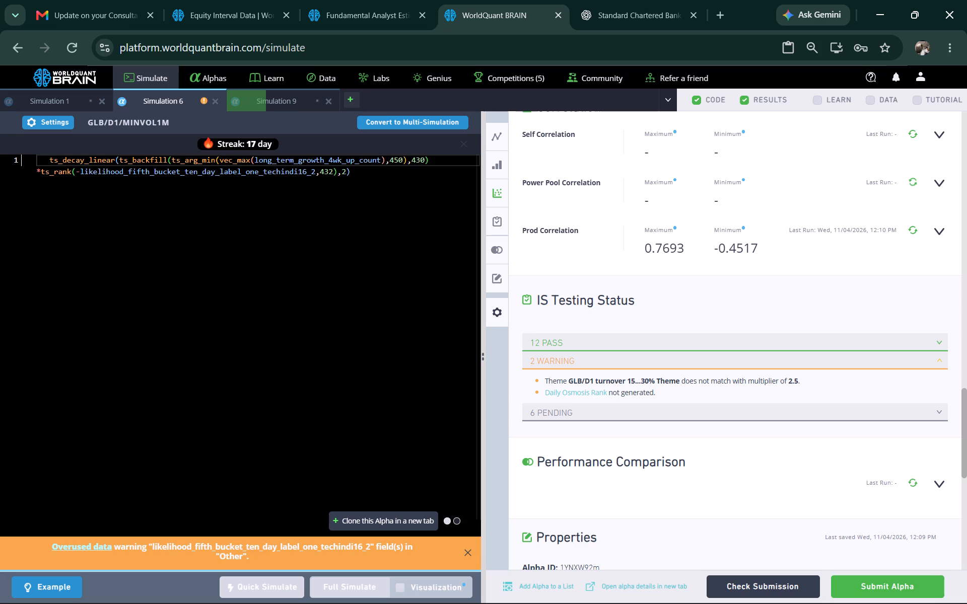
In the Simulation 6 expression, set the ts_arg_min window to 4050, ts_backfill to 2430 and ts_rank to 1432, and run a full simulation.
{"action": "left_click", "coordinate": [394, 159]}
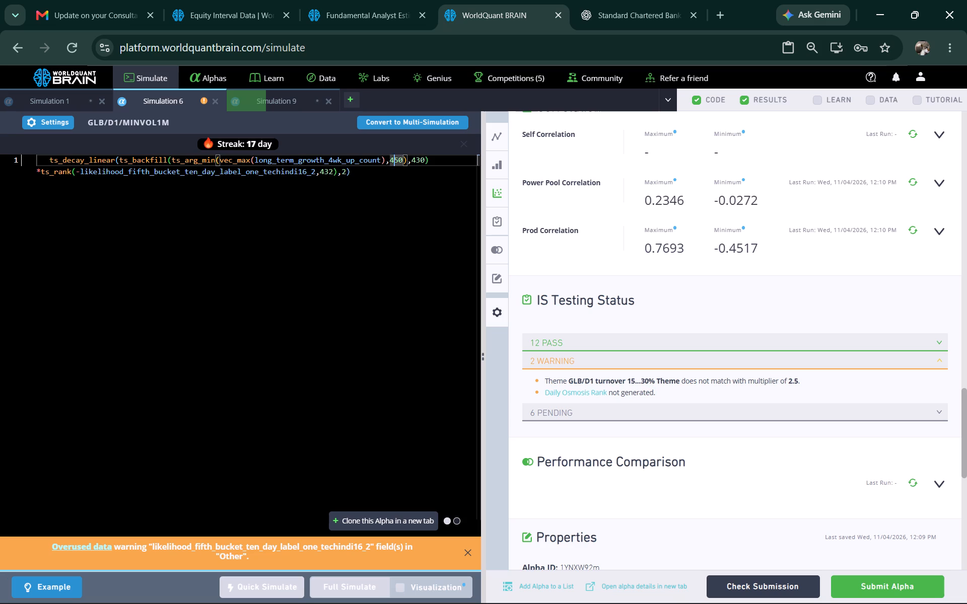
{"action": "key", "text": "0"}
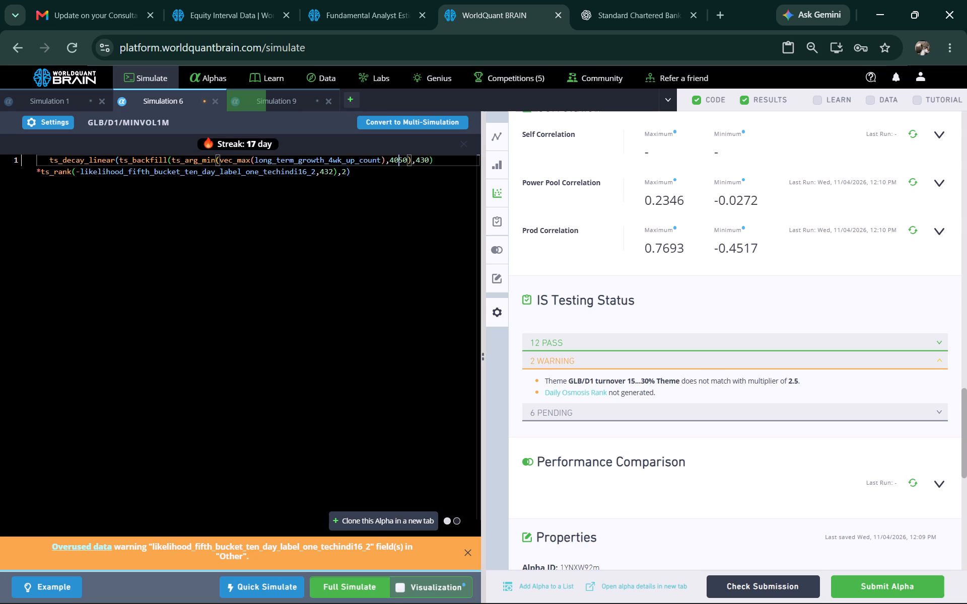
{"action": "left_click", "coordinate": [413, 157]}
{"action": "left_click", "coordinate": [416, 163]}
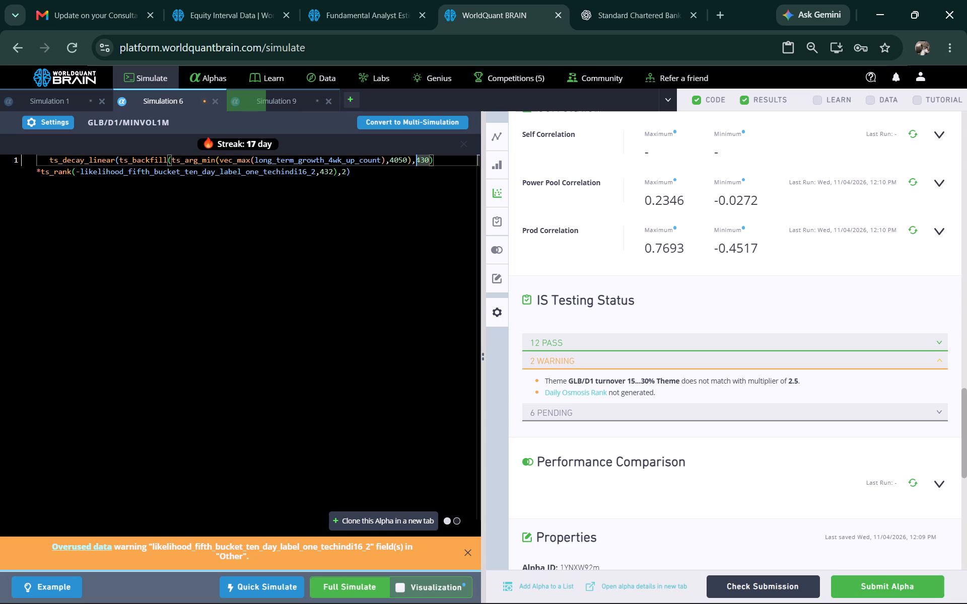
{"action": "key", "text": "2"}
{"action": "left_click", "coordinate": [320, 172]}
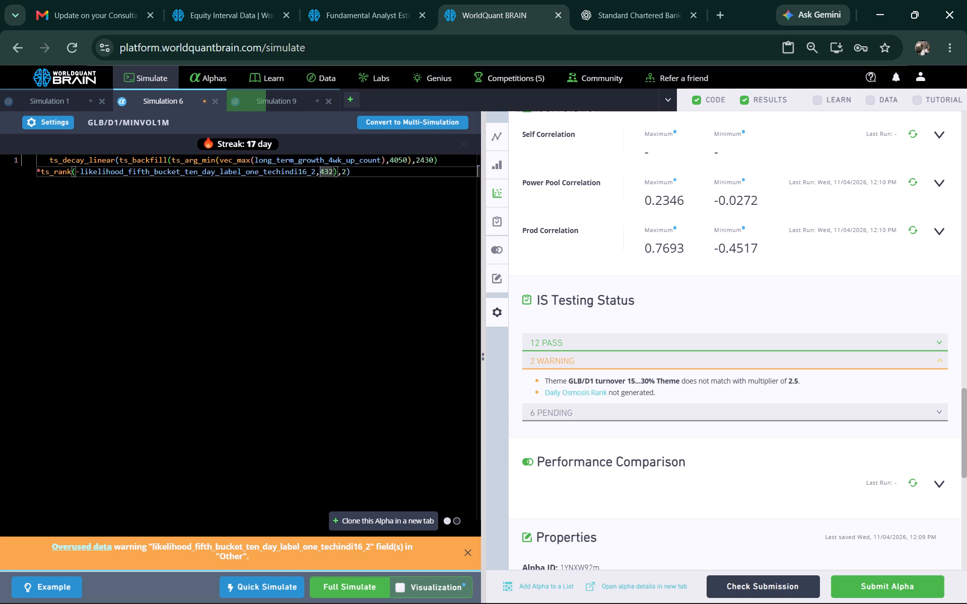
{"action": "key", "text": "1"}
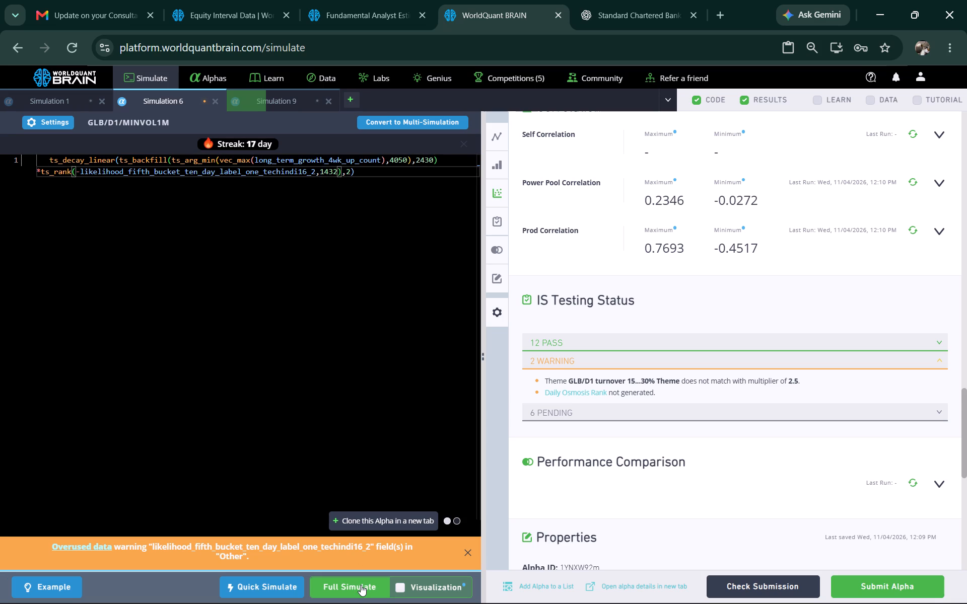
{"action": "left_click", "coordinate": [361, 585]}
Return to Simulation 9 to check on its running simulation.
{"action": "left_click", "coordinate": [295, 102]}
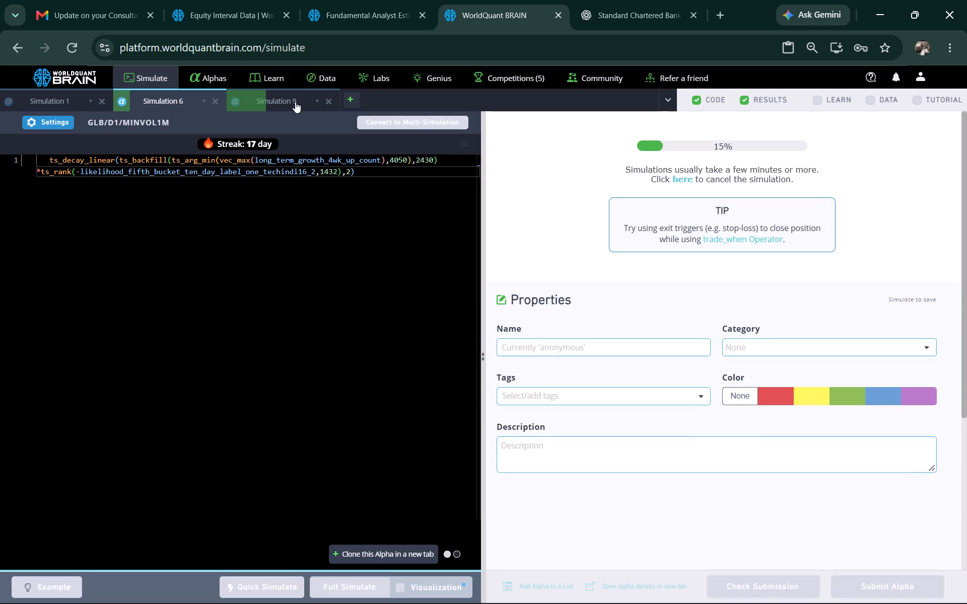
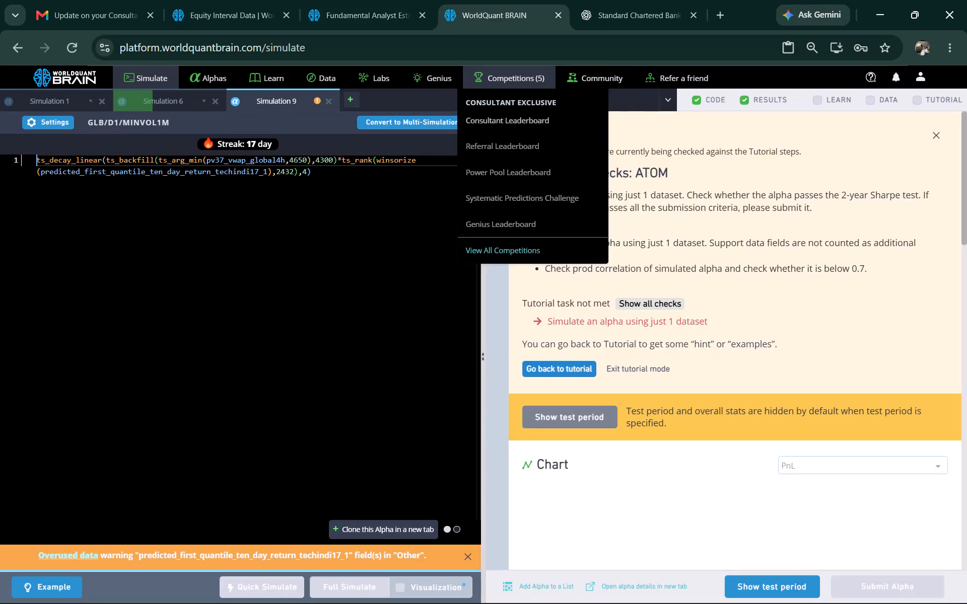
Reveal Simulation 9's test period, view its passed IS tests, and run the Prod and Power Pool correlation checks.
{"action": "scroll", "coordinate": [710, 287], "scroll_direction": "down", "scroll_amount": 3}
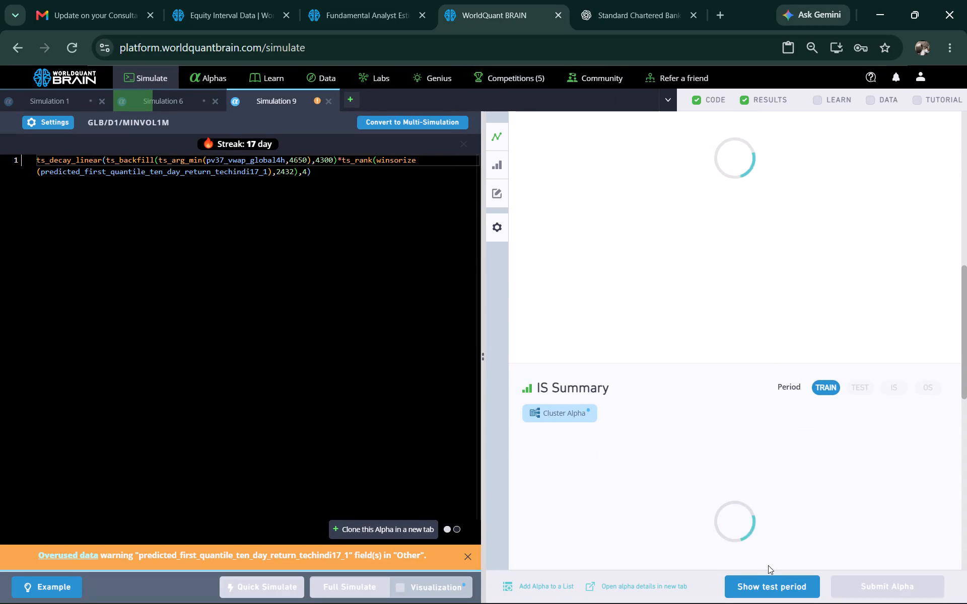
{"action": "left_click", "coordinate": [777, 575]}
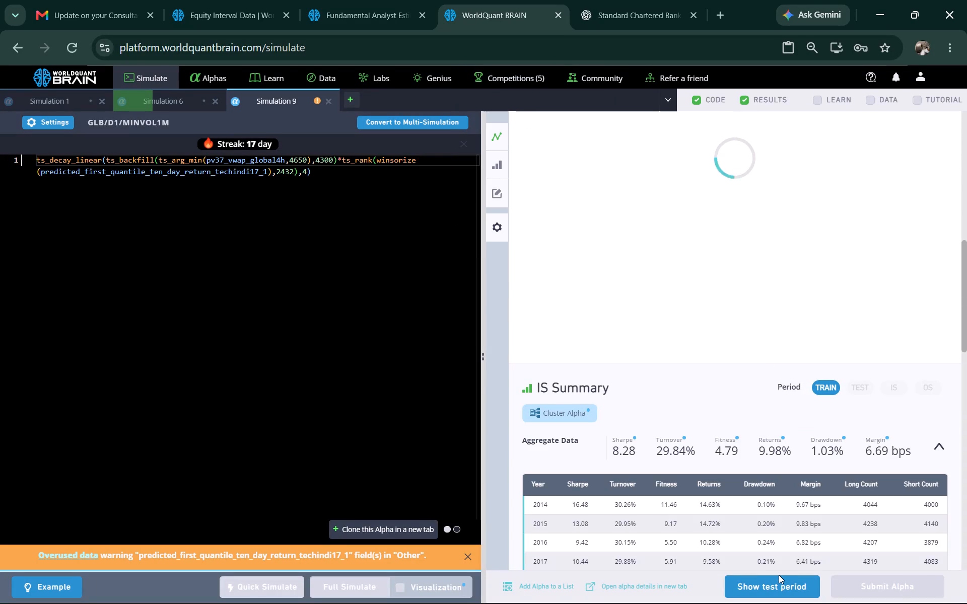
{"action": "left_click", "coordinate": [780, 583]}
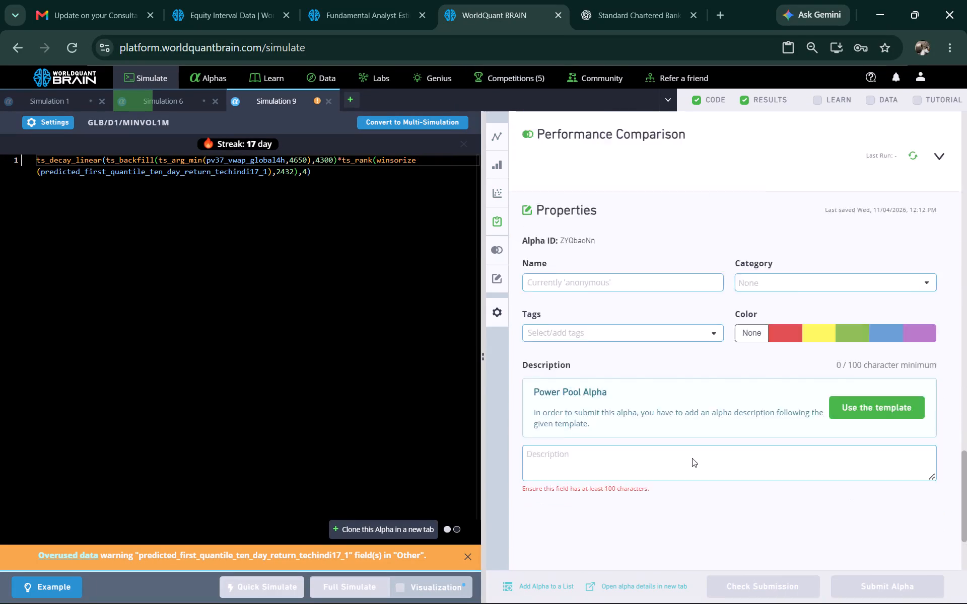
{"action": "scroll", "coordinate": [661, 384], "scroll_direction": "up", "scroll_amount": 2}
{"action": "left_click", "coordinate": [689, 327]}
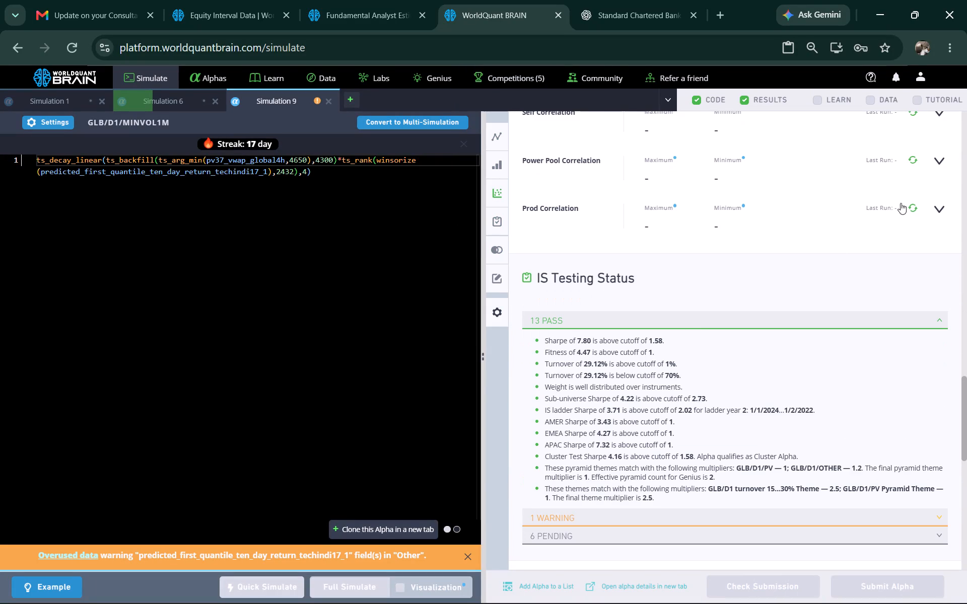
{"action": "left_click", "coordinate": [911, 210]}
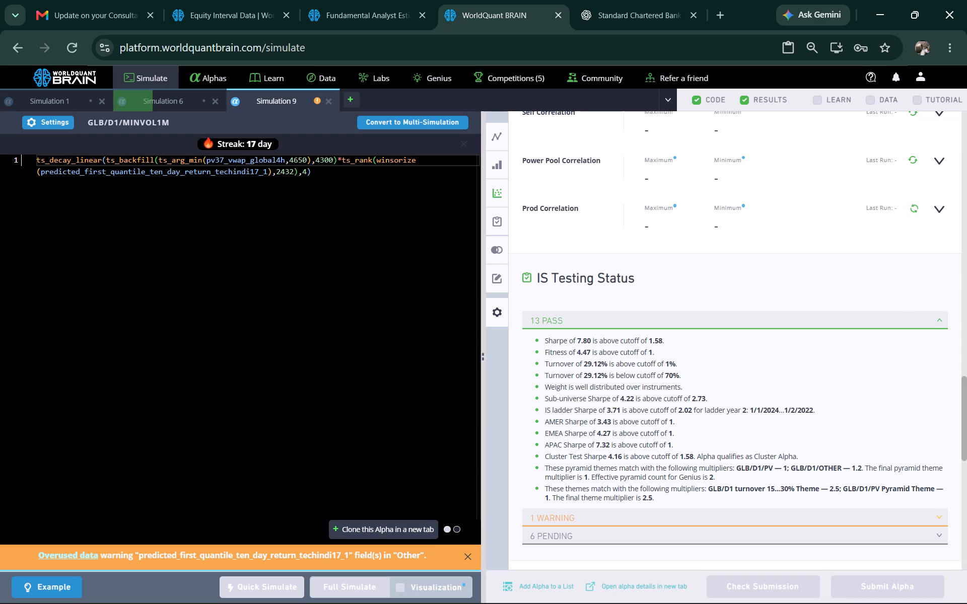
{"action": "left_click", "coordinate": [916, 159]}
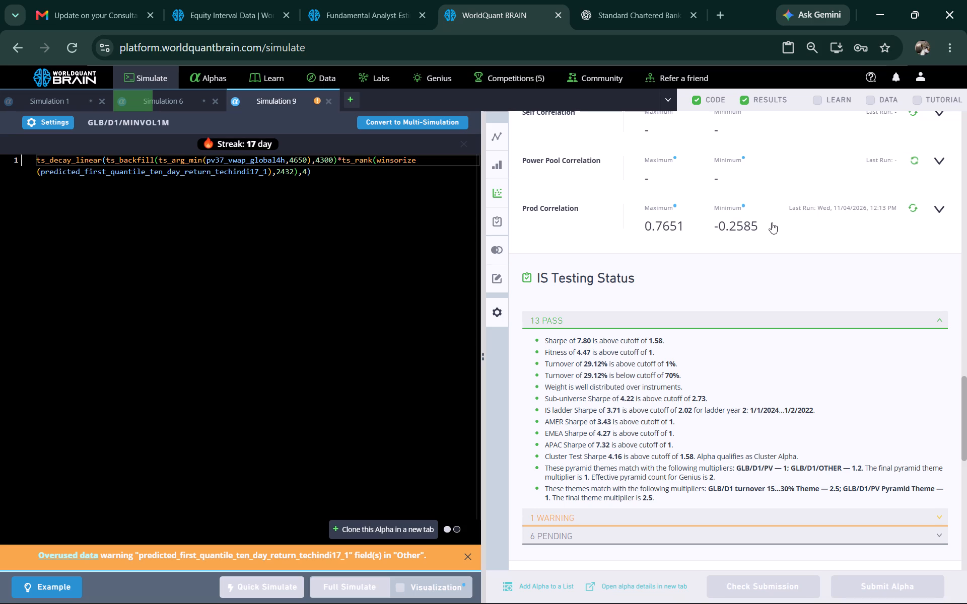
Switch Simulation 9's summary to the IS period and examine its yearly, regional and investability-constrained performance and PnL chart.
{"action": "scroll", "coordinate": [773, 220], "scroll_direction": "up", "scroll_amount": 1}
{"action": "scroll", "coordinate": [925, 154], "scroll_direction": "up", "scroll_amount": 2}
{"action": "scroll", "coordinate": [890, 175], "scroll_direction": "up", "scroll_amount": 1}
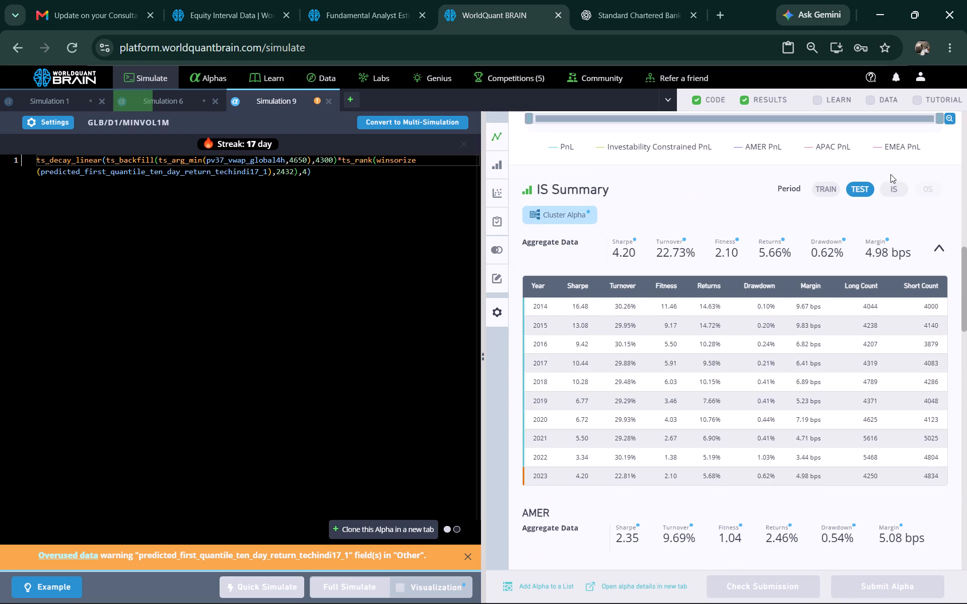
{"action": "left_click", "coordinate": [892, 186]}
{"action": "scroll", "coordinate": [778, 242], "scroll_direction": "down", "scroll_amount": 2}
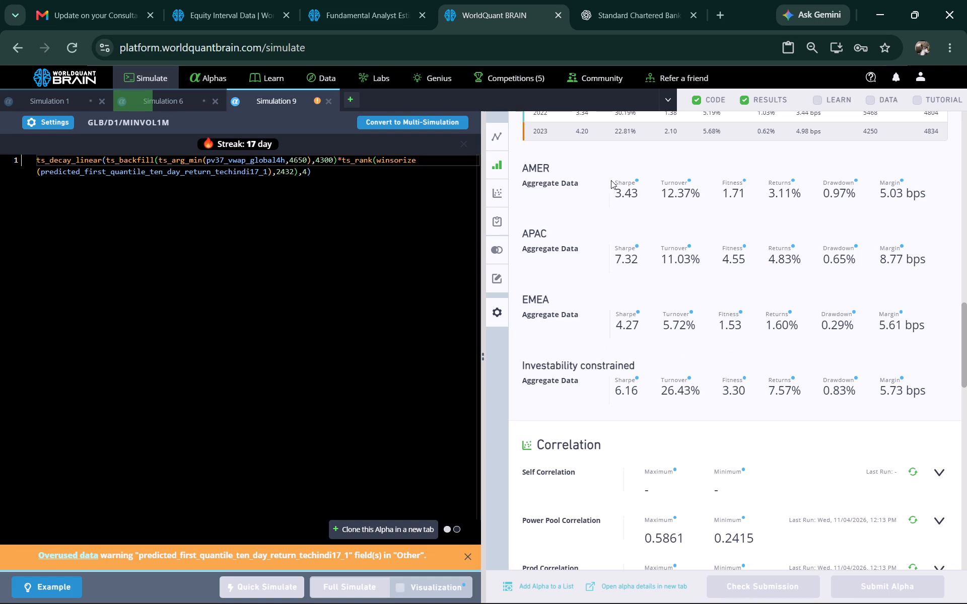
{"action": "scroll", "coordinate": [658, 312], "scroll_direction": "up", "scroll_amount": 1}
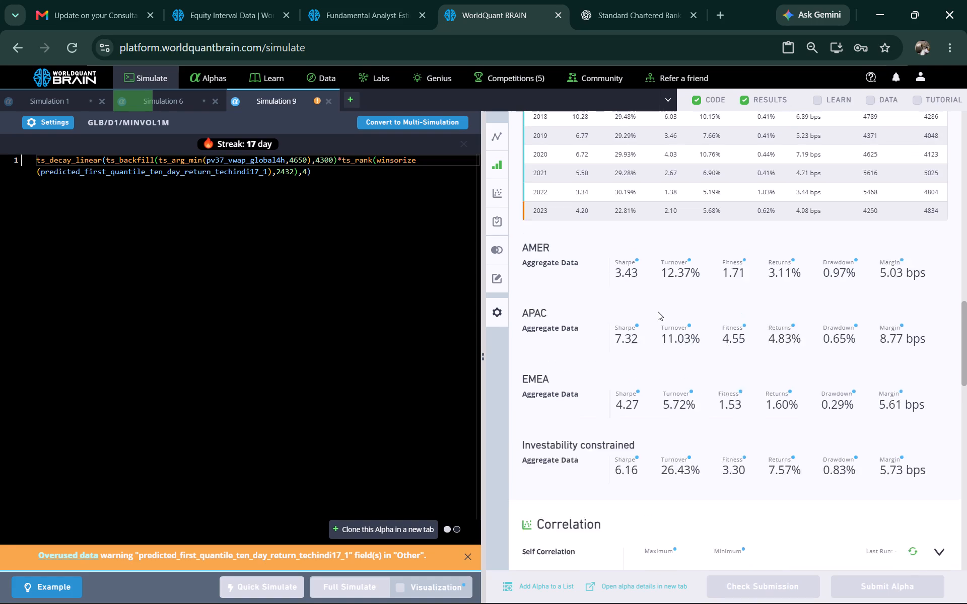
{"action": "scroll", "coordinate": [658, 312], "scroll_direction": "up", "scroll_amount": 2}
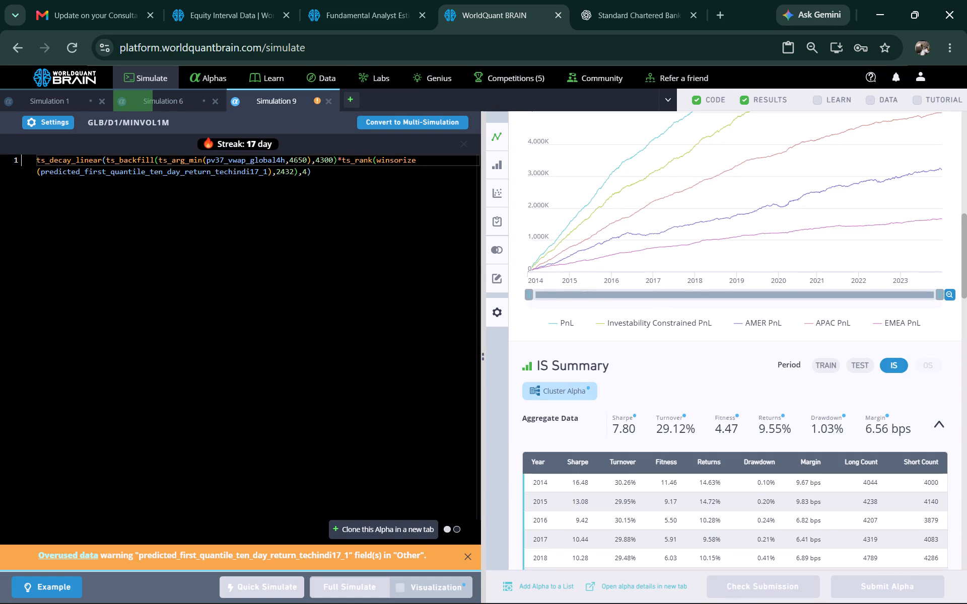
Replace Simulation 9's ts_arg_min field with pv37_vwap_global3h from the Equity Interval Data dataset and run a full simulation.
{"action": "left_click", "coordinate": [332, 6]}
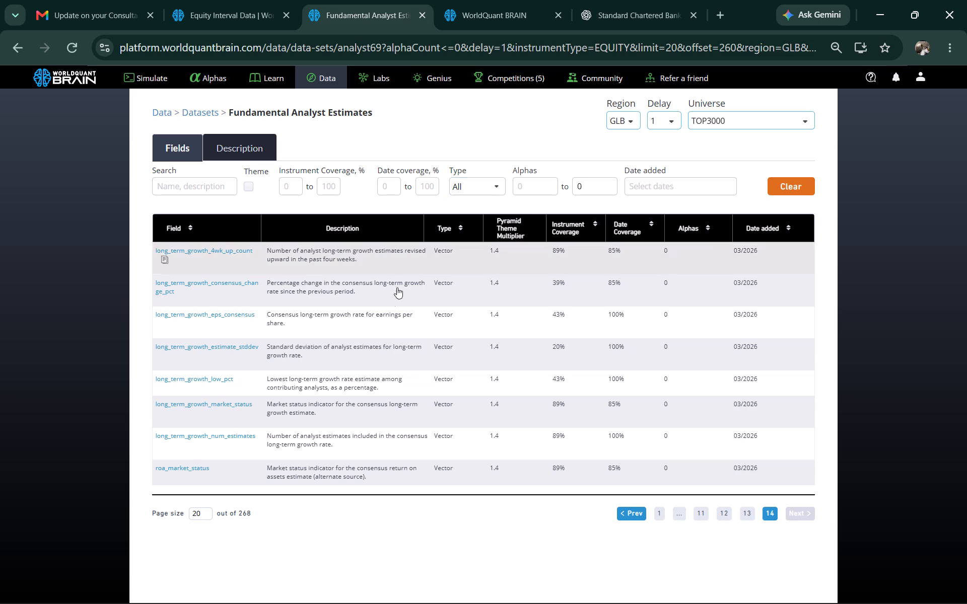
{"action": "left_click", "coordinate": [231, 23]}
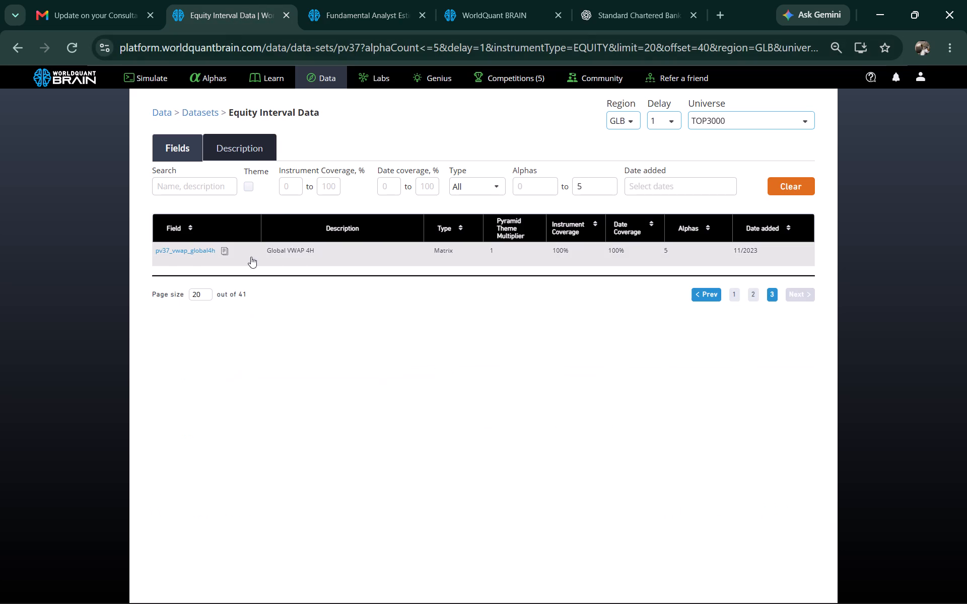
{"action": "left_click", "coordinate": [749, 298]}
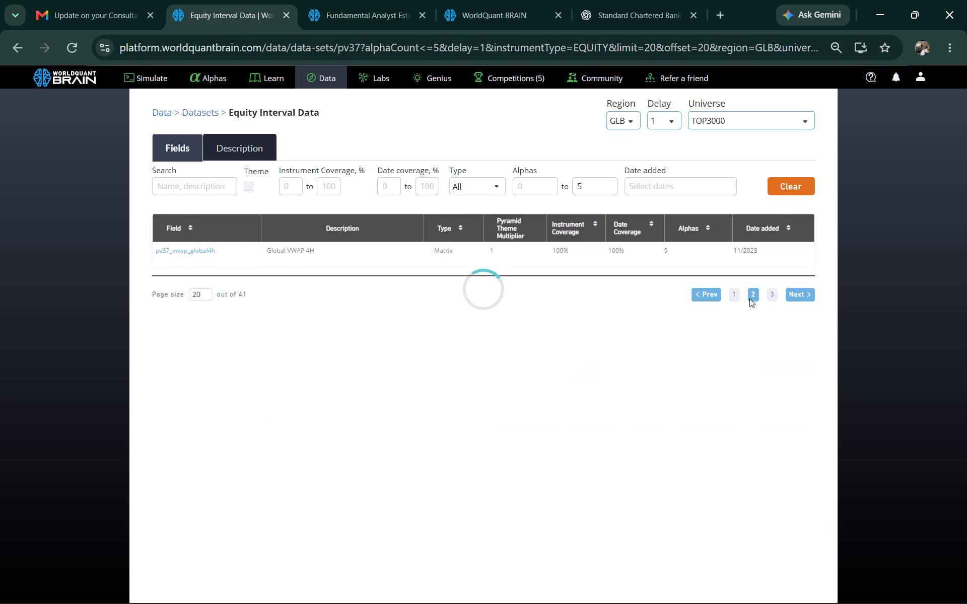
{"action": "scroll", "coordinate": [529, 408], "scroll_direction": "down", "scroll_amount": 2}
{"action": "scroll", "coordinate": [287, 459], "scroll_direction": "down", "scroll_amount": 1}
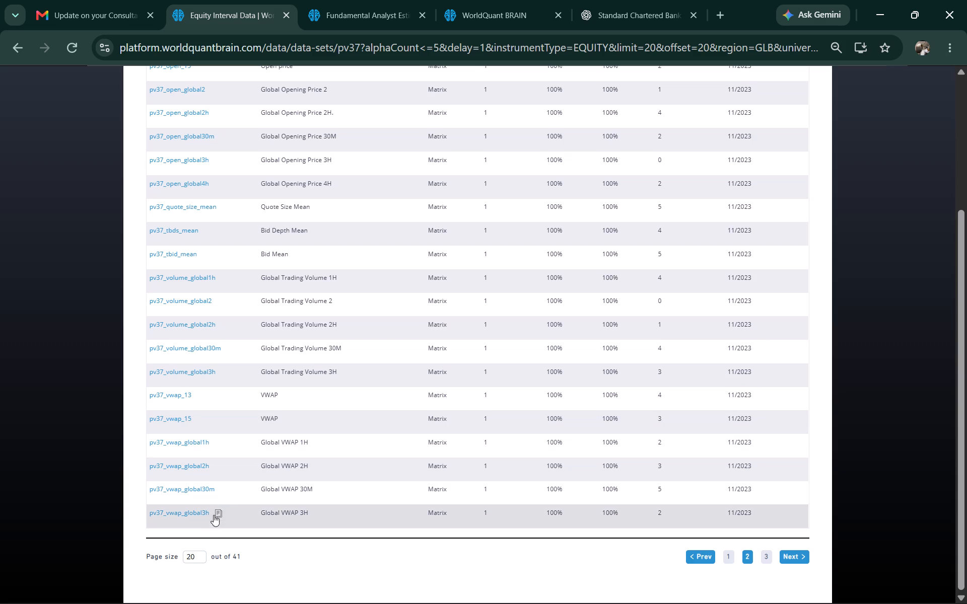
{"action": "left_click", "coordinate": [219, 512]}
{"action": "scroll", "coordinate": [318, 342], "scroll_direction": "up", "scroll_amount": 3}
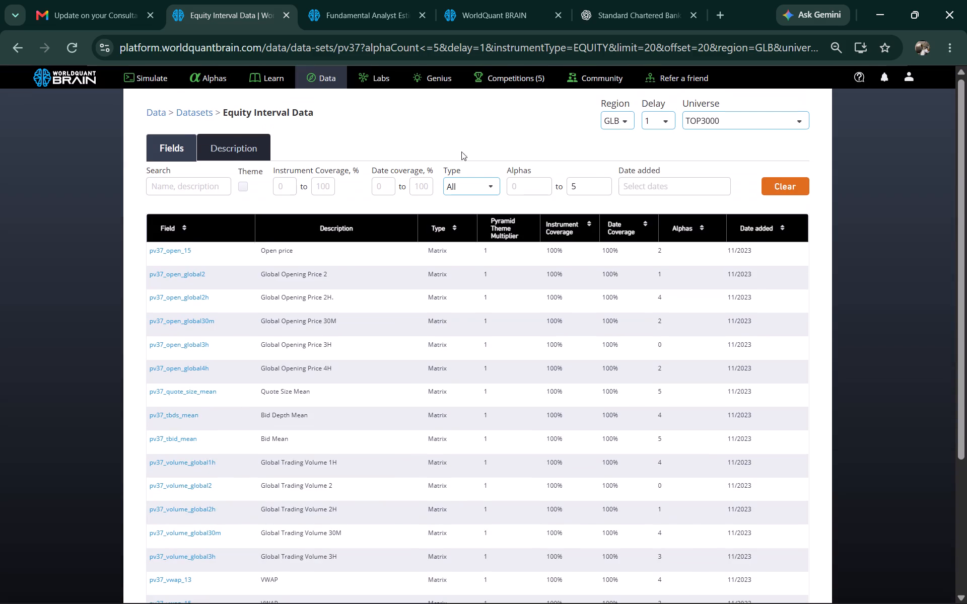
{"action": "left_click", "coordinate": [503, 13]}
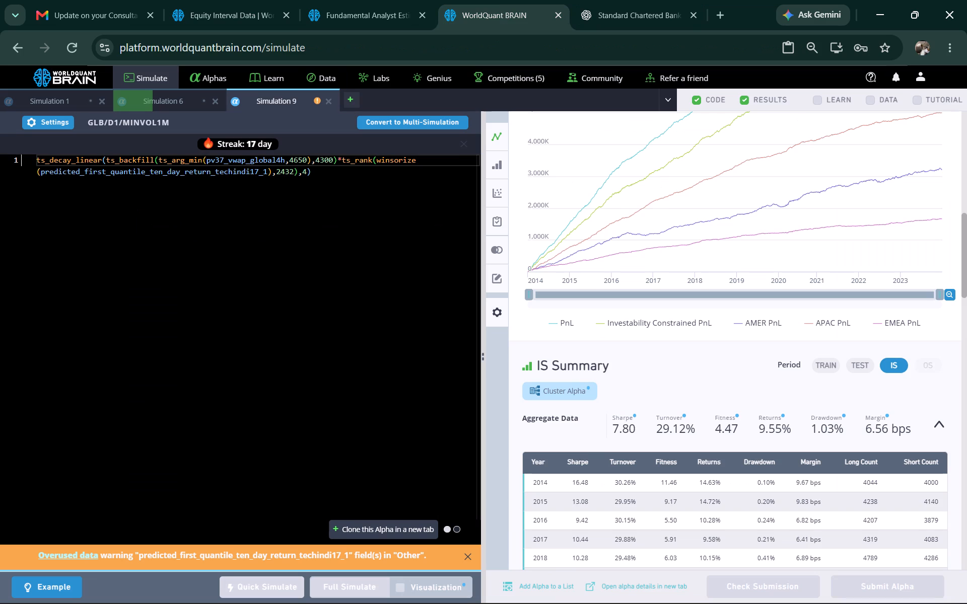
{"action": "double_click", "coordinate": [234, 161]}
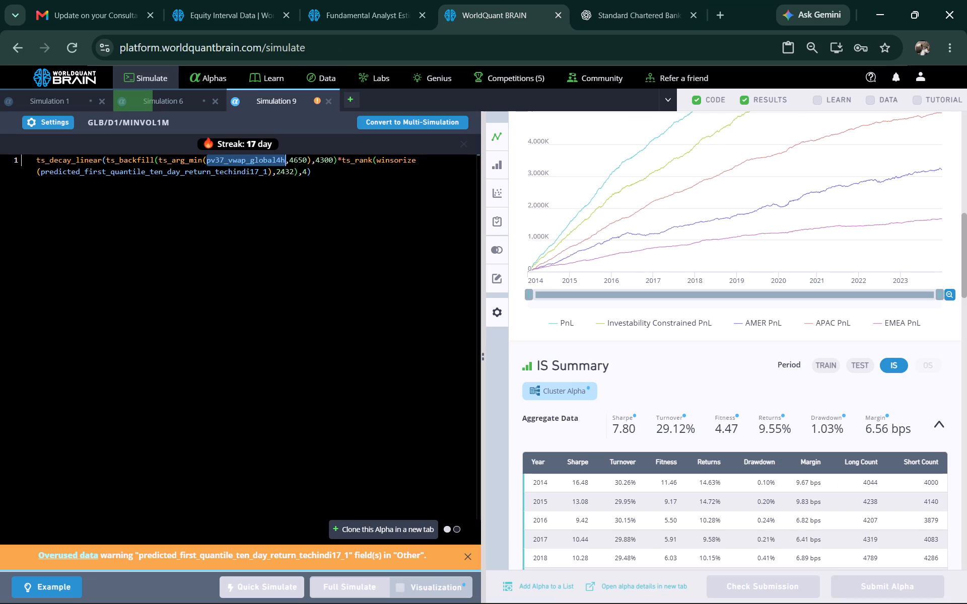
{"action": "right_click", "coordinate": [251, 163]}
{"action": "left_click", "coordinate": [274, 220]}
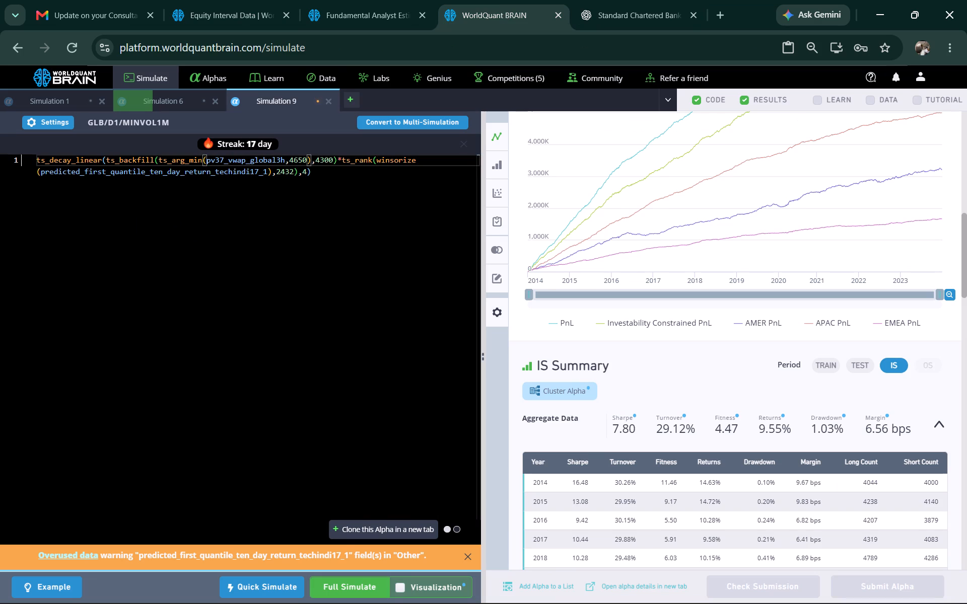
{"action": "left_click", "coordinate": [357, 581]}
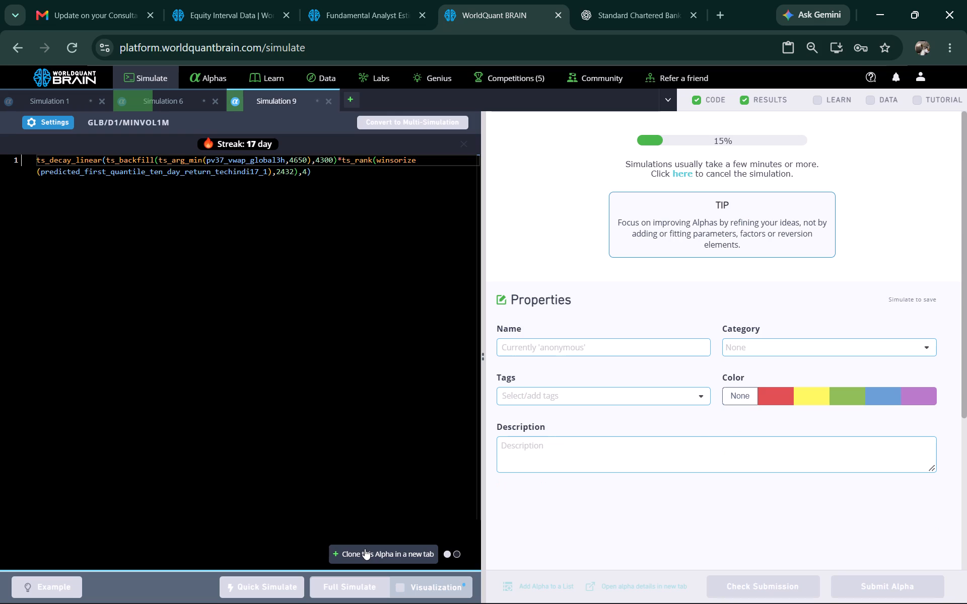
Clone the Simulation 9 alpha, replace the clone's ts_arg_min field with pv37_open_15 from Equity Interval Data, and run a full simulation.
{"action": "left_click", "coordinate": [365, 549]}
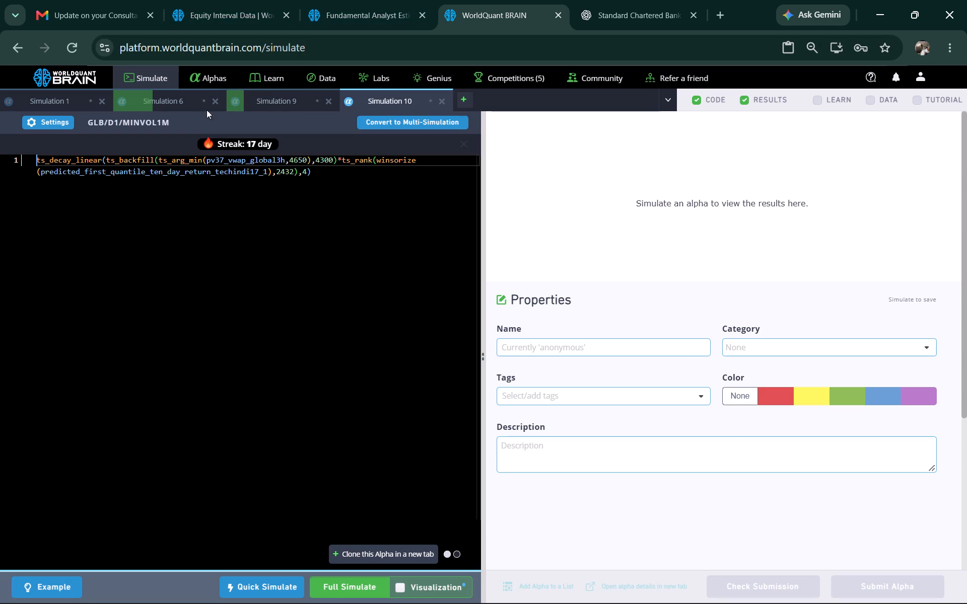
{"action": "left_click", "coordinate": [212, 26]}
{"action": "scroll", "coordinate": [160, 389], "scroll_direction": "down", "scroll_amount": 4}
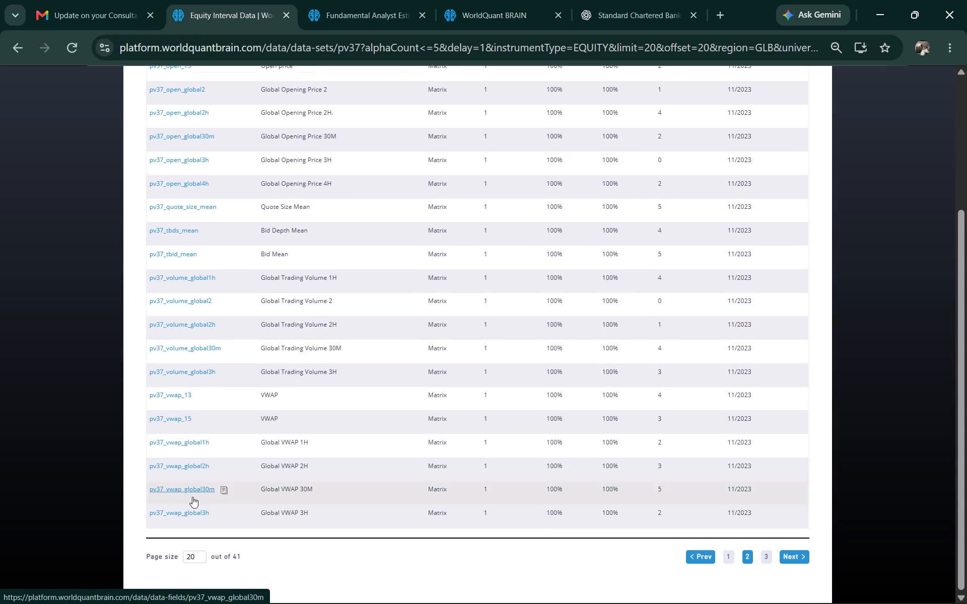
{"action": "scroll", "coordinate": [187, 243], "scroll_direction": "up", "scroll_amount": 3}
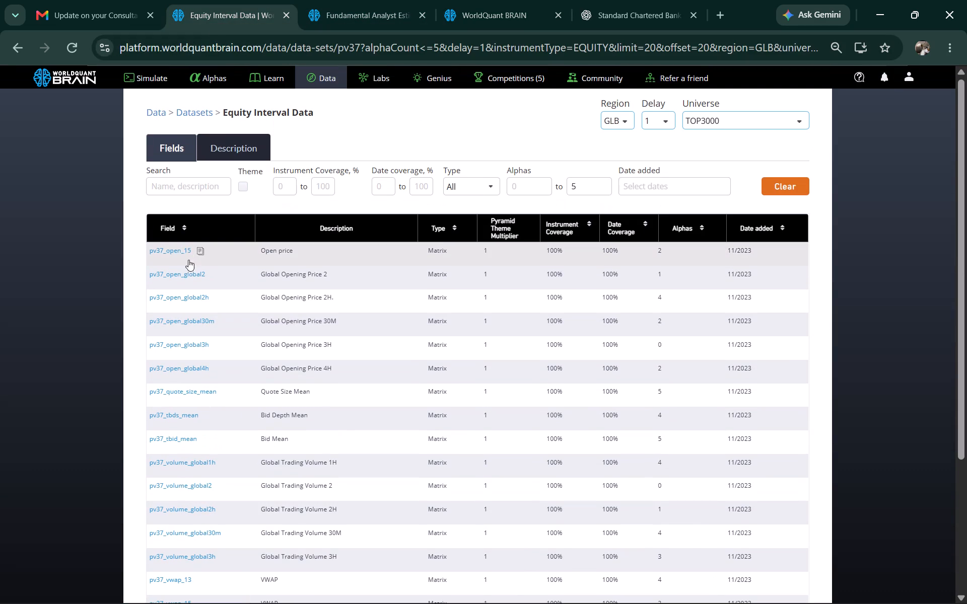
{"action": "left_click", "coordinate": [195, 247]}
{"action": "left_click", "coordinate": [481, 15]}
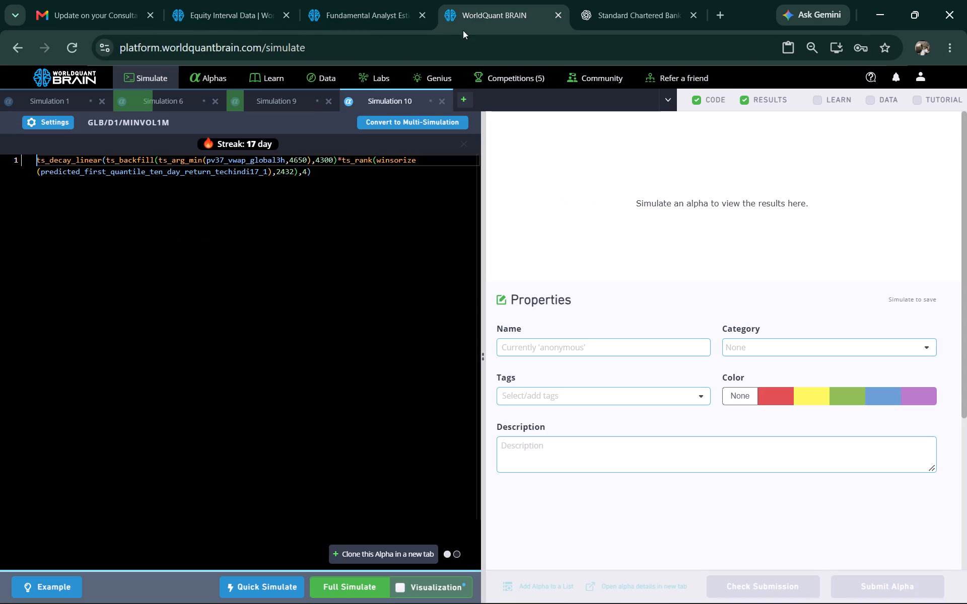
{"action": "double_click", "coordinate": [253, 164]}
{"action": "right_click", "coordinate": [253, 164]}
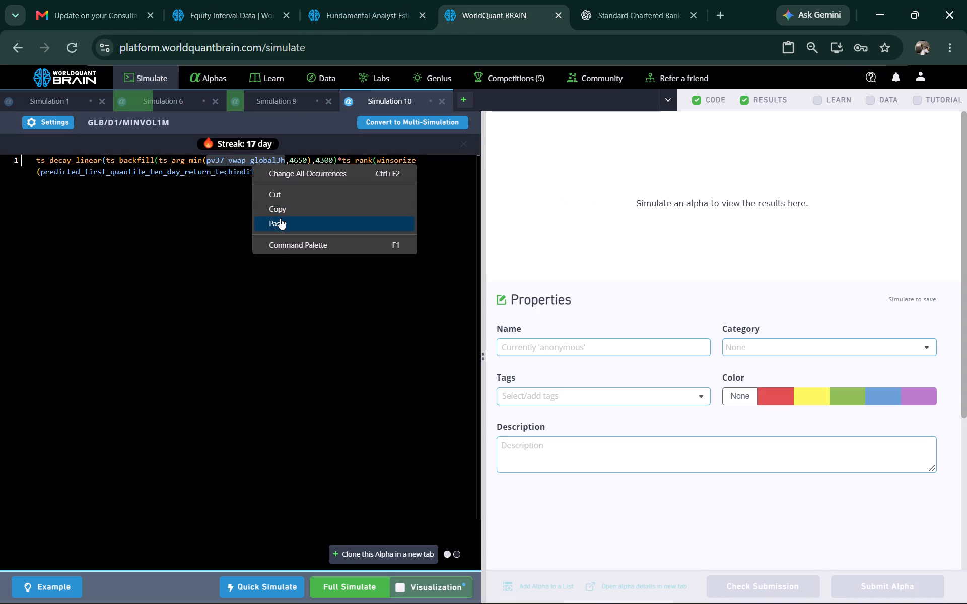
{"action": "left_click", "coordinate": [280, 218]}
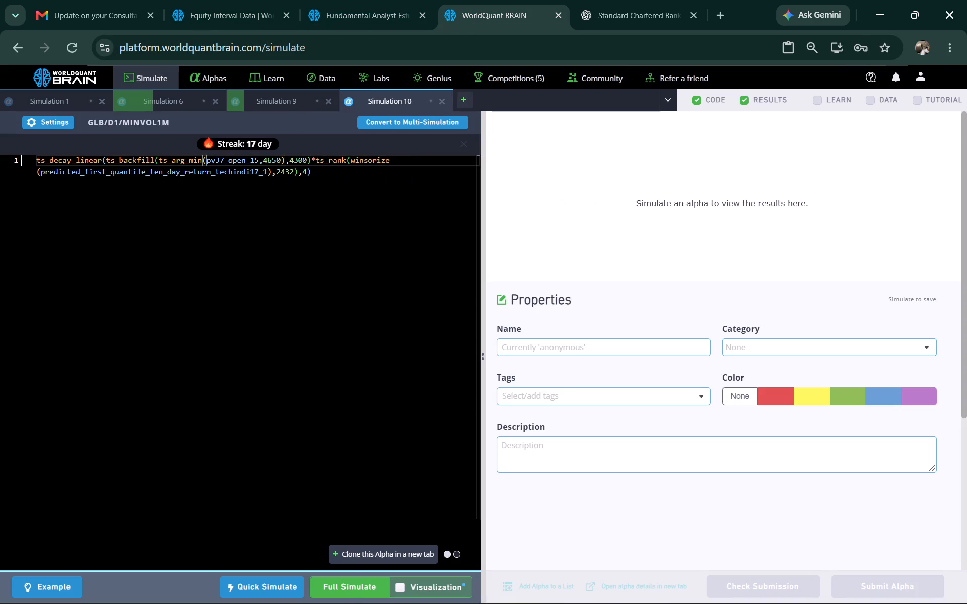
{"action": "left_click", "coordinate": [349, 590]}
Clone the Simulation 10 alpha, replace the clone's ts_arg_min field with pv37_open_global2 from Equity Interval Data, and run a full simulation.
{"action": "left_click", "coordinate": [361, 553]}
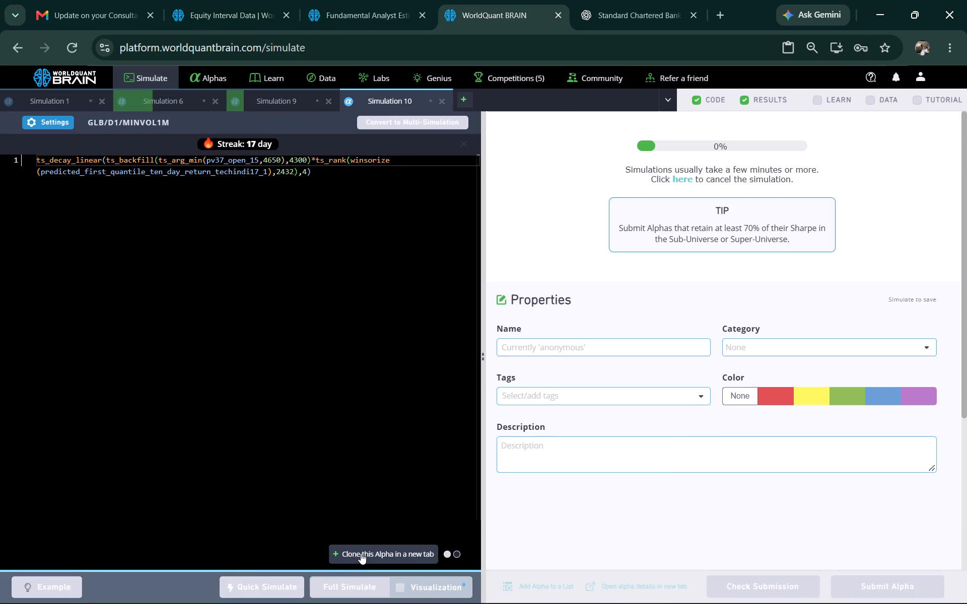
{"action": "left_click", "coordinate": [257, 15]}
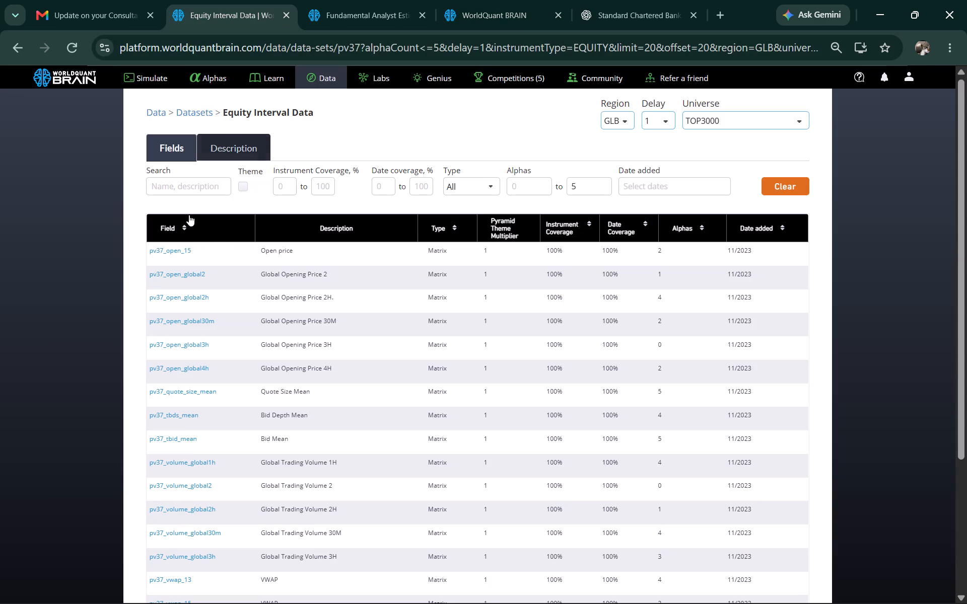
{"action": "left_click", "coordinate": [215, 276]}
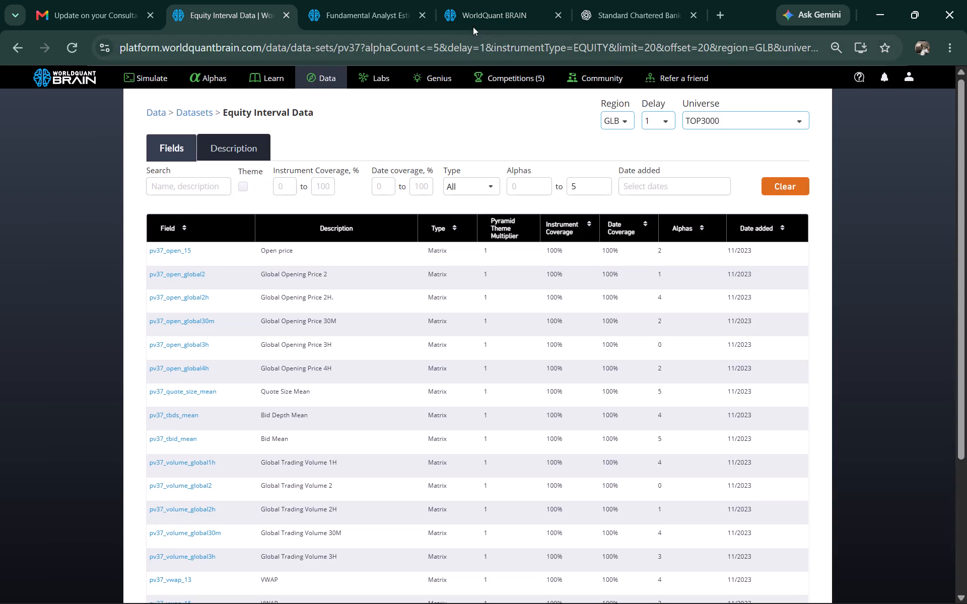
{"action": "left_click", "coordinate": [478, 18]}
{"action": "double_click", "coordinate": [233, 160]}
{"action": "right_click", "coordinate": [229, 159]}
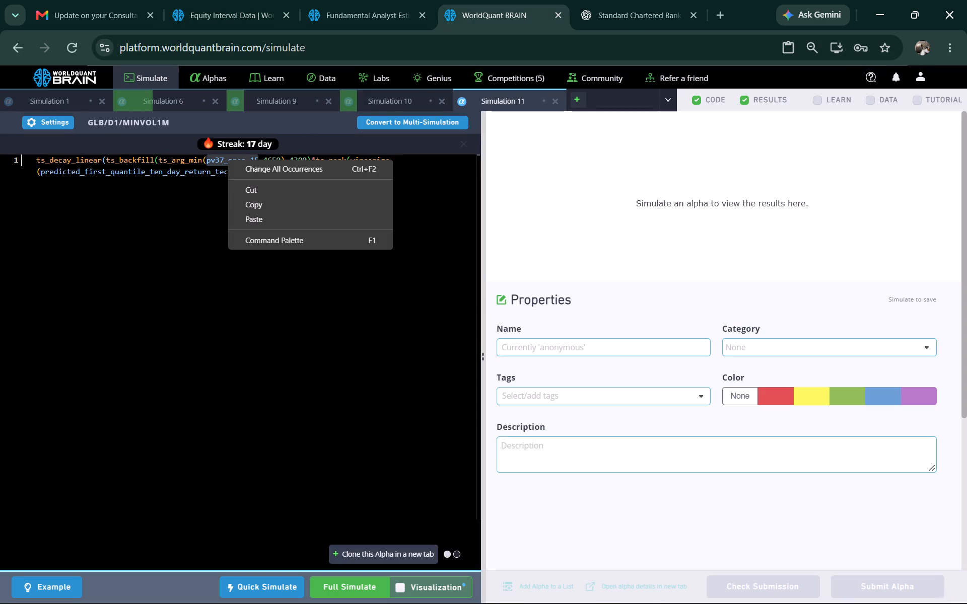
{"action": "left_click", "coordinate": [269, 222]}
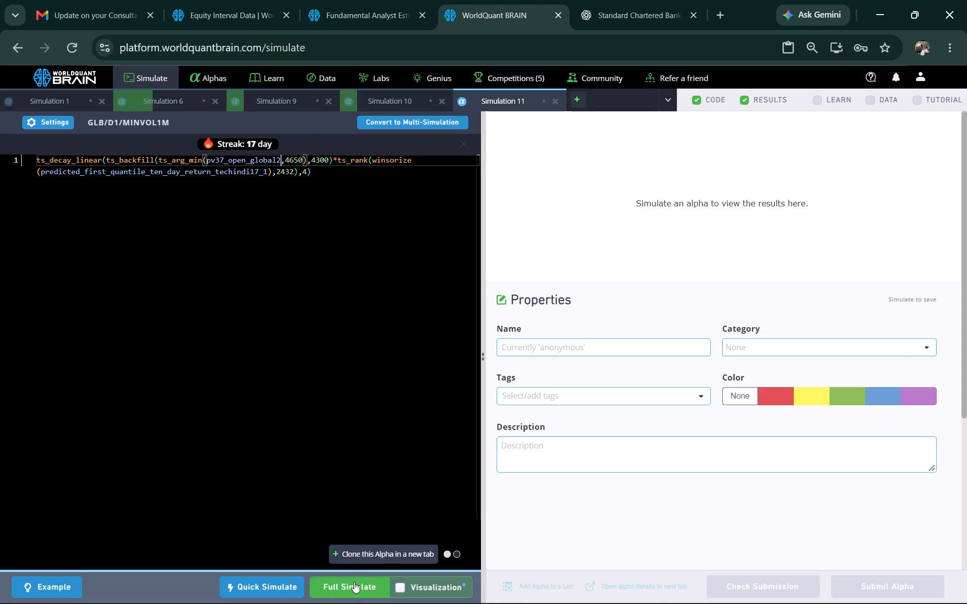
{"action": "left_click", "coordinate": [352, 584]}
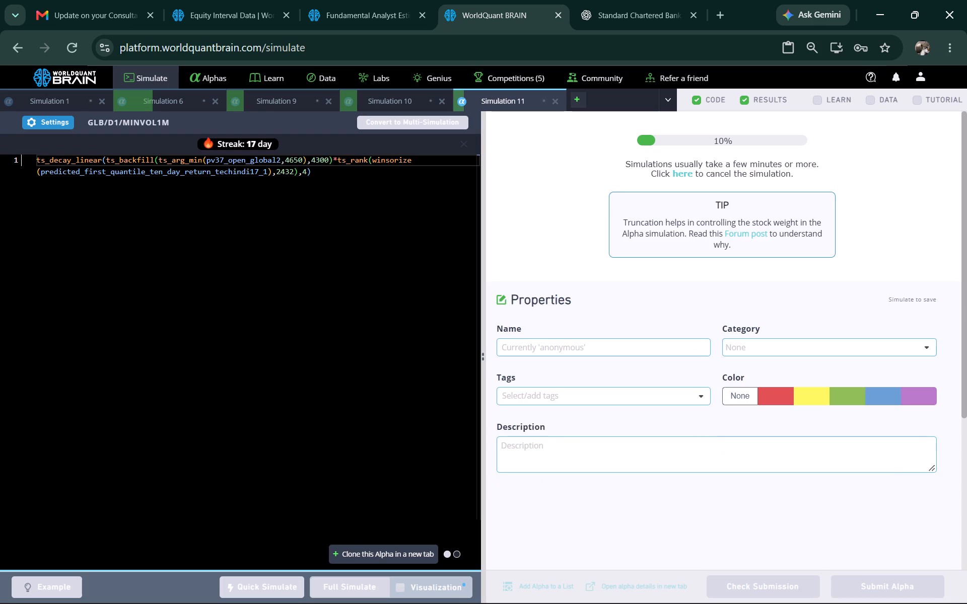
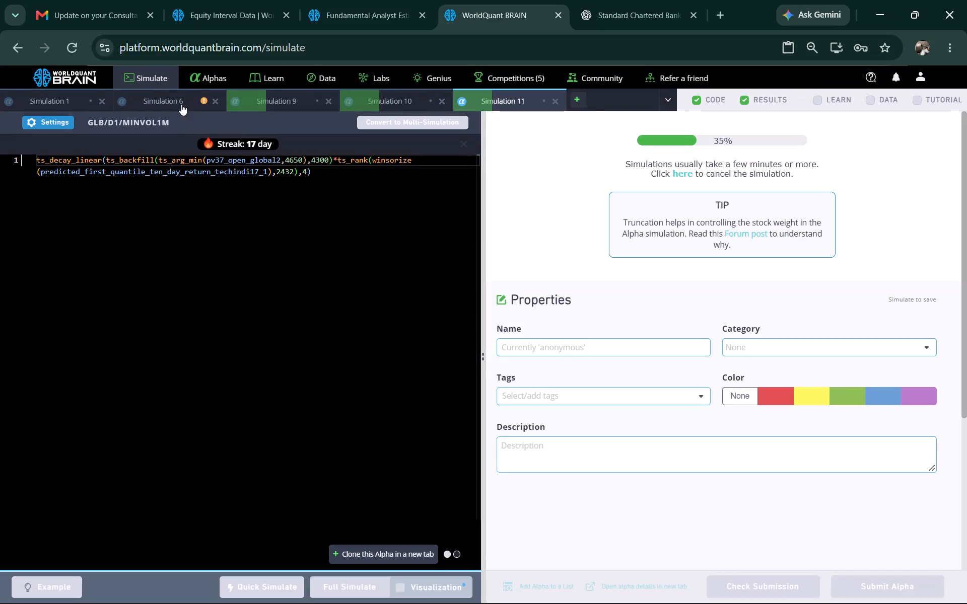
Open Simulation 6, reveal its test period results, and expand the warnings in its IS testing status.
{"action": "left_click", "coordinate": [181, 99]}
{"action": "scroll", "coordinate": [594, 256], "scroll_direction": "down", "scroll_amount": 2}
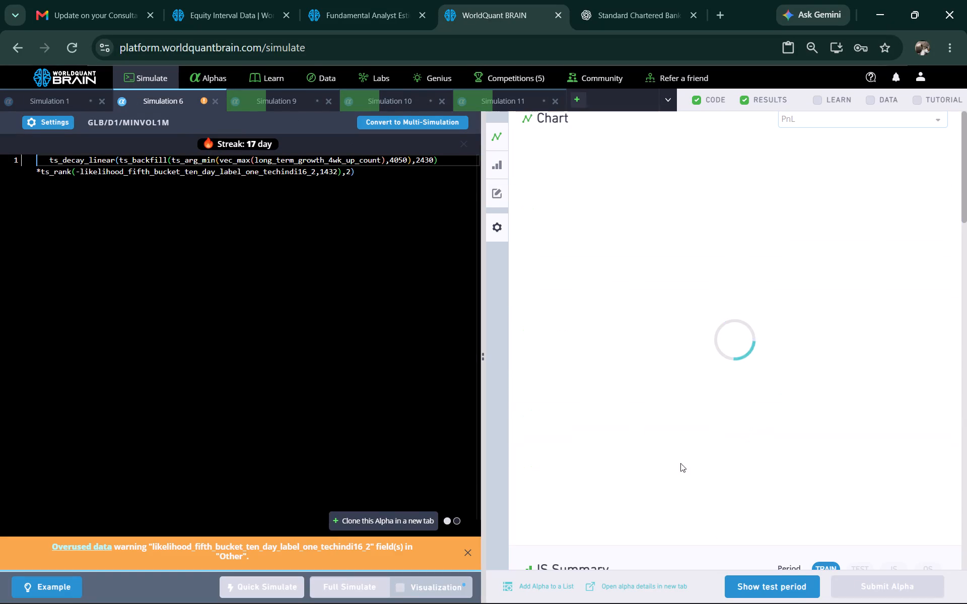
{"action": "left_click", "coordinate": [784, 585]}
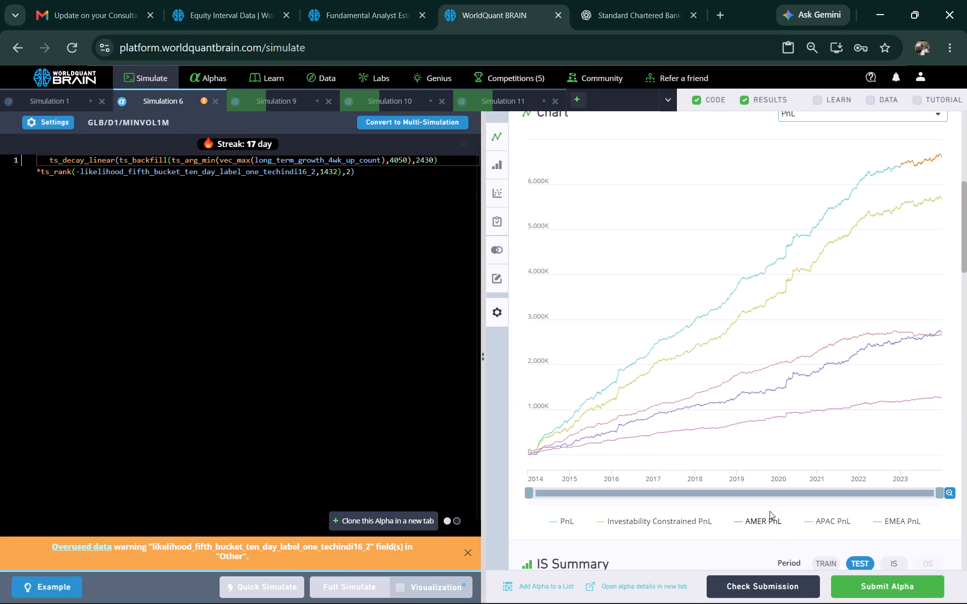
{"action": "scroll", "coordinate": [732, 429], "scroll_direction": "down", "scroll_amount": 4}
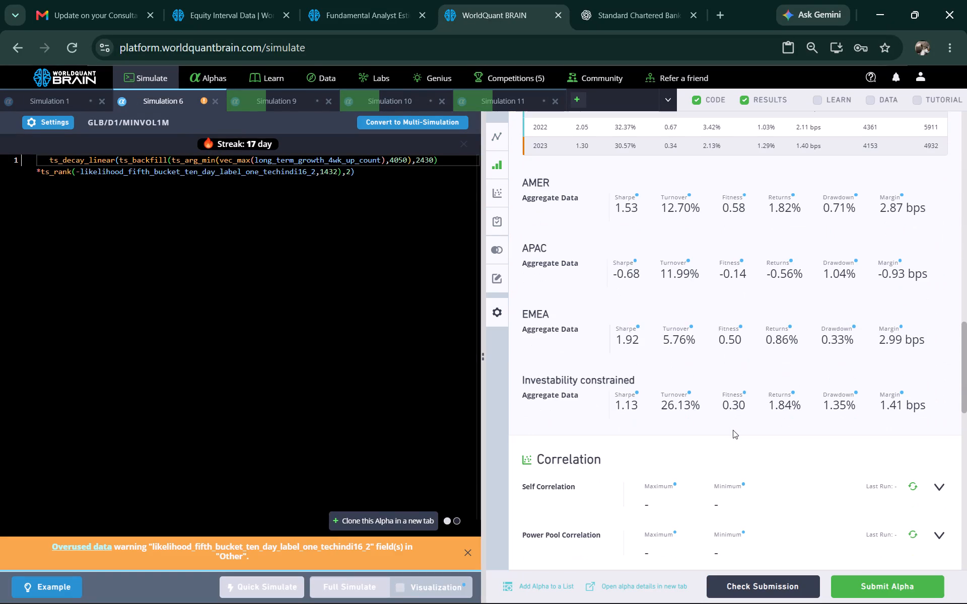
{"action": "scroll", "coordinate": [733, 430], "scroll_direction": "down", "scroll_amount": 2}
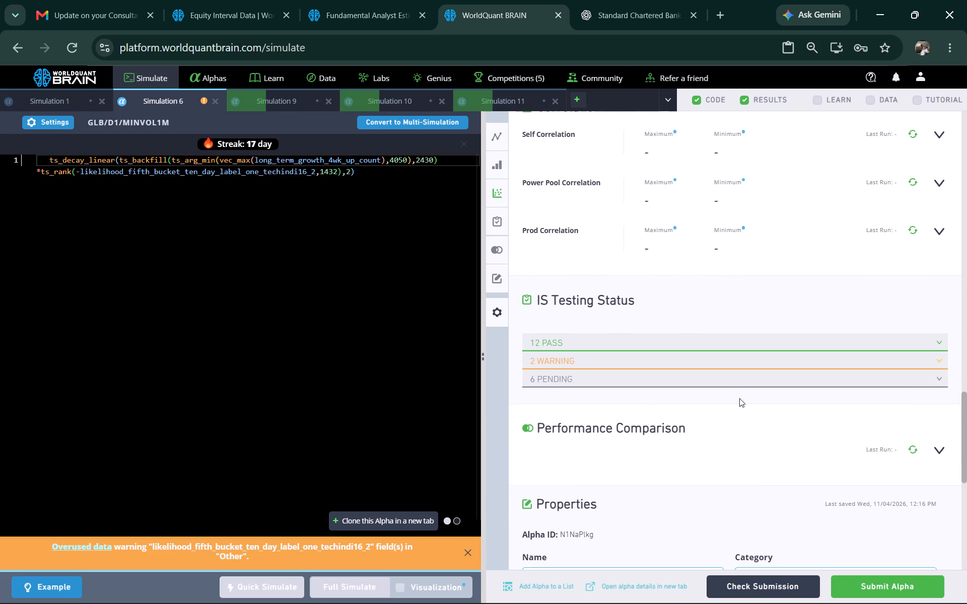
{"action": "left_click", "coordinate": [725, 363]}
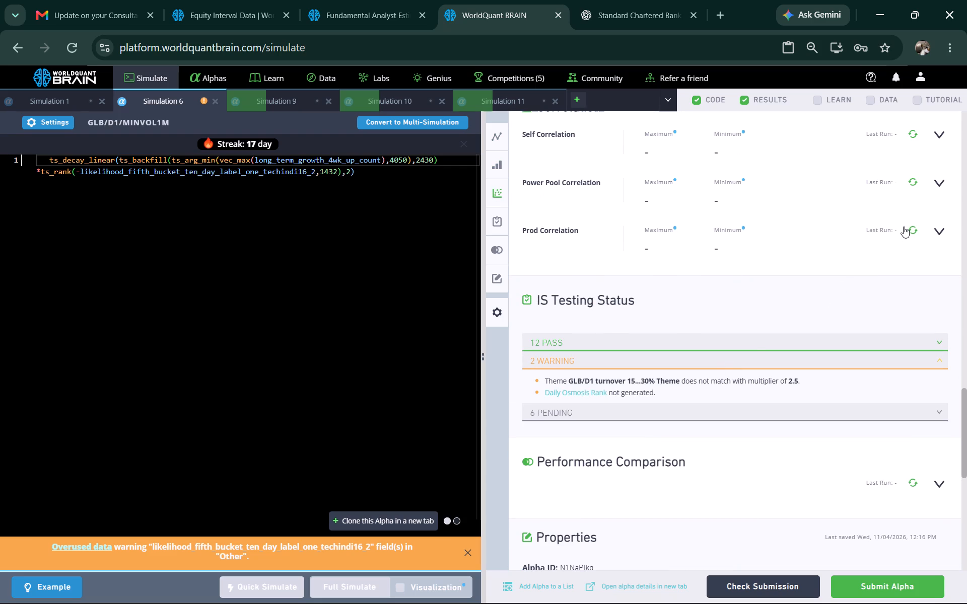
Run the Prod Correlation and Power Pool Correlation checks for Simulation 6.
{"action": "left_click", "coordinate": [919, 229]}
{"action": "left_click", "coordinate": [918, 229]}
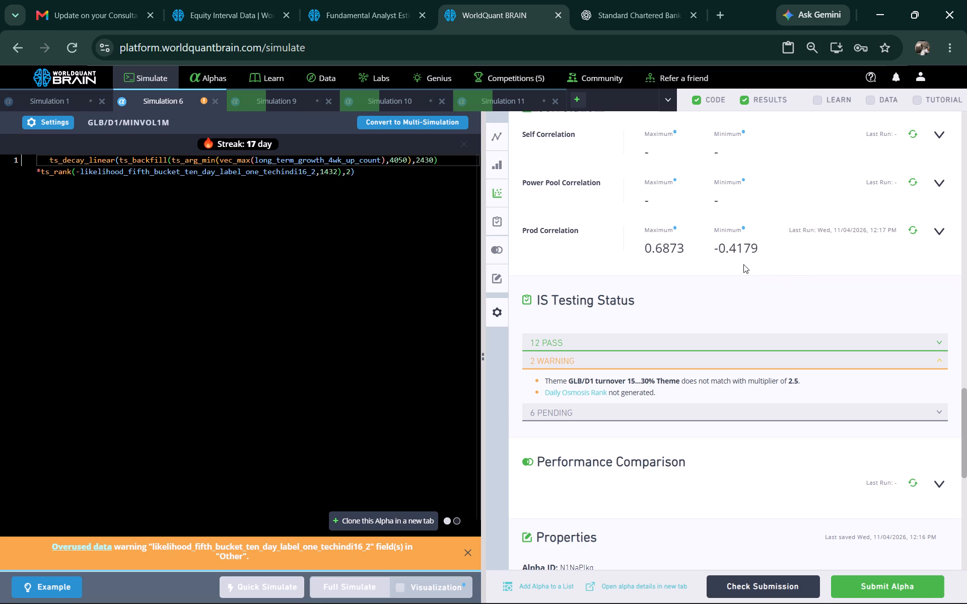
{"action": "left_click", "coordinate": [912, 182]}
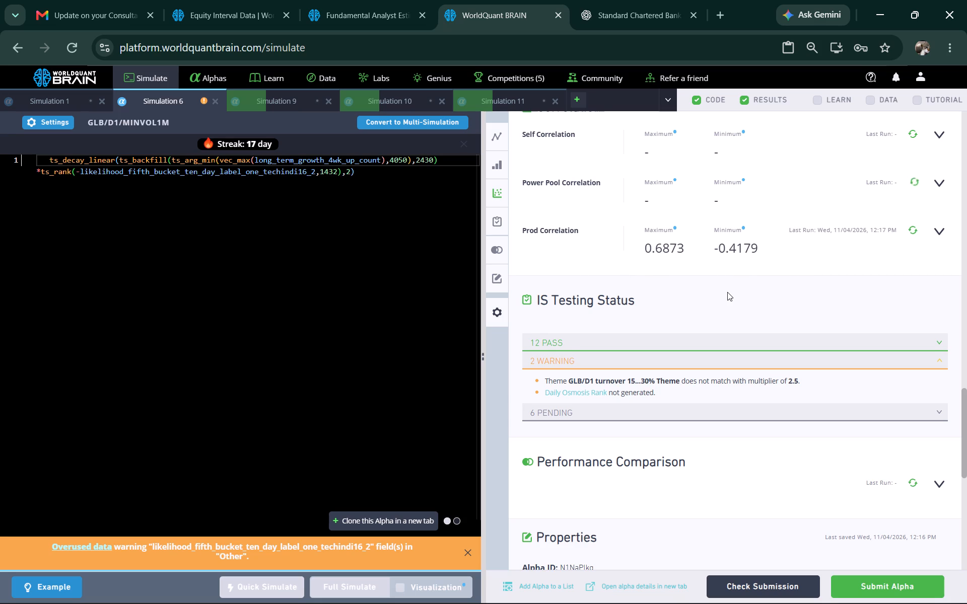
Examine Simulation 6's yearly, regional and investability-constrained performance for the test and IS periods, together with its correlations and testing status.
{"action": "scroll", "coordinate": [727, 292], "scroll_direction": "down", "scroll_amount": 1}
{"action": "scroll", "coordinate": [727, 292], "scroll_direction": "up", "scroll_amount": 2}
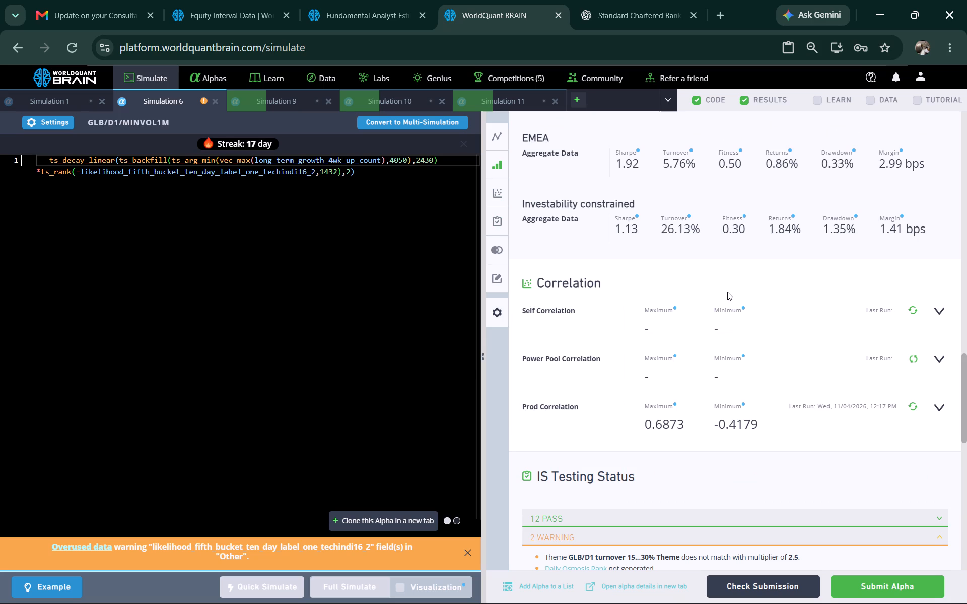
{"action": "scroll", "coordinate": [811, 332], "scroll_direction": "up", "scroll_amount": 3}
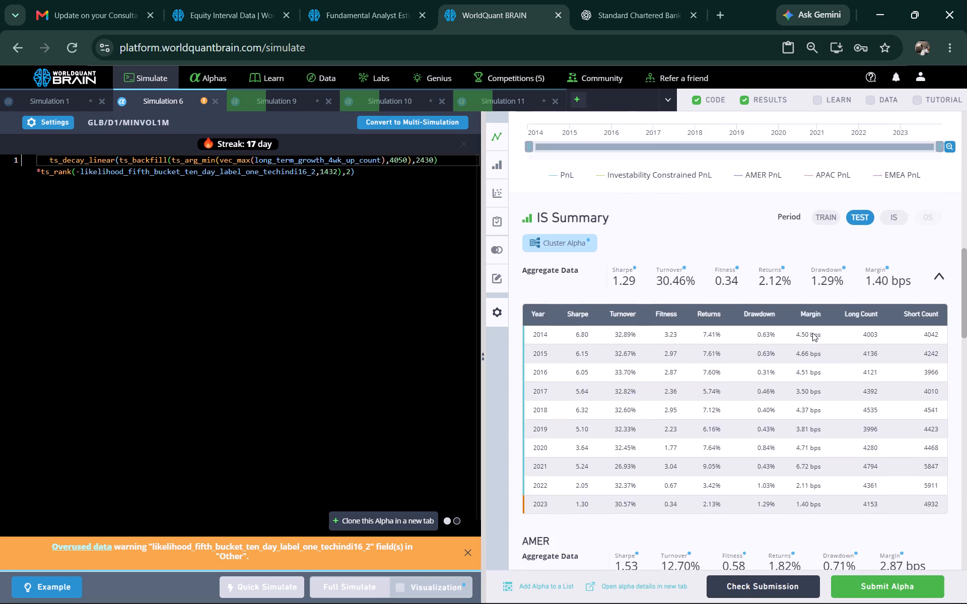
{"action": "scroll", "coordinate": [812, 333], "scroll_direction": "up", "scroll_amount": 1}
{"action": "scroll", "coordinate": [812, 333], "scroll_direction": "down", "scroll_amount": 3}
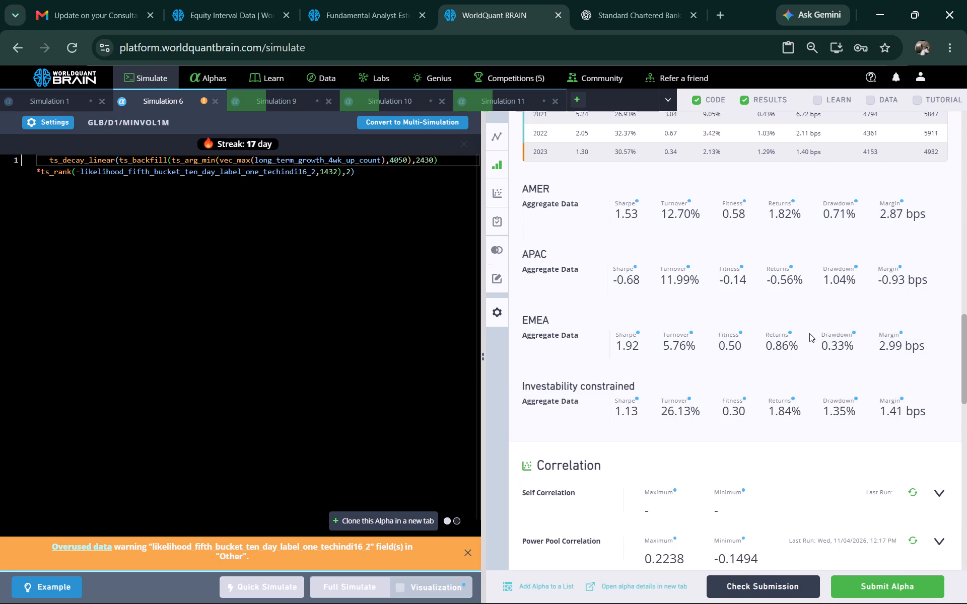
{"action": "scroll", "coordinate": [729, 382], "scroll_direction": "up", "scroll_amount": 2}
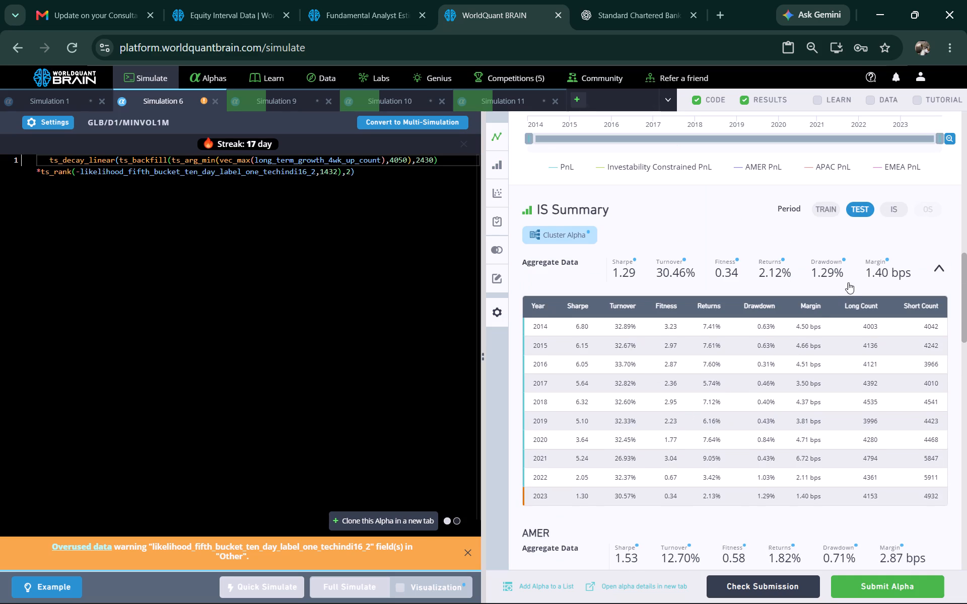
{"action": "left_click", "coordinate": [894, 210]}
{"action": "scroll", "coordinate": [808, 303], "scroll_direction": "down", "scroll_amount": 2}
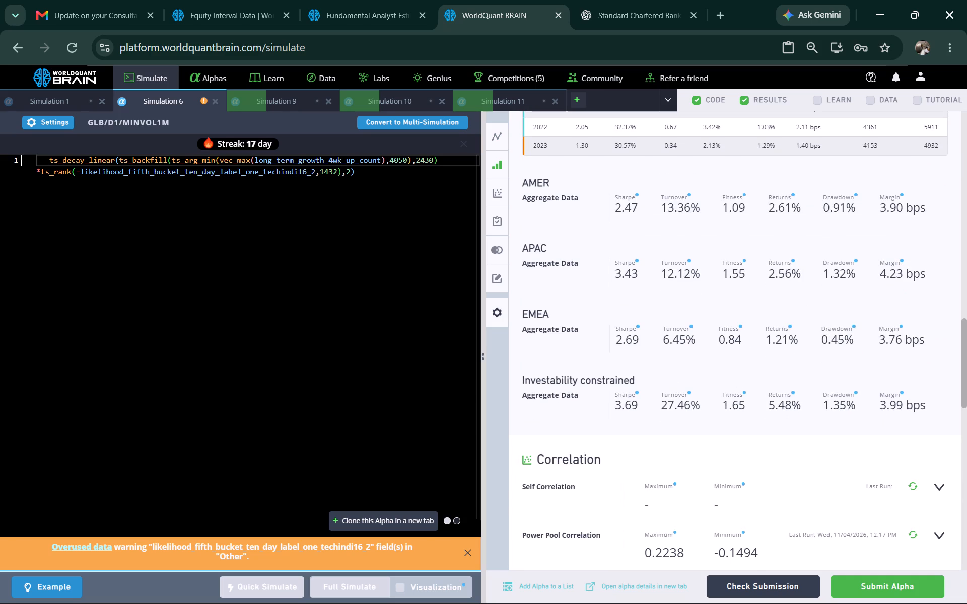
{"action": "scroll", "coordinate": [705, 418], "scroll_direction": "down", "scroll_amount": 1}
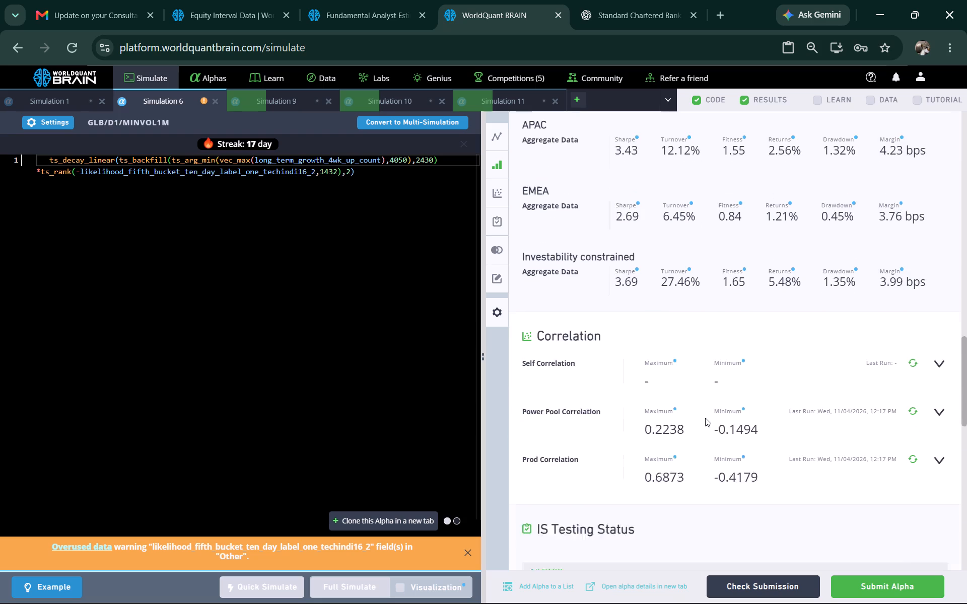
{"action": "scroll", "coordinate": [705, 418], "scroll_direction": "down", "scroll_amount": 1}
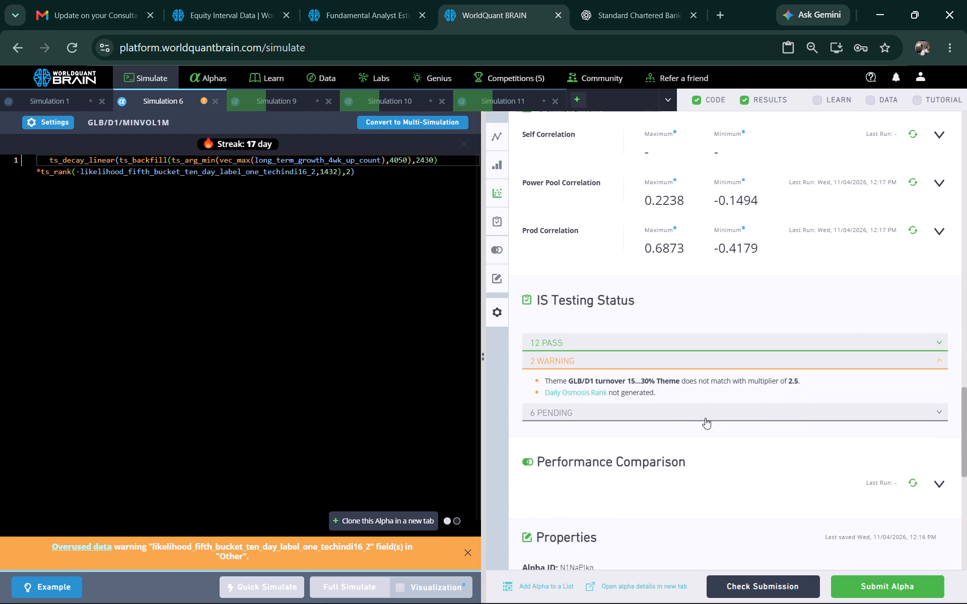
{"action": "scroll", "coordinate": [706, 417], "scroll_direction": "up", "scroll_amount": 1}
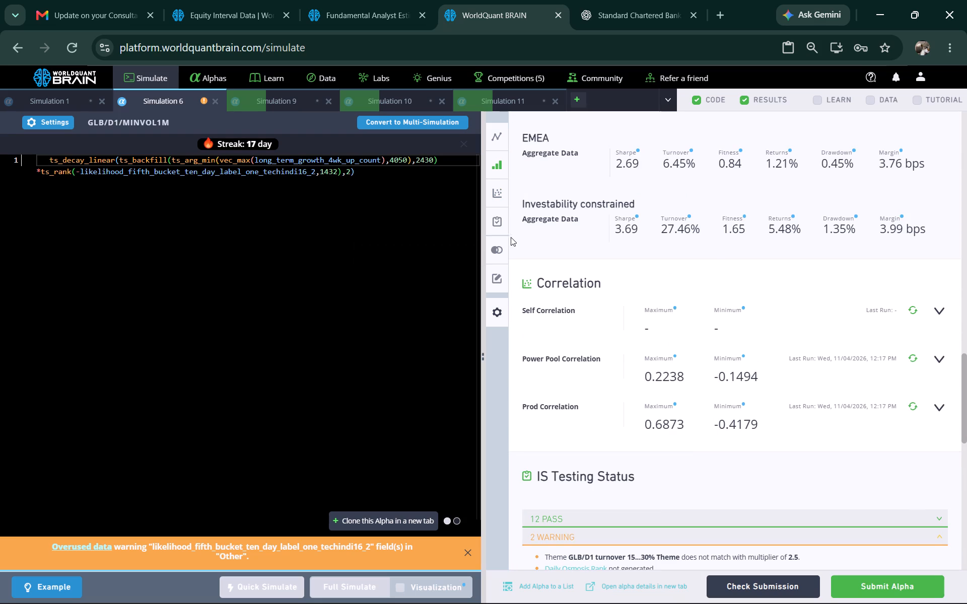
{"action": "scroll", "coordinate": [641, 253], "scroll_direction": "down", "scroll_amount": 3}
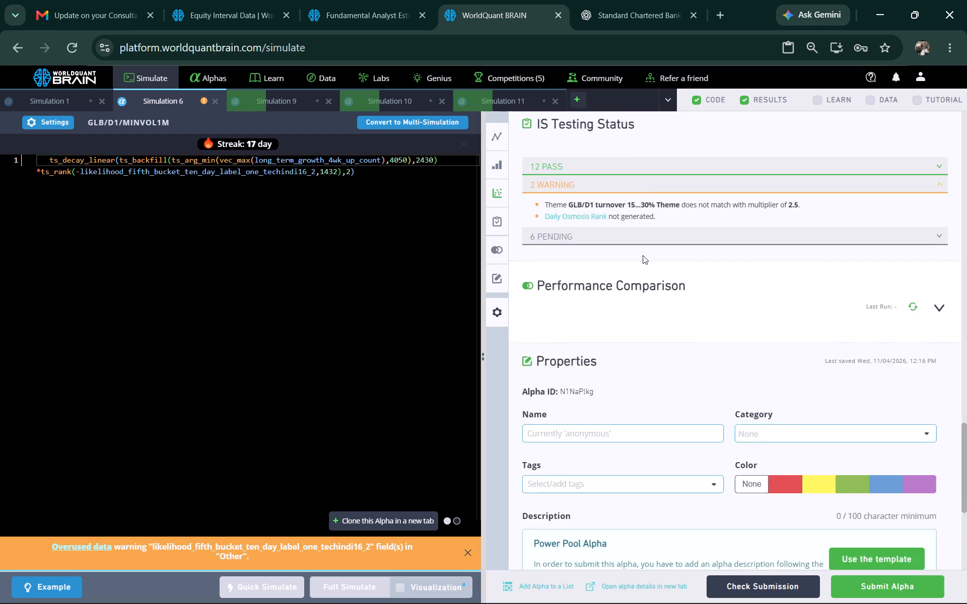
{"action": "scroll", "coordinate": [643, 255], "scroll_direction": "down", "scroll_amount": 1}
{"action": "scroll", "coordinate": [643, 255], "scroll_direction": "up", "scroll_amount": 4}
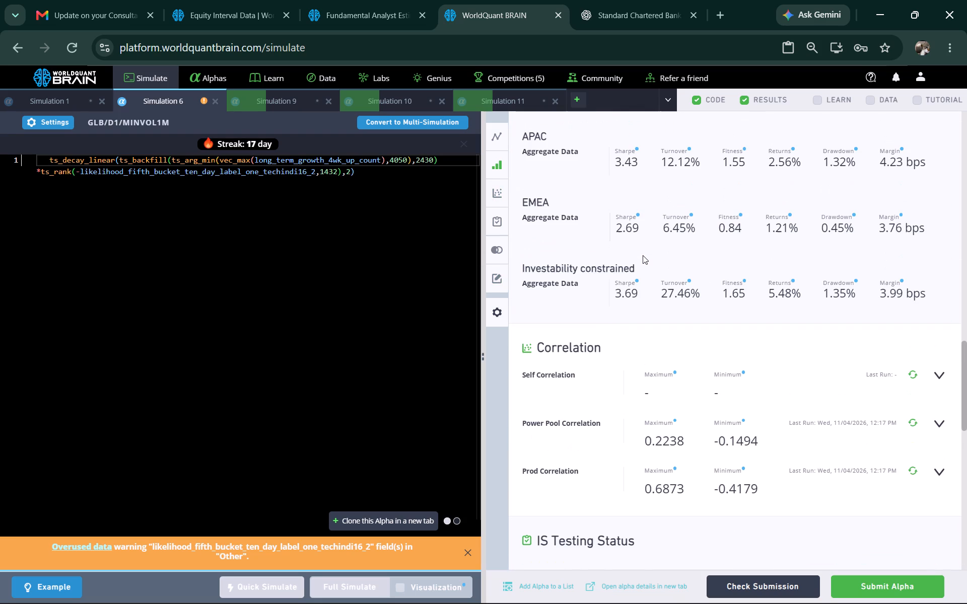
{"action": "scroll", "coordinate": [643, 255], "scroll_direction": "up", "scroll_amount": 2}
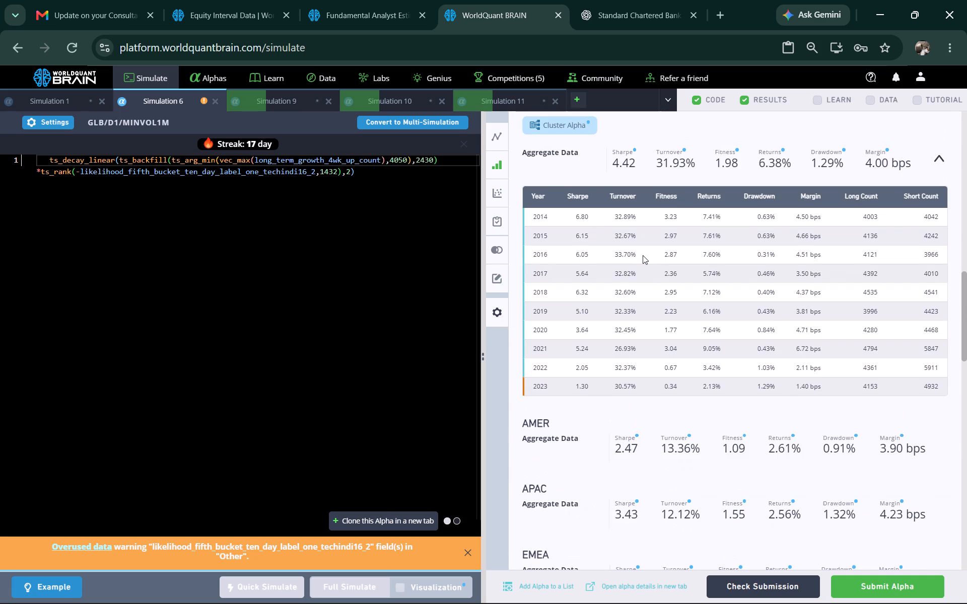
{"action": "scroll", "coordinate": [703, 285], "scroll_direction": "down", "scroll_amount": 3}
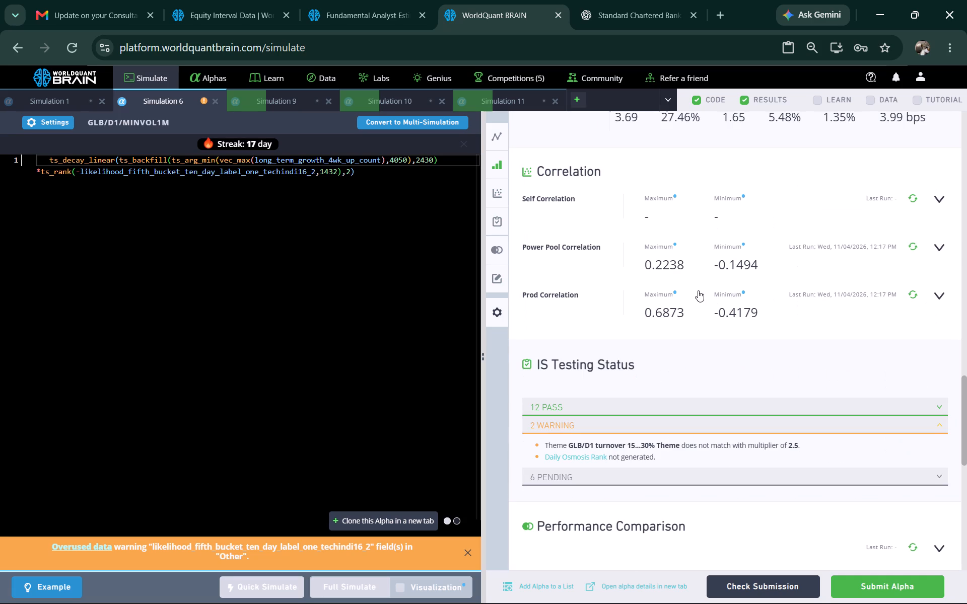
Set NaN handling to On in Simulation 6's settings and run a full simulation.
{"action": "left_click", "coordinate": [61, 127]}
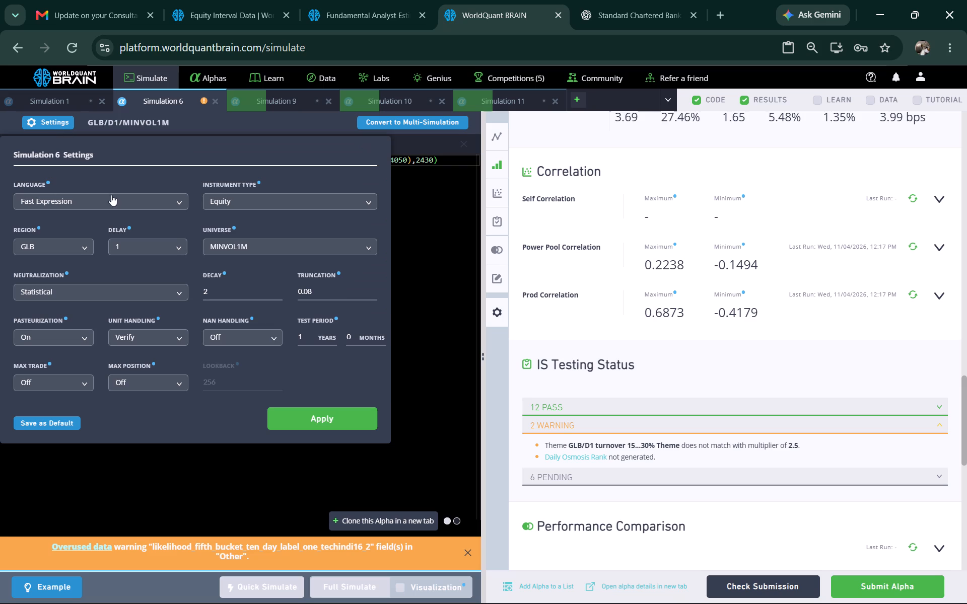
{"action": "left_click", "coordinate": [221, 335]}
{"action": "left_click", "coordinate": [248, 361]}
{"action": "left_click", "coordinate": [335, 416]}
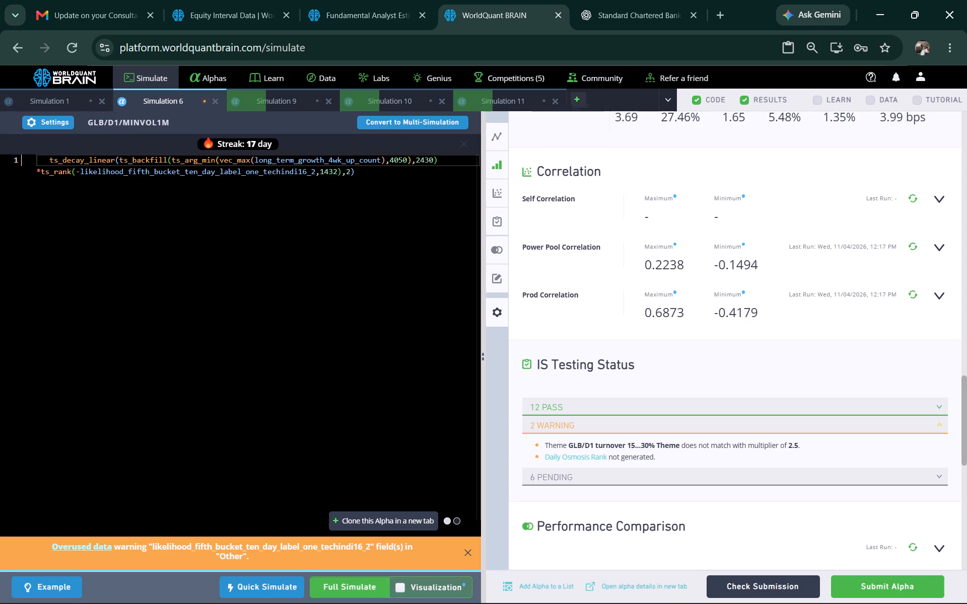
{"action": "left_click", "coordinate": [370, 584]}
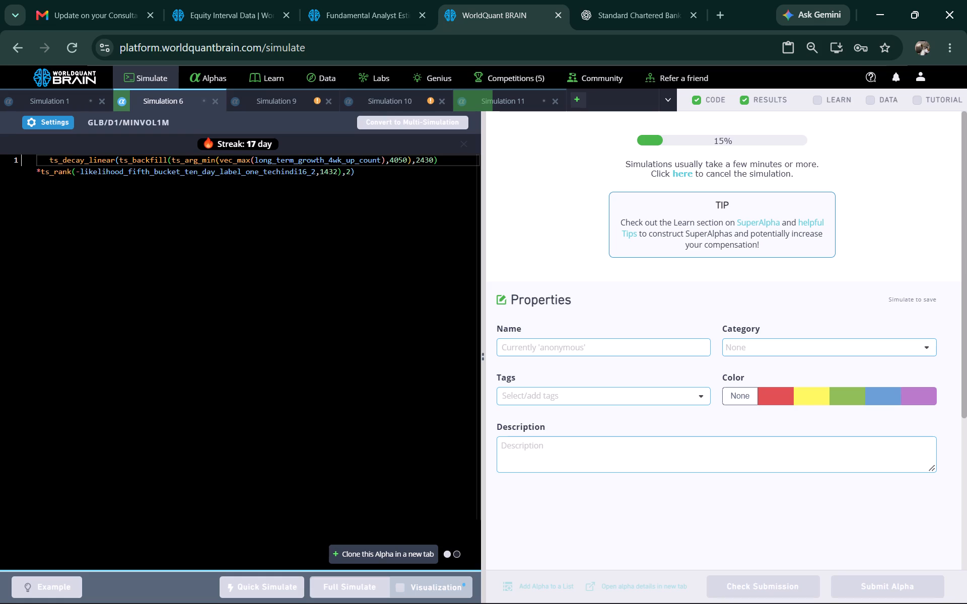
Reveal Simulation 9's test period results, review its performance, and run the Prod and Power Pool correlation checks.
{"action": "left_click", "coordinate": [300, 102]}
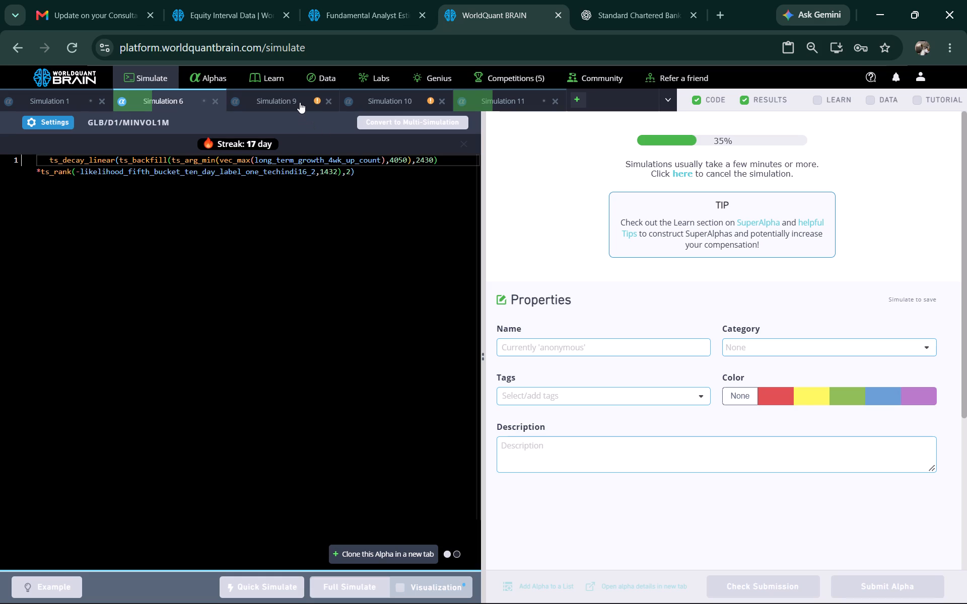
{"action": "scroll", "coordinate": [641, 284], "scroll_direction": "down", "scroll_amount": 2}
{"action": "scroll", "coordinate": [742, 473], "scroll_direction": "down", "scroll_amount": 1}
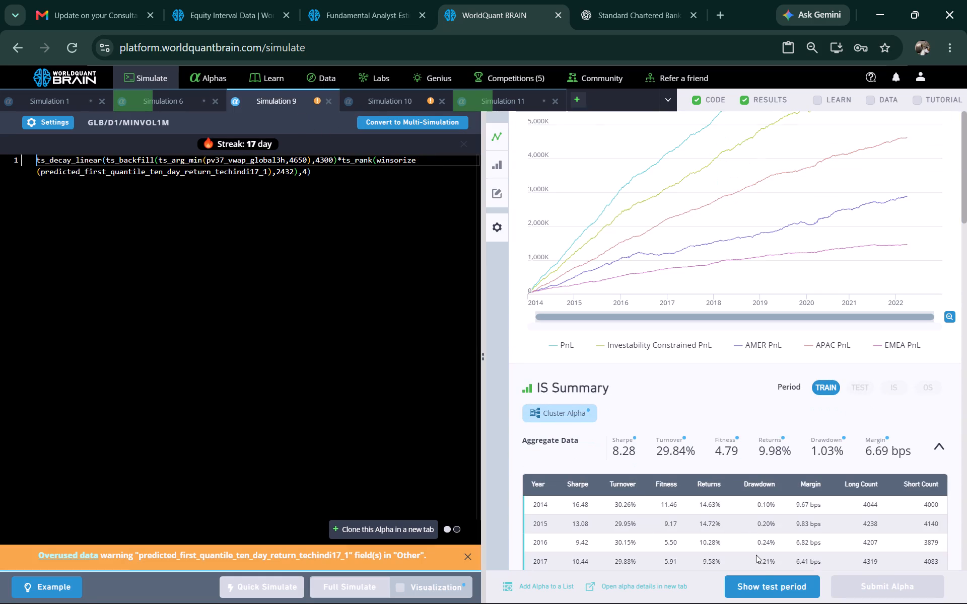
{"action": "left_click", "coordinate": [760, 582]}
{"action": "scroll", "coordinate": [744, 435], "scroll_direction": "down", "scroll_amount": 4}
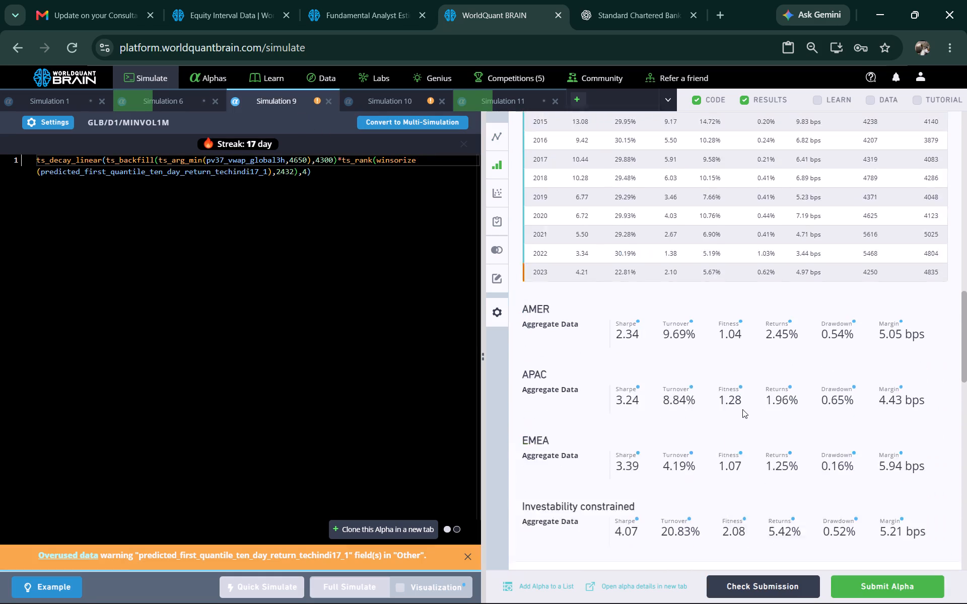
{"action": "left_click", "coordinate": [914, 409]}
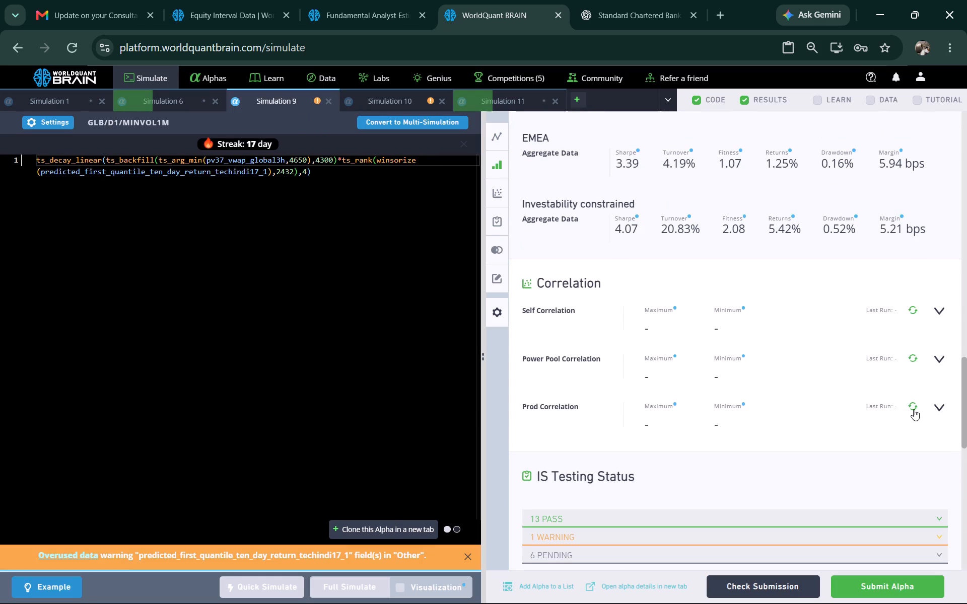
{"action": "left_click", "coordinate": [913, 356]}
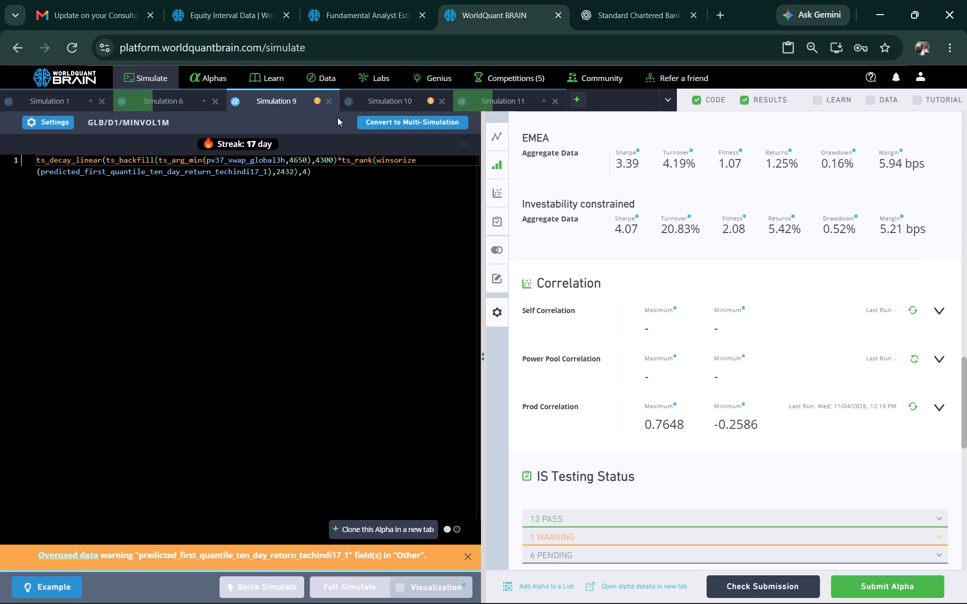
Reveal Simulation 10's test period results and run its Prod and Power Pool correlation checks.
{"action": "left_click", "coordinate": [394, 95]}
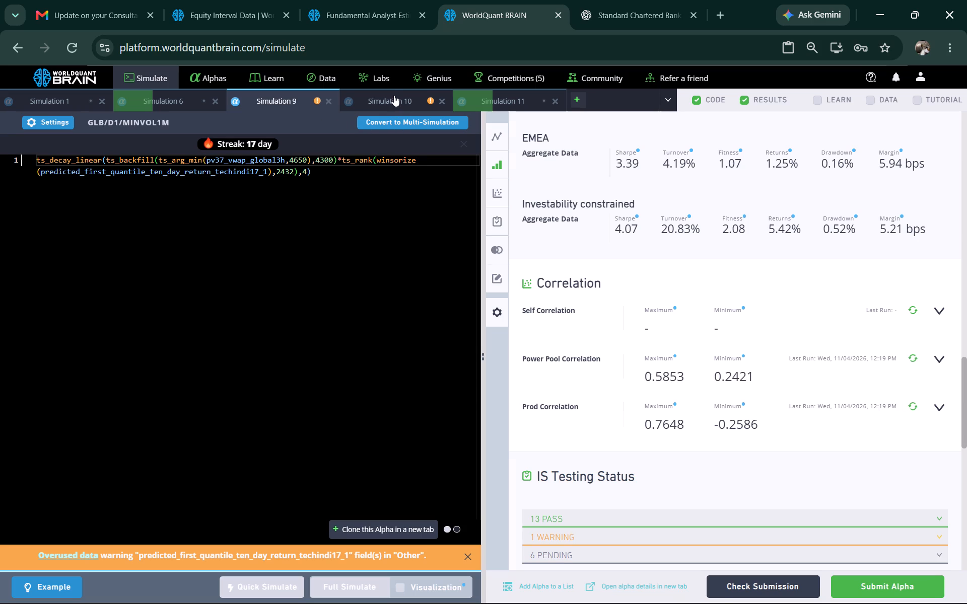
{"action": "left_click", "coordinate": [766, 587]}
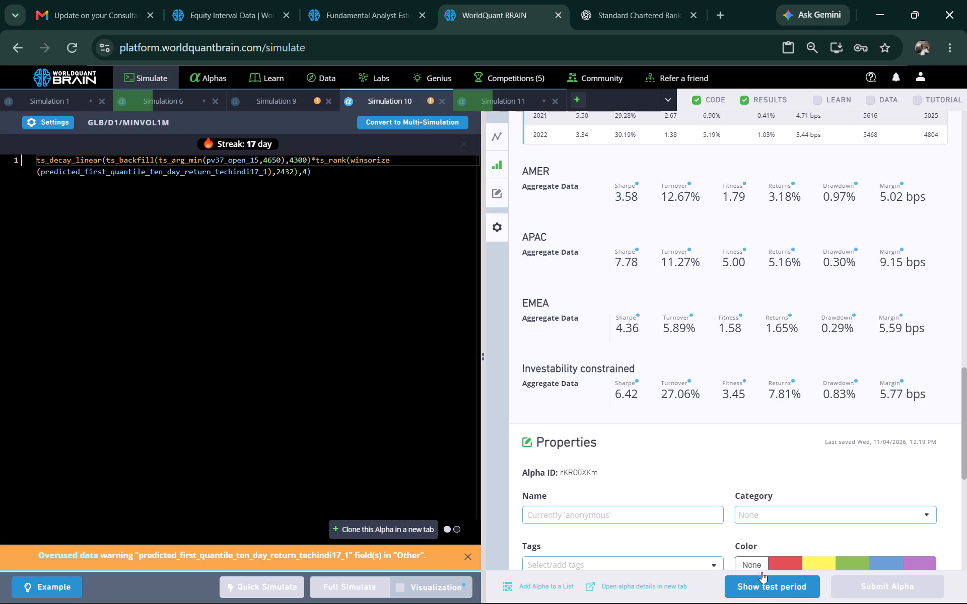
{"action": "scroll", "coordinate": [745, 394], "scroll_direction": "down", "scroll_amount": 2}
{"action": "left_click", "coordinate": [910, 238]}
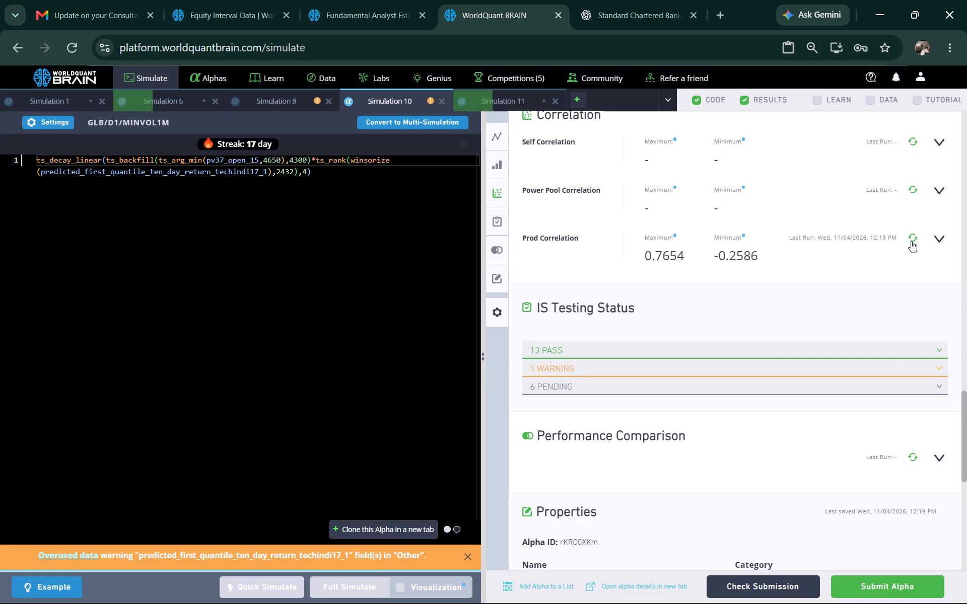
{"action": "left_click", "coordinate": [913, 239]}
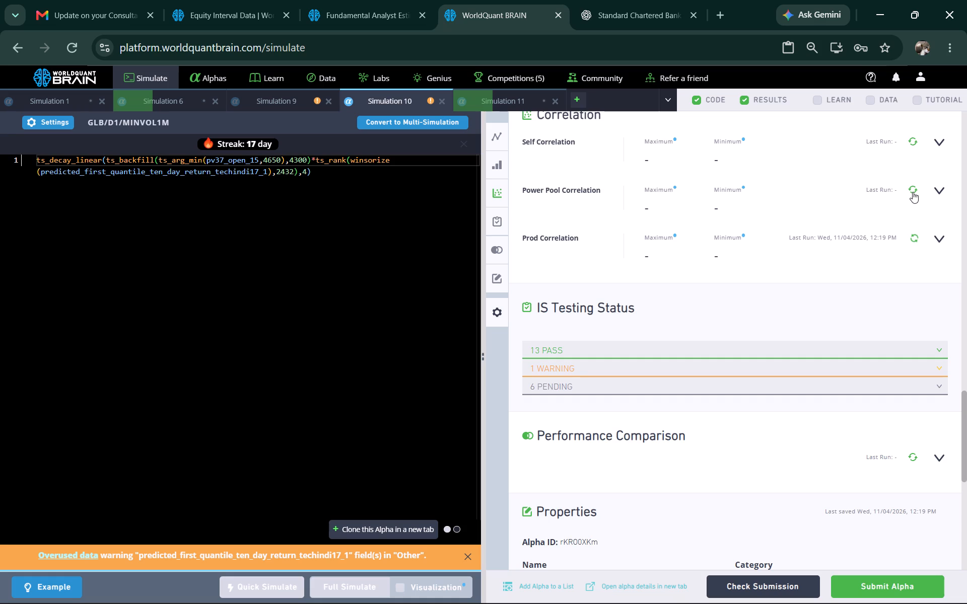
{"action": "left_click", "coordinate": [913, 192]}
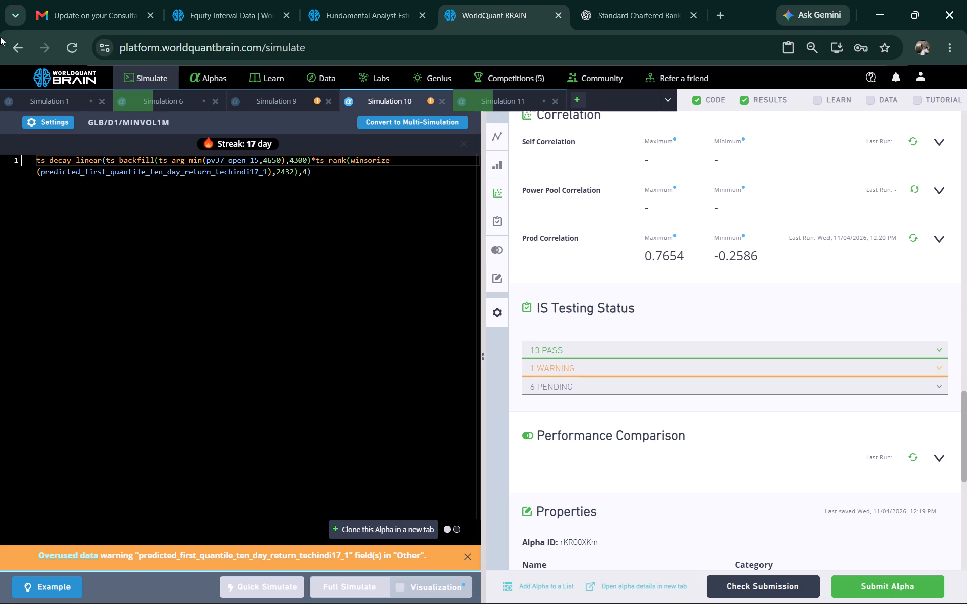
Shorten Simulation 10's lookback windows to 650 for ts_arg_min, 300 for ts_backfill and 432 for ts_rank, and run a full simulation.
{"action": "left_click", "coordinate": [267, 164]}
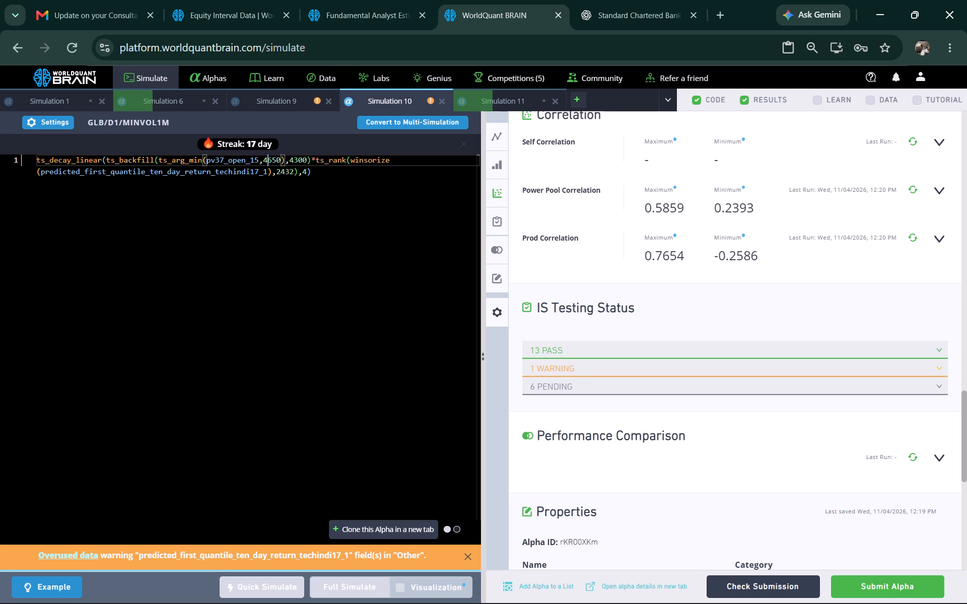
{"action": "key", "text": "BackSpace"}
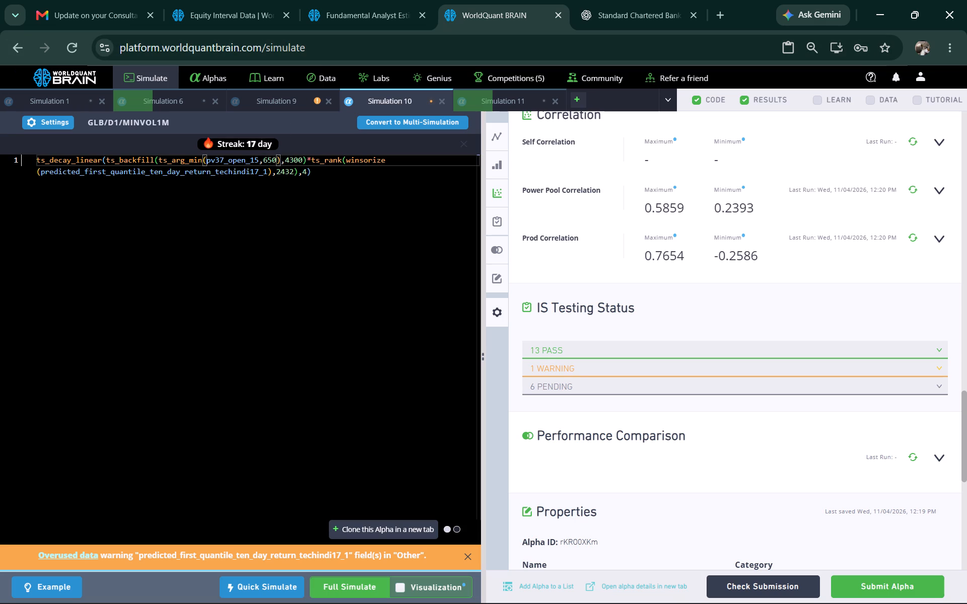
{"action": "left_click", "coordinate": [291, 159]}
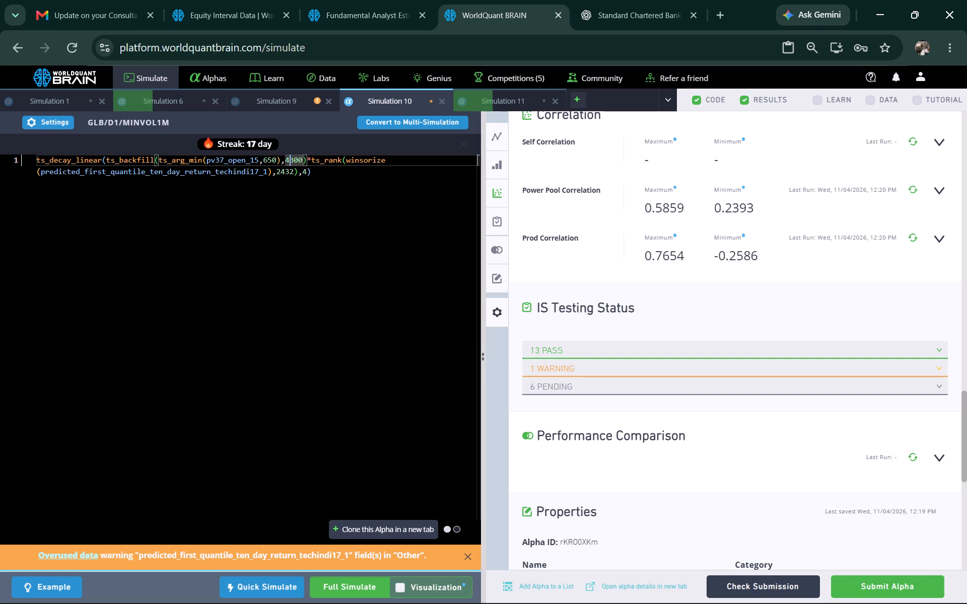
{"action": "key", "text": "BackSpace"}
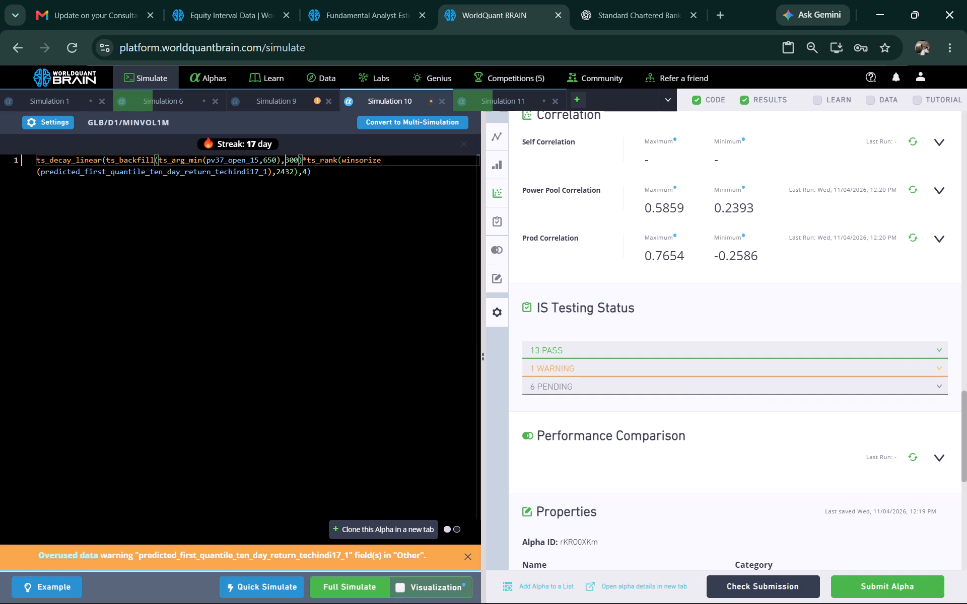
{"action": "left_click", "coordinate": [279, 173]}
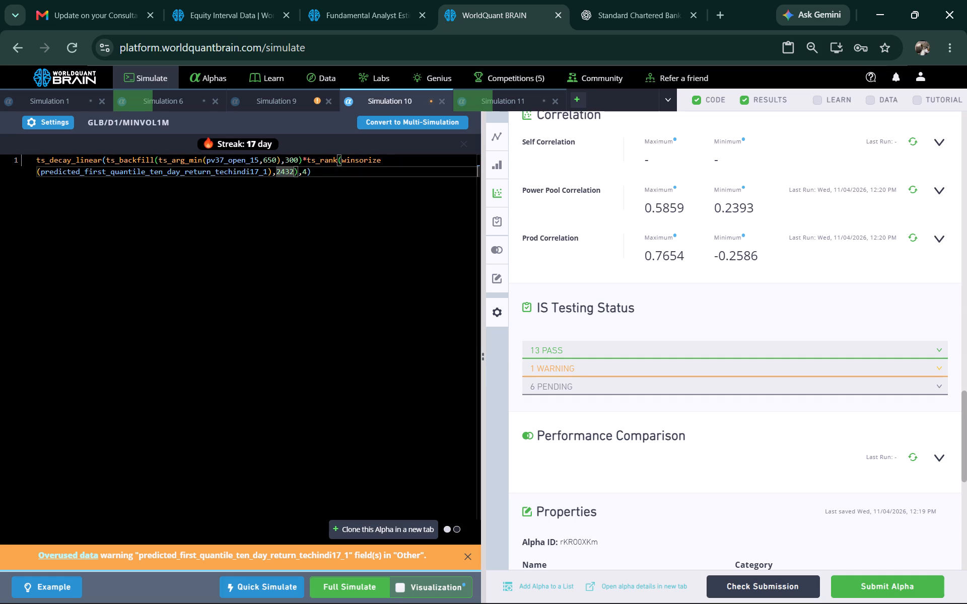
{"action": "key", "text": "BackSpace"}
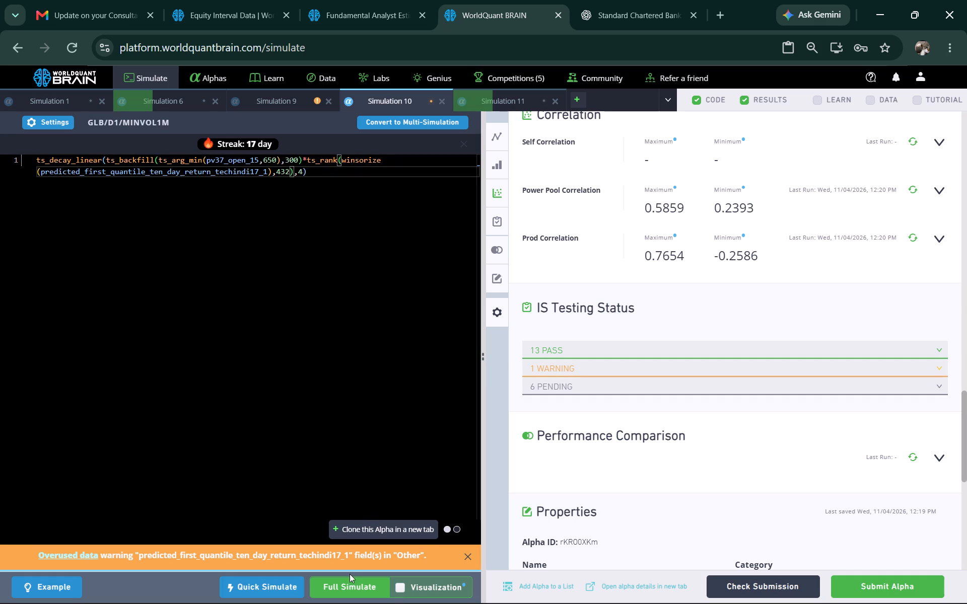
{"action": "left_click", "coordinate": [351, 583]}
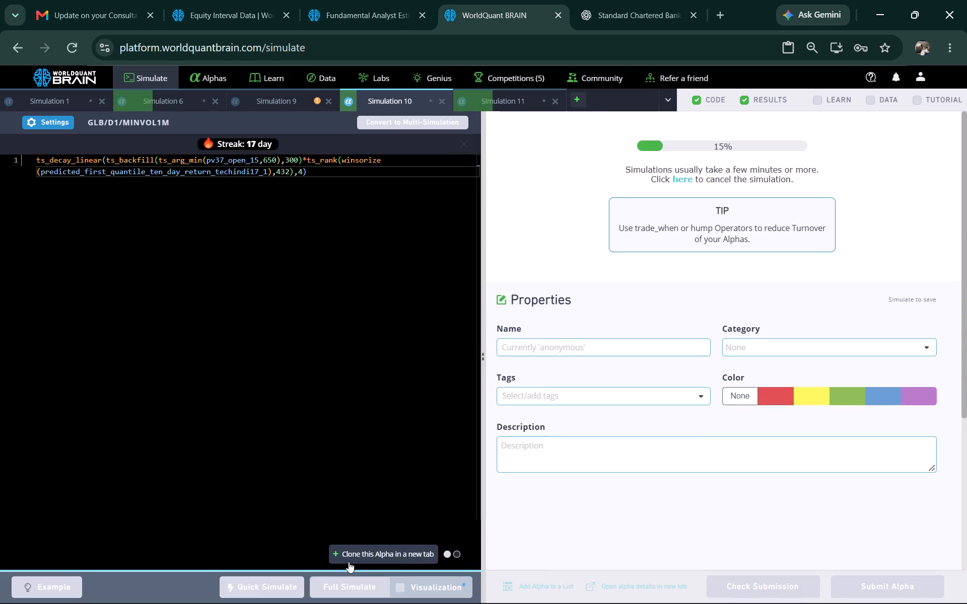
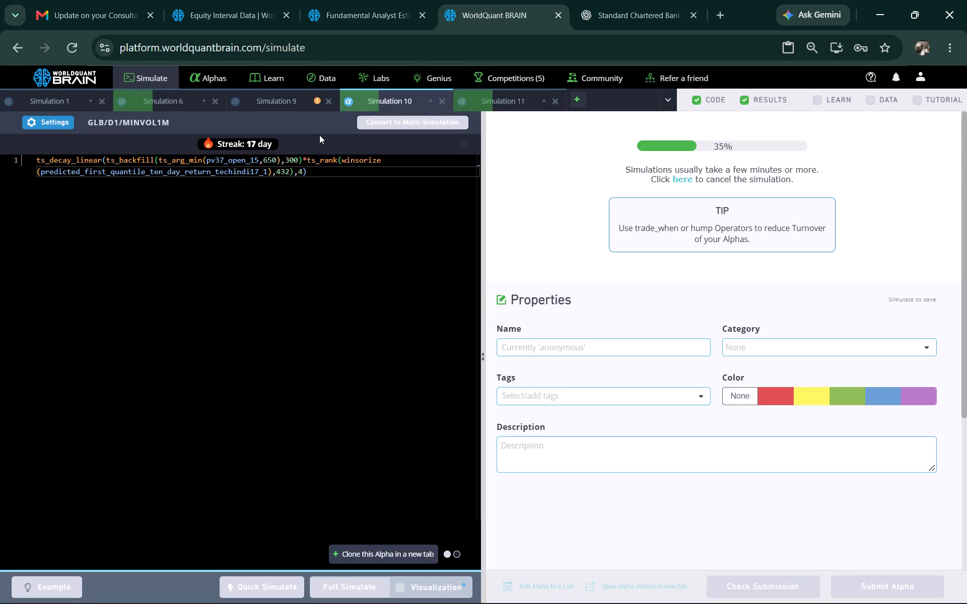
Shorten Simulation 9's lookback windows to 650 for ts_arg_min, 300 for ts_backfill and 432 for ts_rank, and run a full simulation.
{"action": "left_click", "coordinate": [301, 110]}
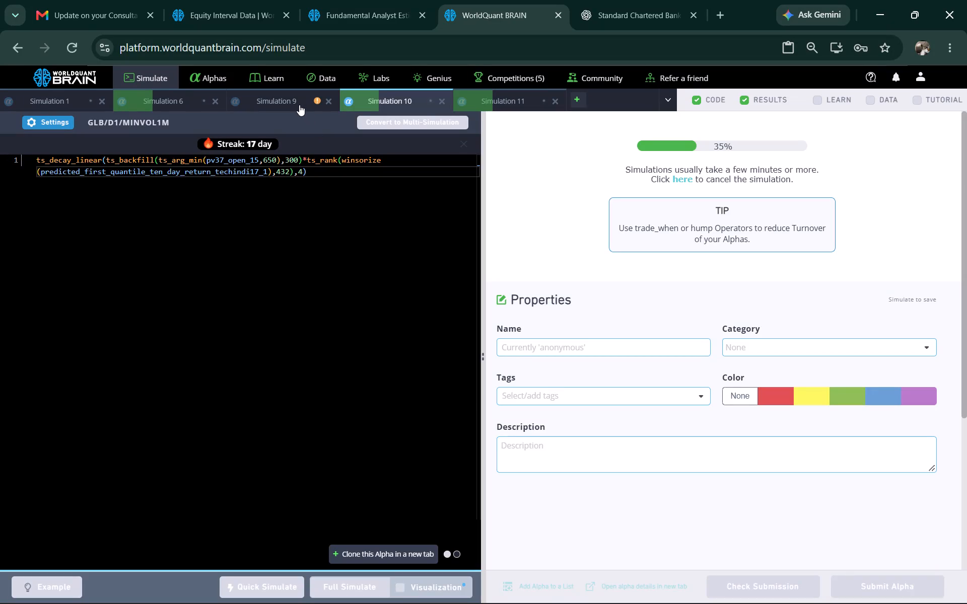
{"action": "left_click", "coordinate": [296, 104]}
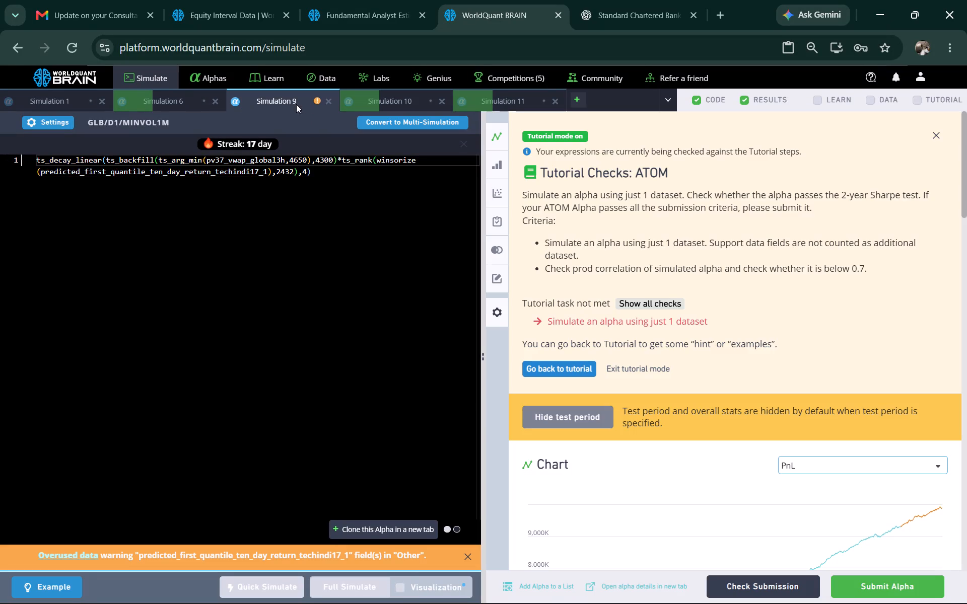
{"action": "scroll", "coordinate": [703, 390], "scroll_direction": "down", "scroll_amount": 4}
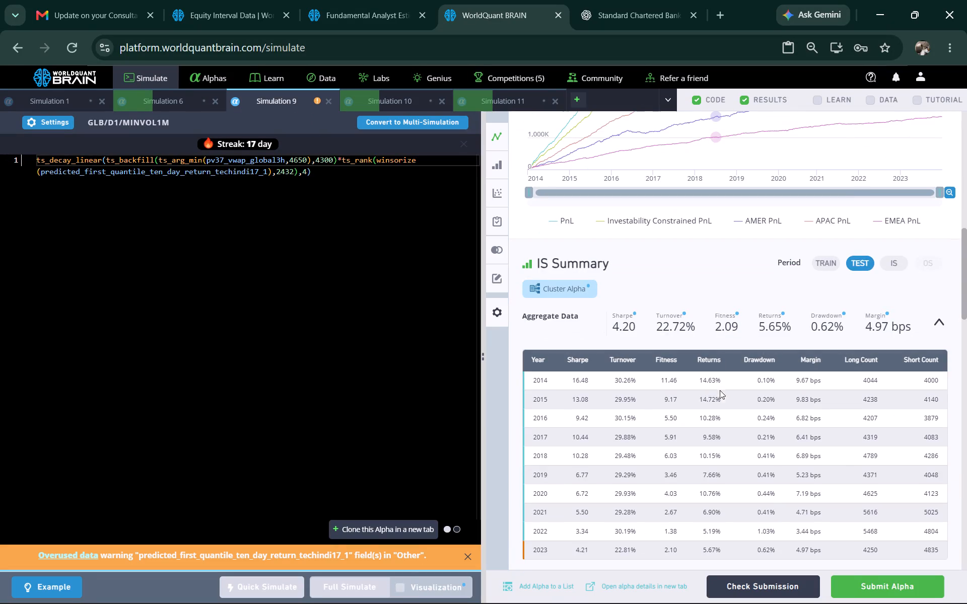
{"action": "left_click", "coordinate": [319, 161]}
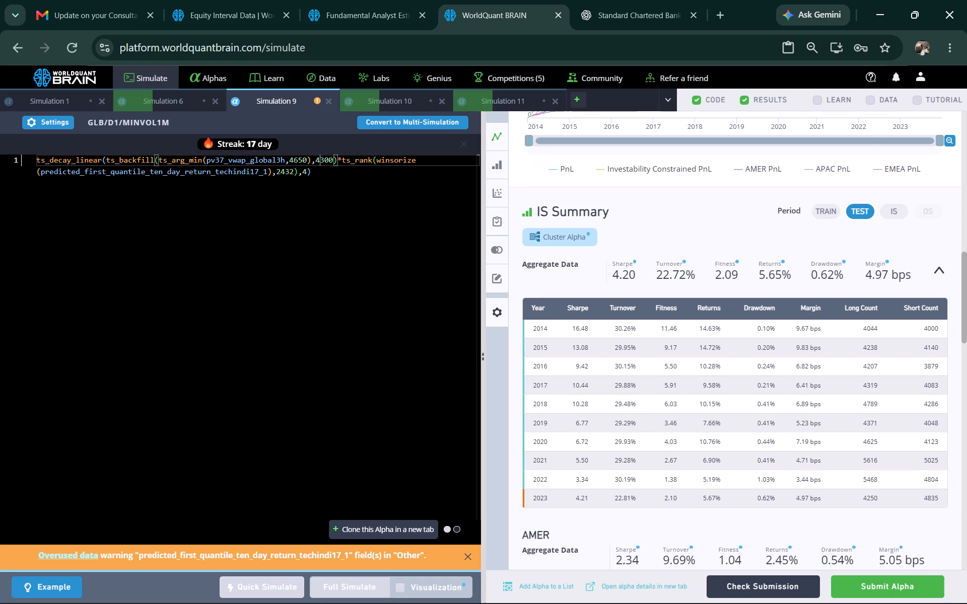
{"action": "key", "text": "BackSpace"}
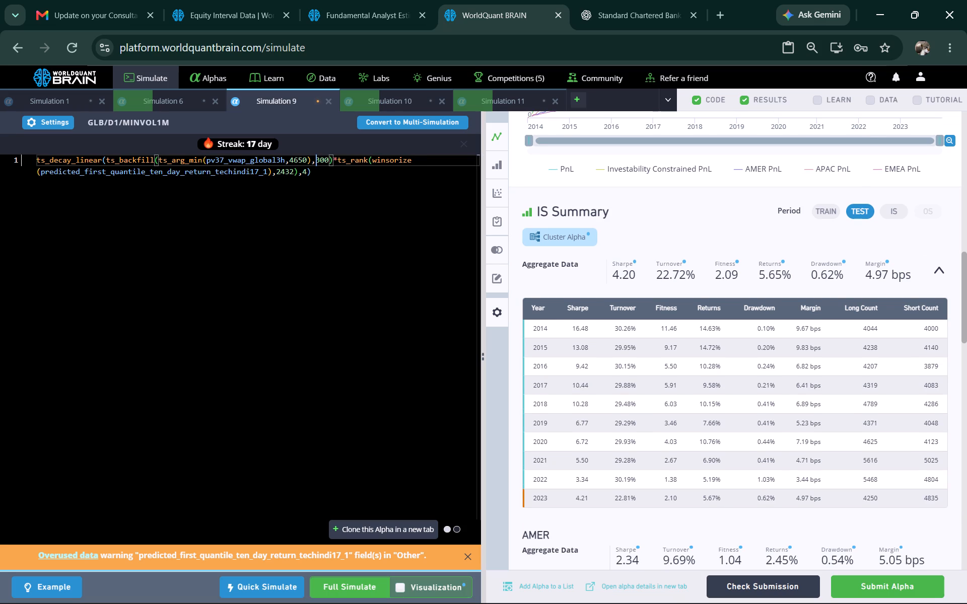
{"action": "left_click", "coordinate": [293, 161]}
{"action": "key", "text": "BackSpace"}
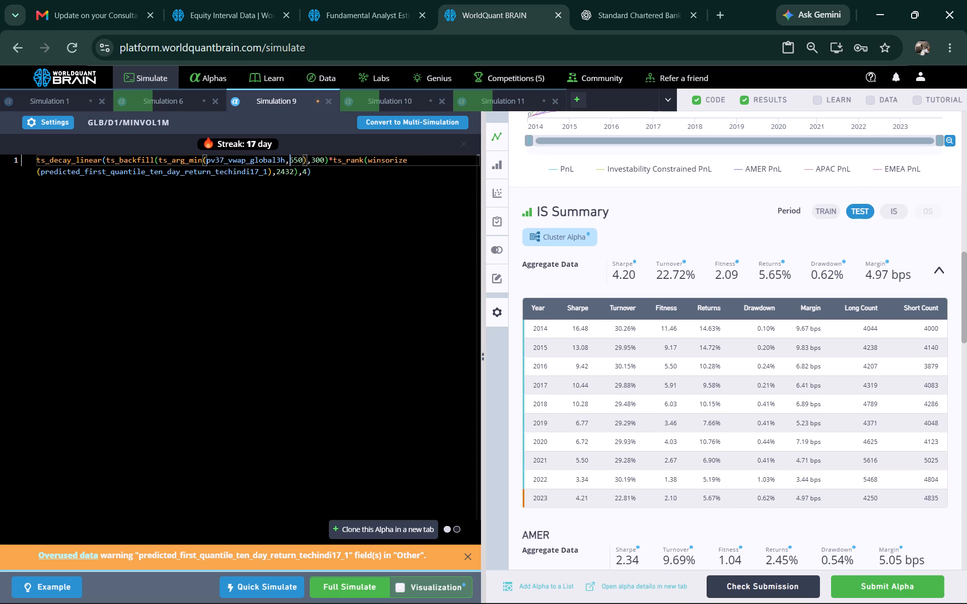
{"action": "left_click", "coordinate": [280, 171]}
{"action": "key", "text": "BackSpace"}
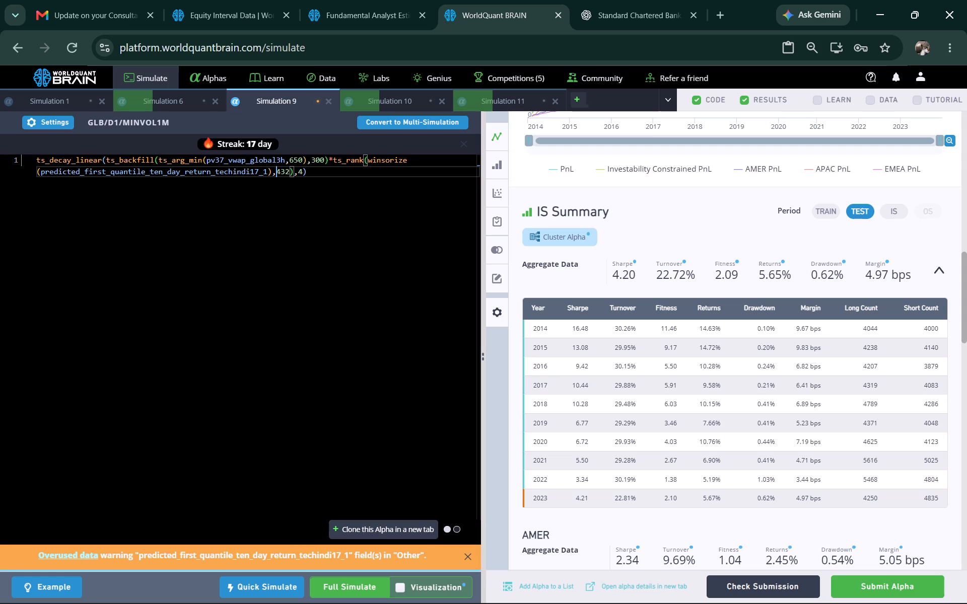
{"action": "left_click", "coordinate": [348, 581]}
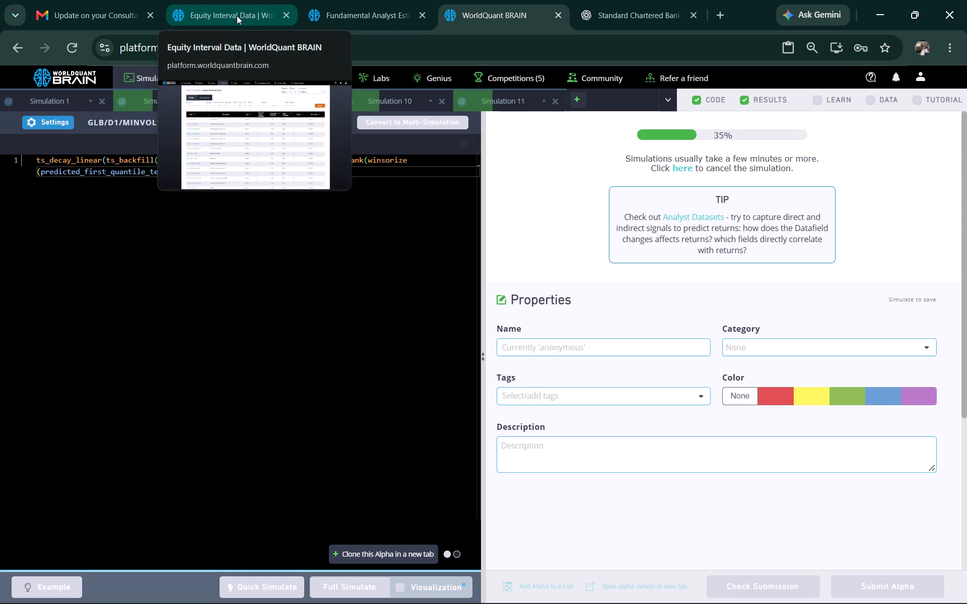
Duplicate the Fundamental Analyst dataset's browser tab and open the BRAIN home dashboard in the copy.
{"action": "right_click", "coordinate": [338, 14]}
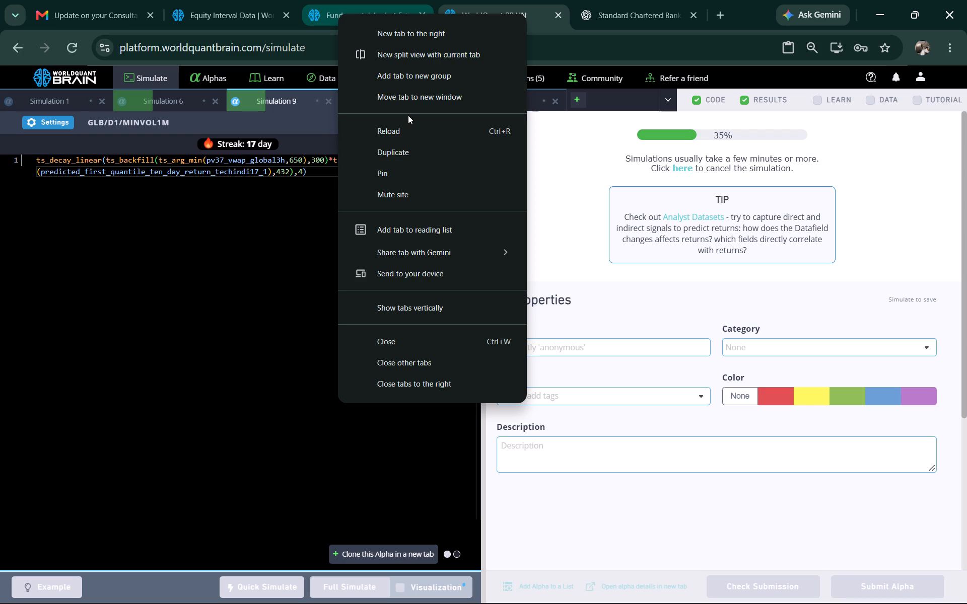
{"action": "left_click", "coordinate": [394, 148]}
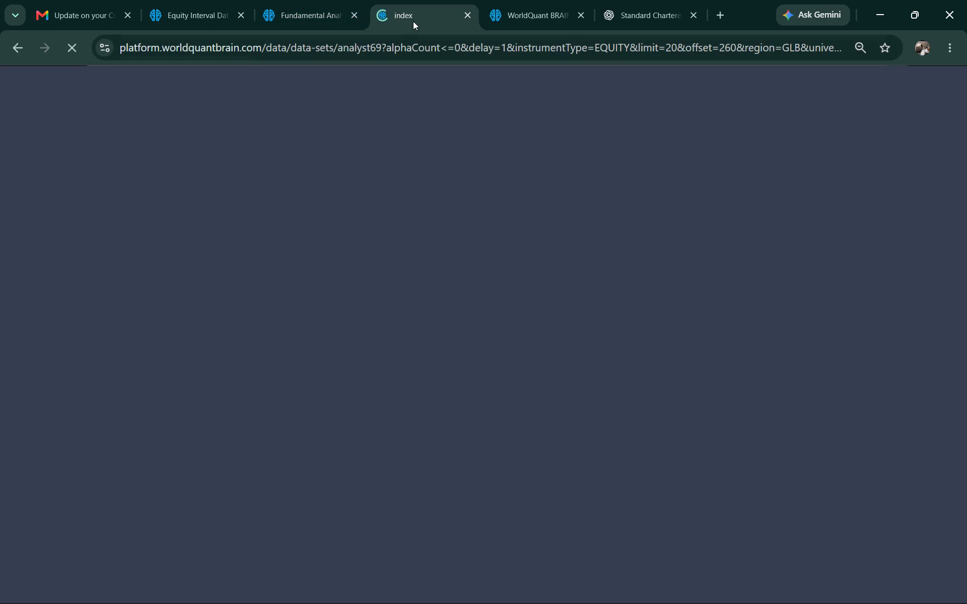
{"action": "left_click", "coordinate": [50, 78]}
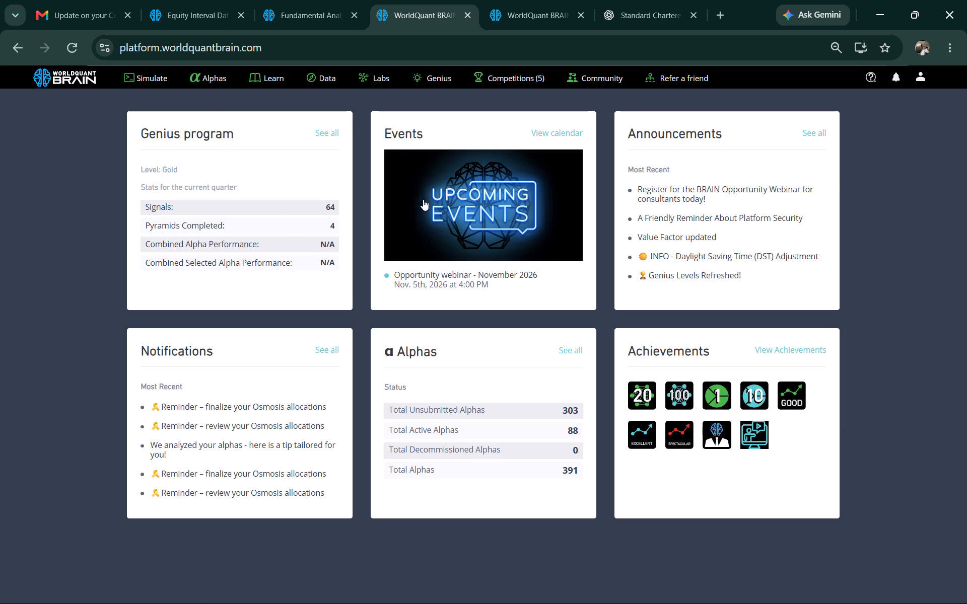
{"action": "scroll", "coordinate": [265, 259], "scroll_direction": "up", "scroll_amount": 1}
{"action": "left_click", "coordinate": [45, 77]}
Open the profile's performance page and examine the base payment, submitted alphas, simulated alphas and other payment sections.
{"action": "left_click", "coordinate": [535, 79]}
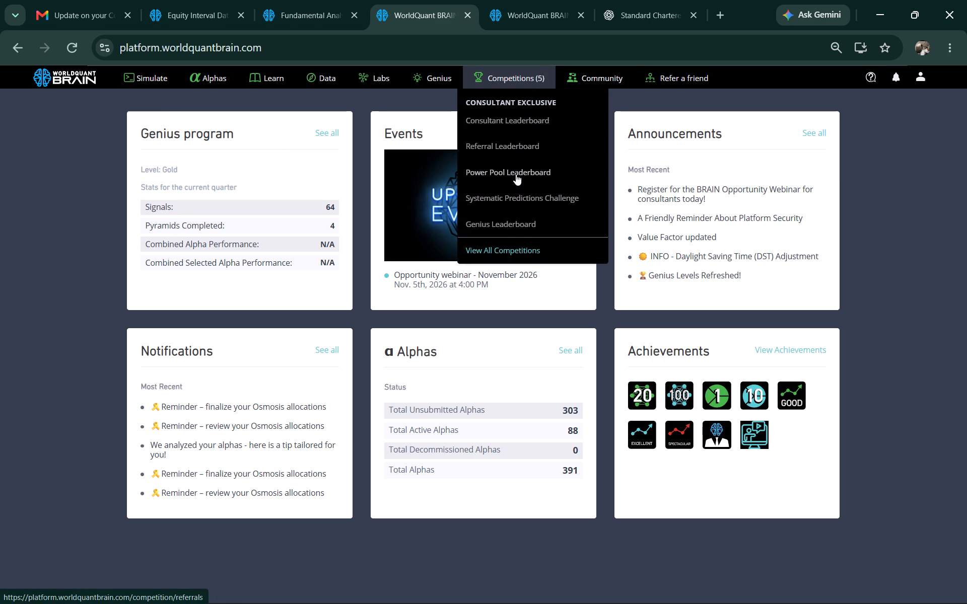
{"action": "left_click", "coordinate": [917, 75]}
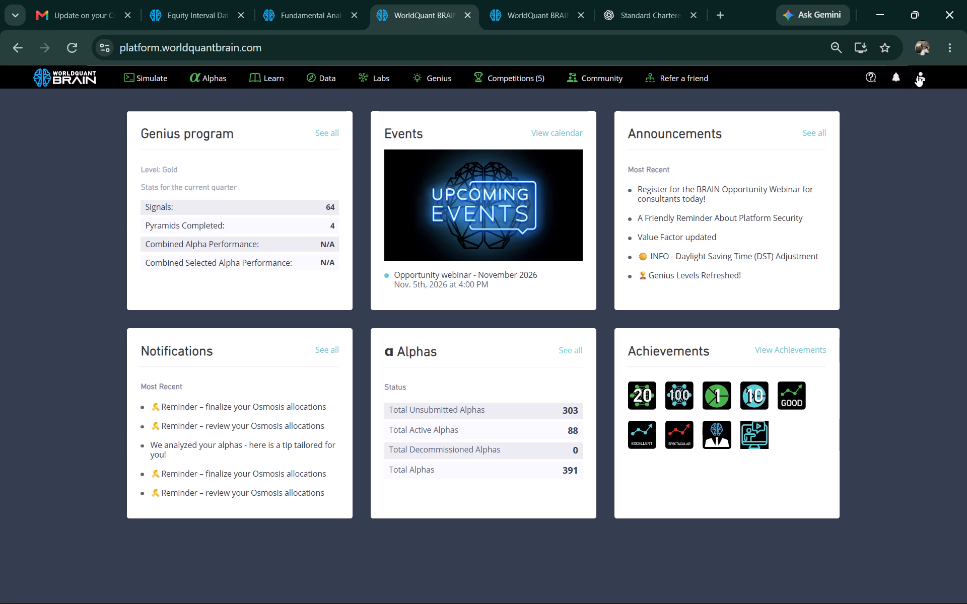
{"action": "left_click", "coordinate": [857, 110]}
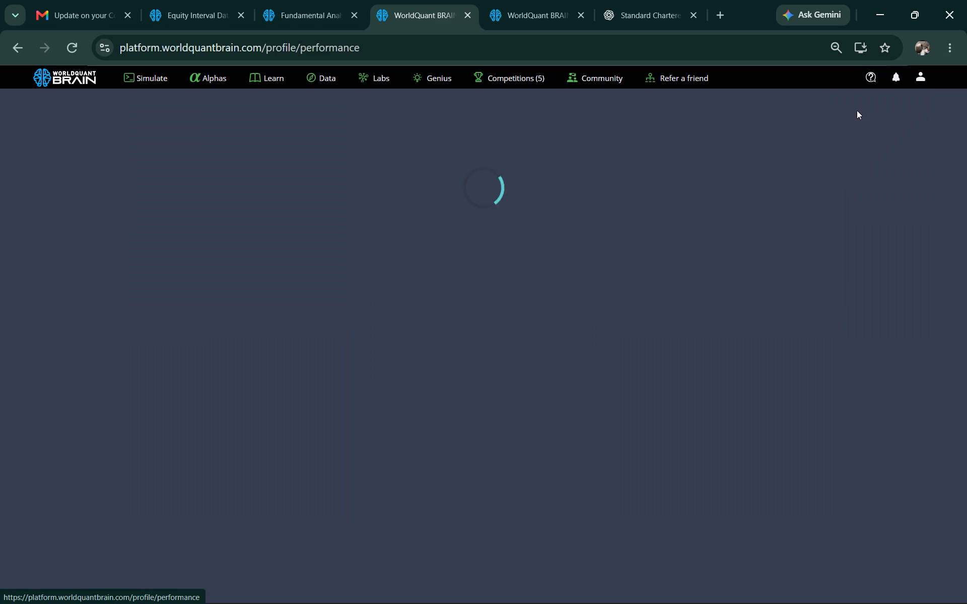
{"action": "scroll", "coordinate": [374, 203], "scroll_direction": "down", "scroll_amount": 3}
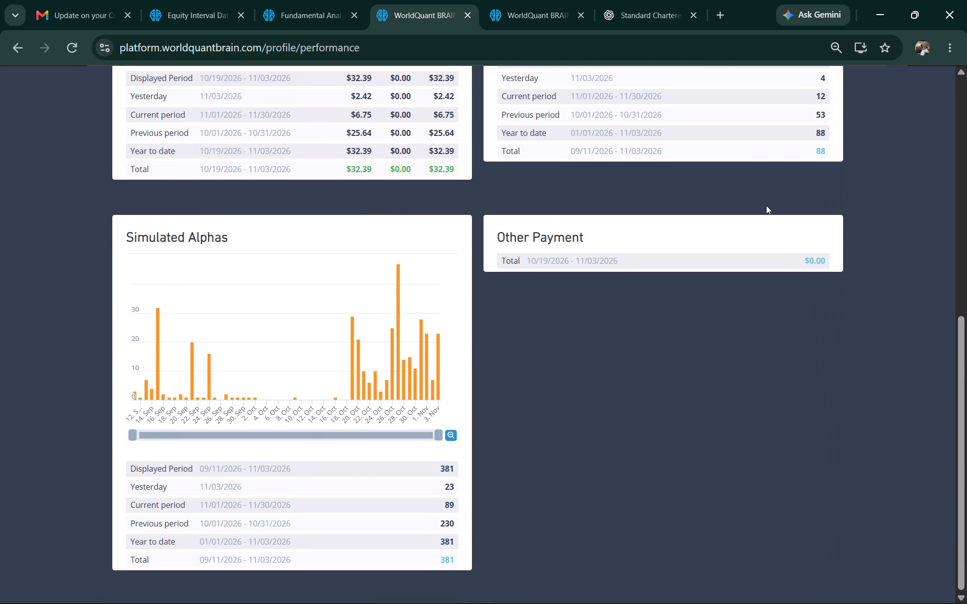
{"action": "scroll", "coordinate": [761, 219], "scroll_direction": "up", "scroll_amount": 2}
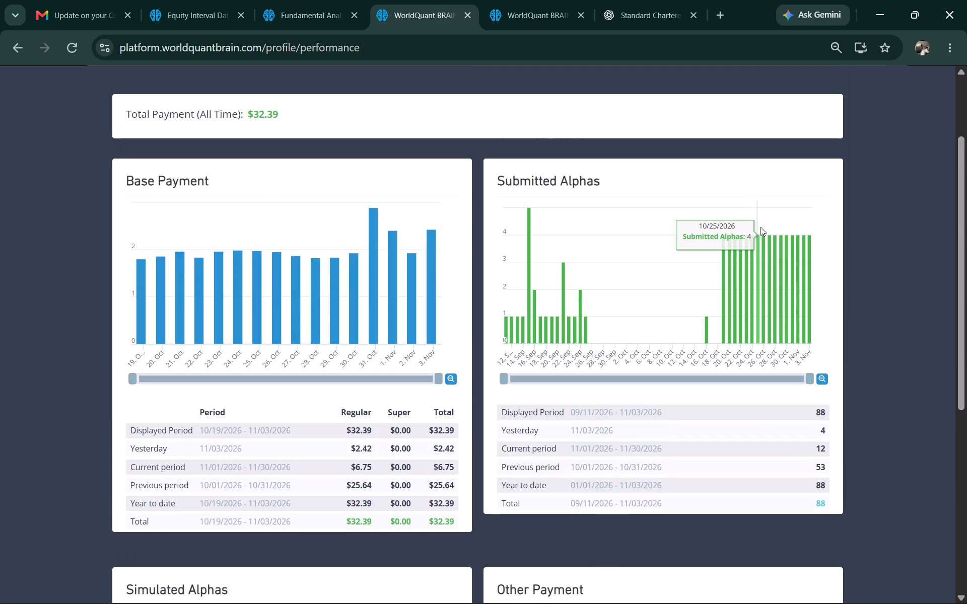
{"action": "scroll", "coordinate": [761, 227], "scroll_direction": "down", "scroll_amount": 2}
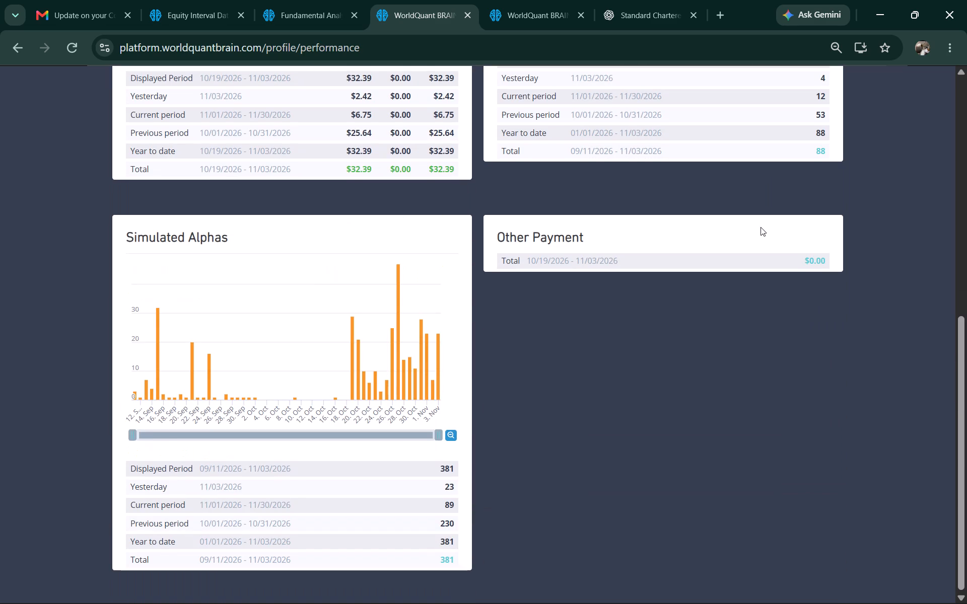
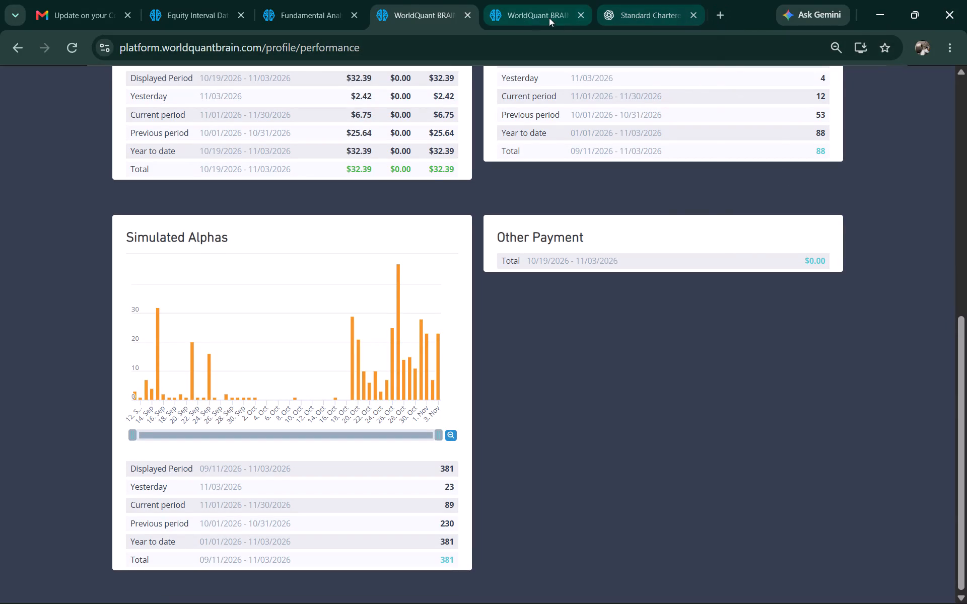
Show Simulation 9's test period, run its Prod and Power Pool correlation checks, and review the results alongside the regional statistics.
{"action": "left_click", "coordinate": [519, 16]}
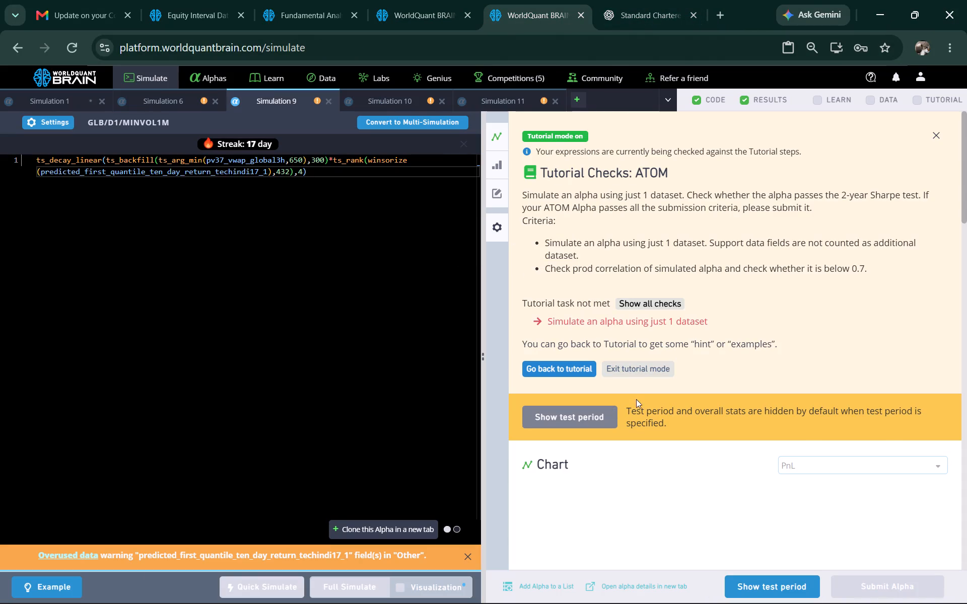
{"action": "scroll", "coordinate": [739, 417], "scroll_direction": "down", "scroll_amount": 3}
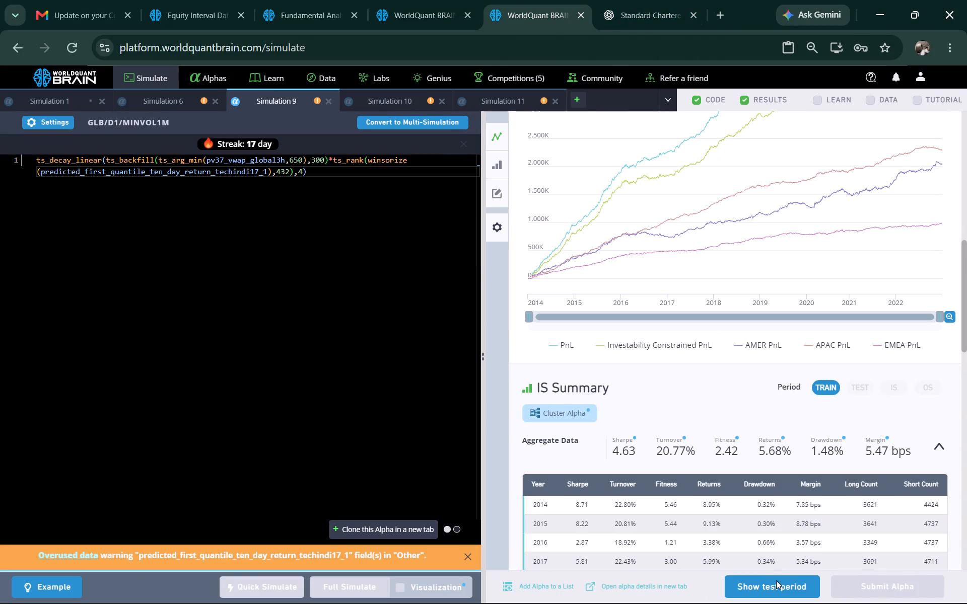
{"action": "left_click", "coordinate": [776, 580]}
{"action": "scroll", "coordinate": [763, 415], "scroll_direction": "down", "scroll_amount": 2}
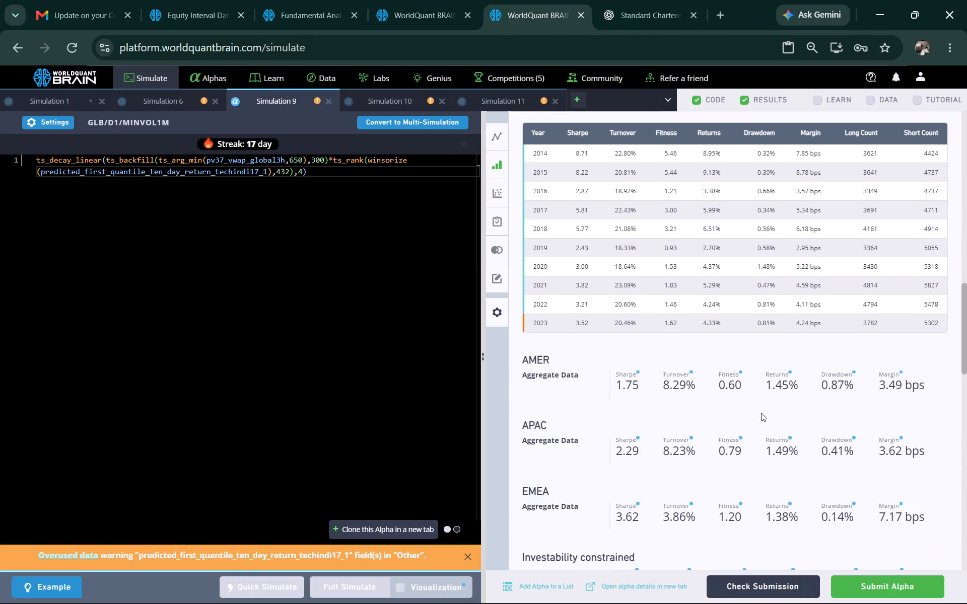
{"action": "scroll", "coordinate": [761, 413], "scroll_direction": "down", "scroll_amount": 3}
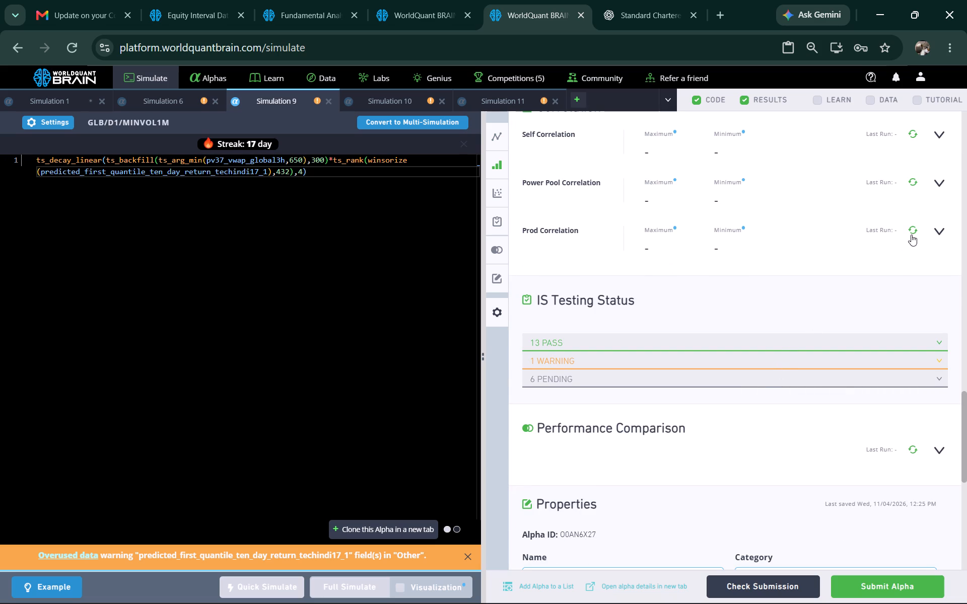
{"action": "left_click", "coordinate": [911, 235]}
{"action": "left_click", "coordinate": [911, 226]}
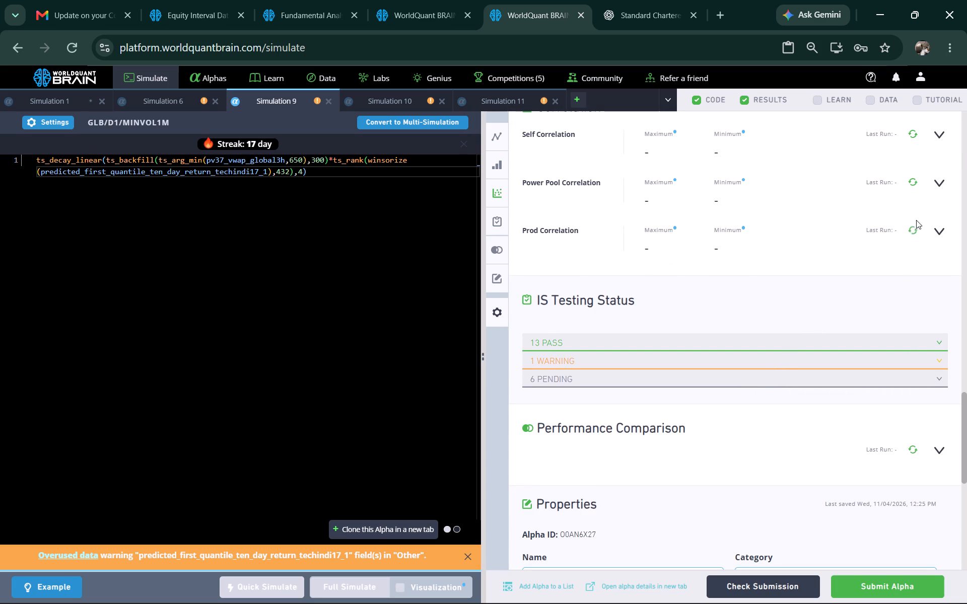
{"action": "left_click", "coordinate": [911, 181]}
{"action": "scroll", "coordinate": [896, 228], "scroll_direction": "up", "scroll_amount": 1}
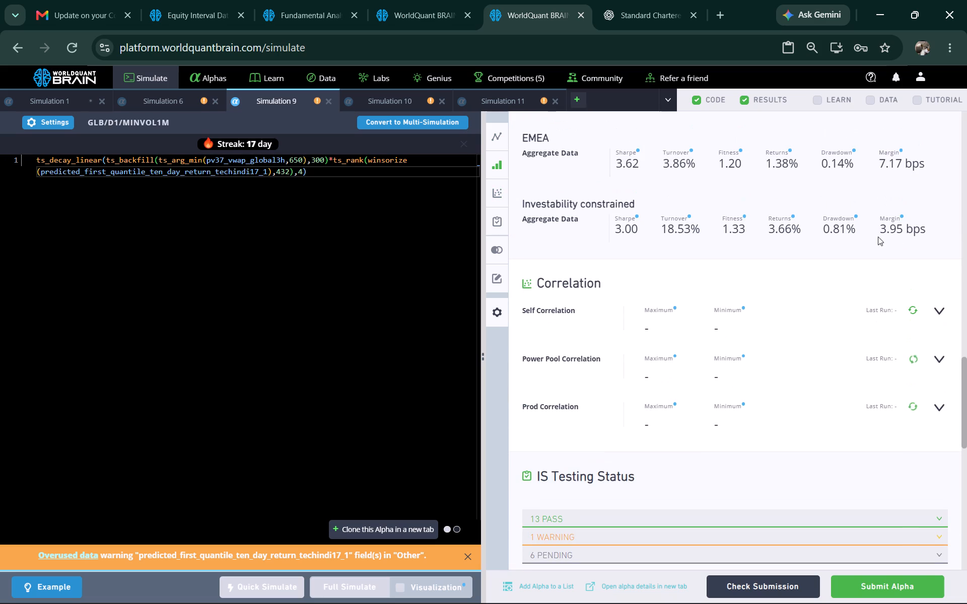
{"action": "scroll", "coordinate": [712, 258], "scroll_direction": "down", "scroll_amount": 1}
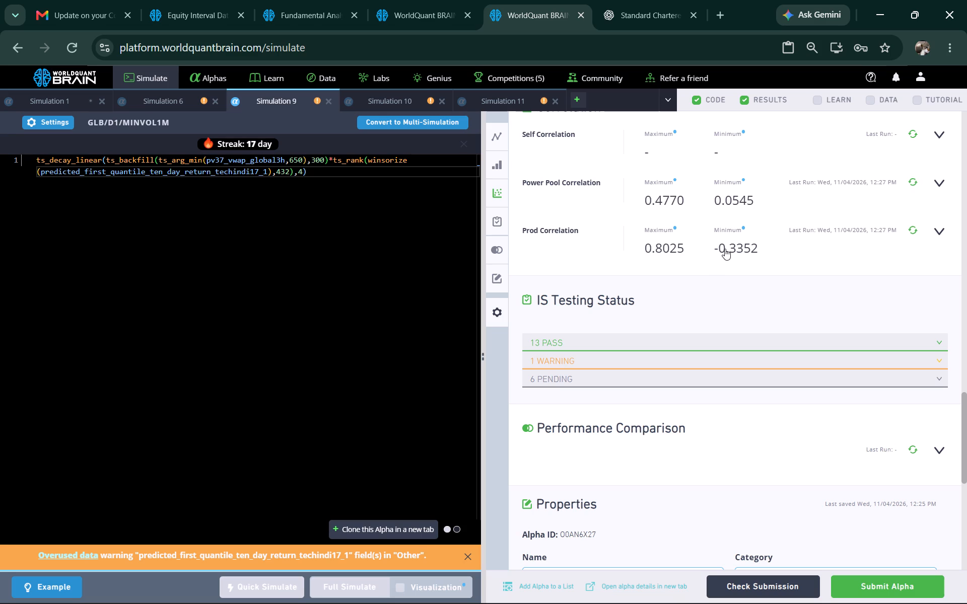
{"action": "scroll", "coordinate": [659, 303], "scroll_direction": "up", "scroll_amount": 1}
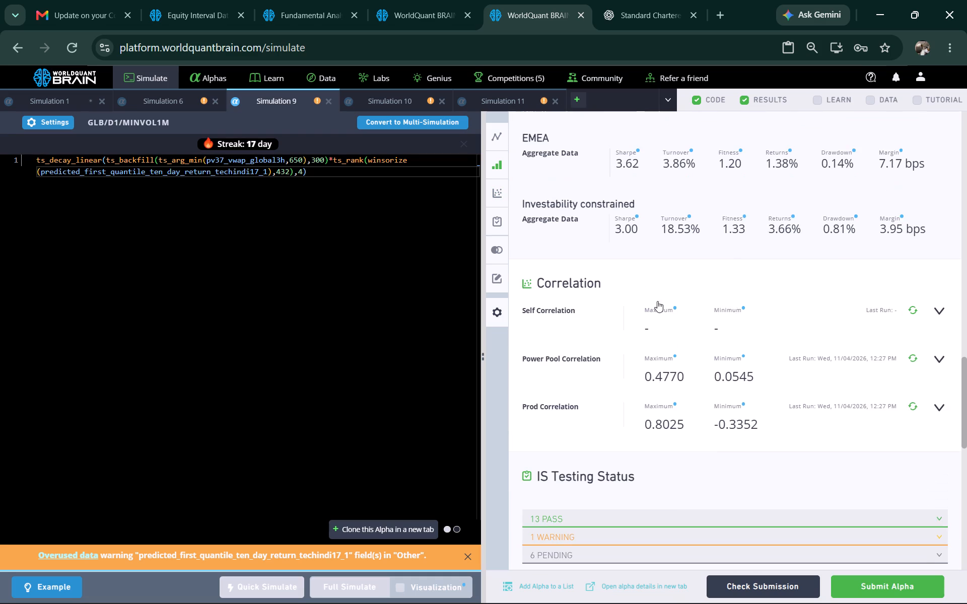
{"action": "scroll", "coordinate": [509, 270], "scroll_direction": "up", "scroll_amount": 2}
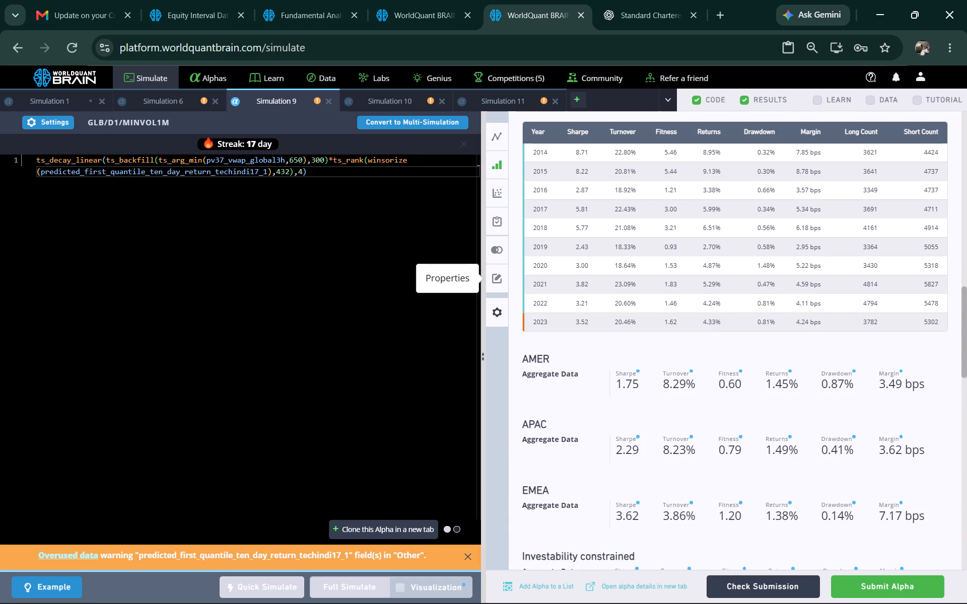
Lengthen Simulation 9's lookback windows to 6650 for ts_arg_min, 4300 for ts_backfill and 4432 for ts_rank, and run a full simulation.
{"action": "left_click", "coordinate": [290, 160]}
{"action": "key", "text": "6"}
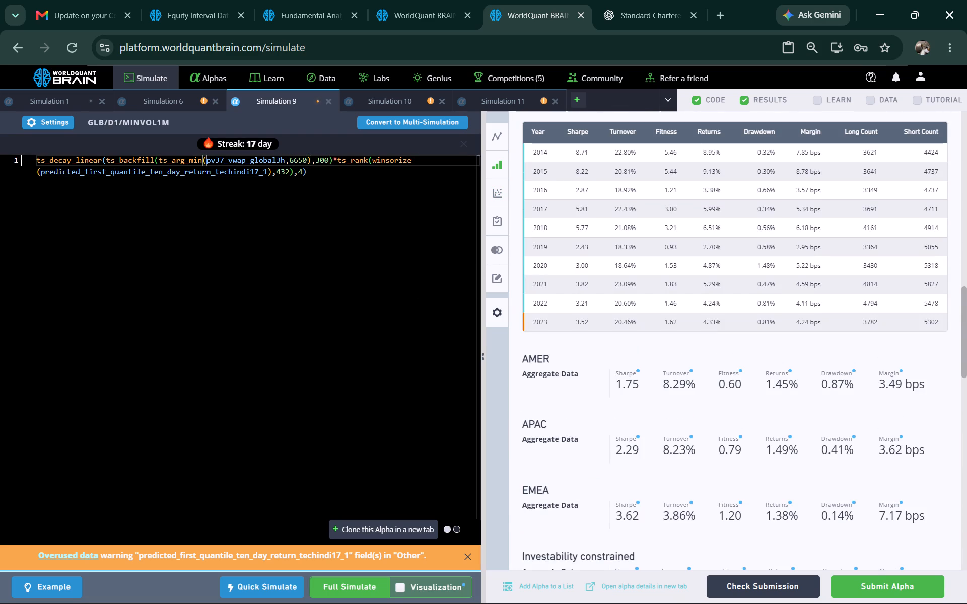
{"action": "left_click", "coordinate": [317, 158]}
{"action": "key", "text": "4"}
{"action": "left_click", "coordinate": [279, 168]}
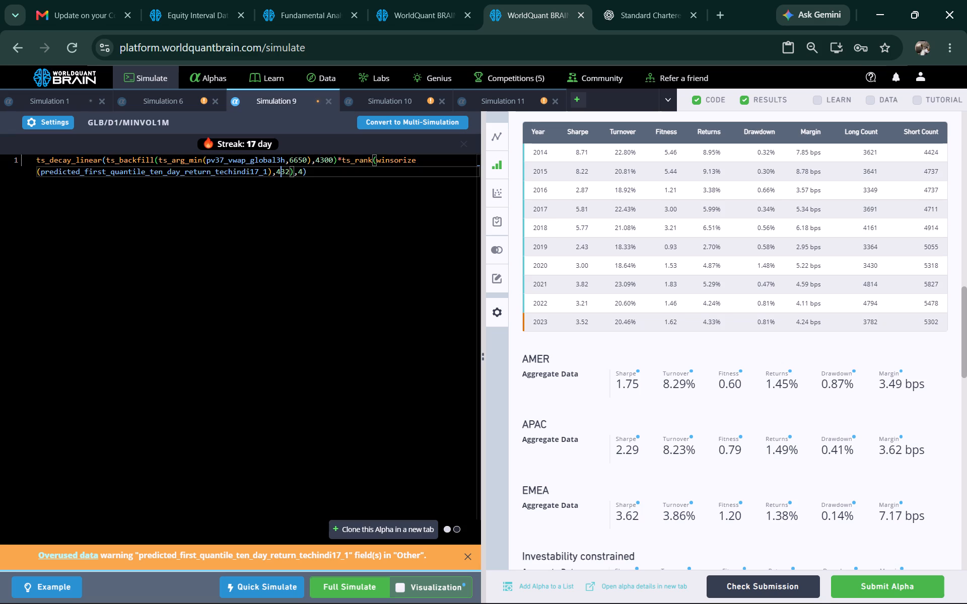
{"action": "left_click", "coordinate": [276, 170]}
{"action": "key", "text": "4"}
{"action": "left_click", "coordinate": [341, 581]}
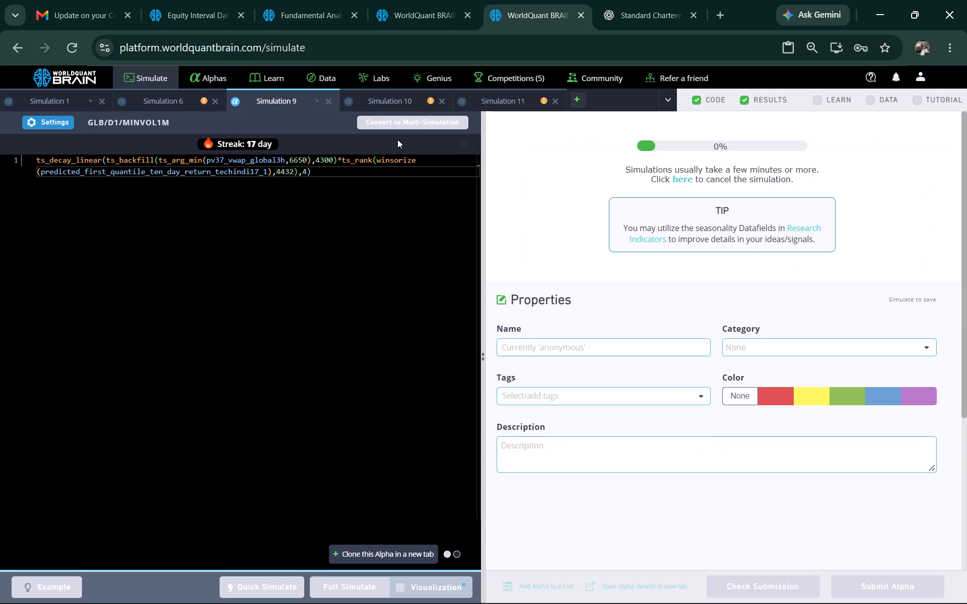
Show Simulation 11's test period, run its Prod and Power Pool correlation checks, and review its regional and investability-constrained statistics.
{"action": "left_click", "coordinate": [507, 104]}
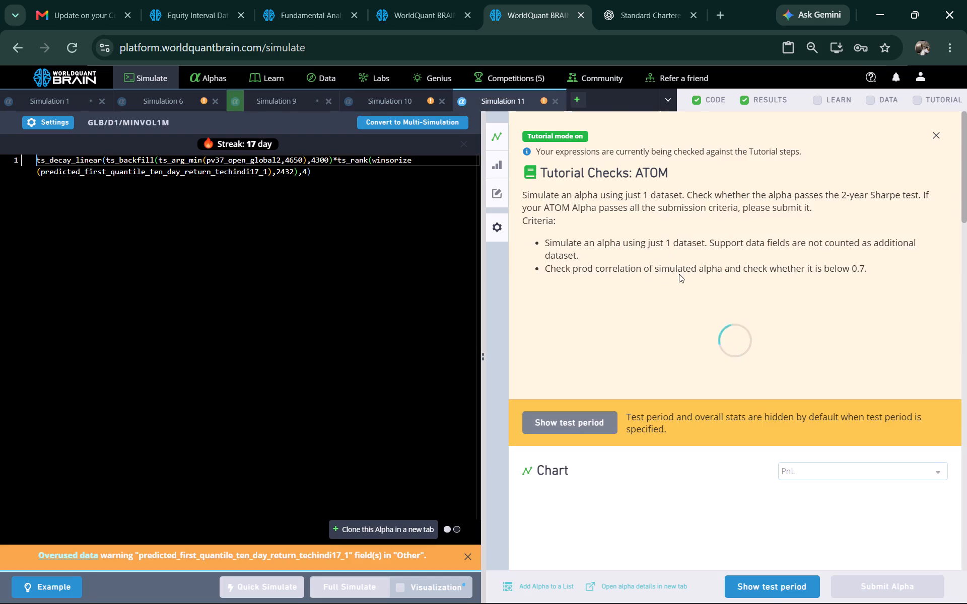
{"action": "scroll", "coordinate": [680, 279], "scroll_direction": "down", "scroll_amount": 2}
{"action": "left_click", "coordinate": [772, 587]}
{"action": "scroll", "coordinate": [758, 377], "scroll_direction": "down", "scroll_amount": 3}
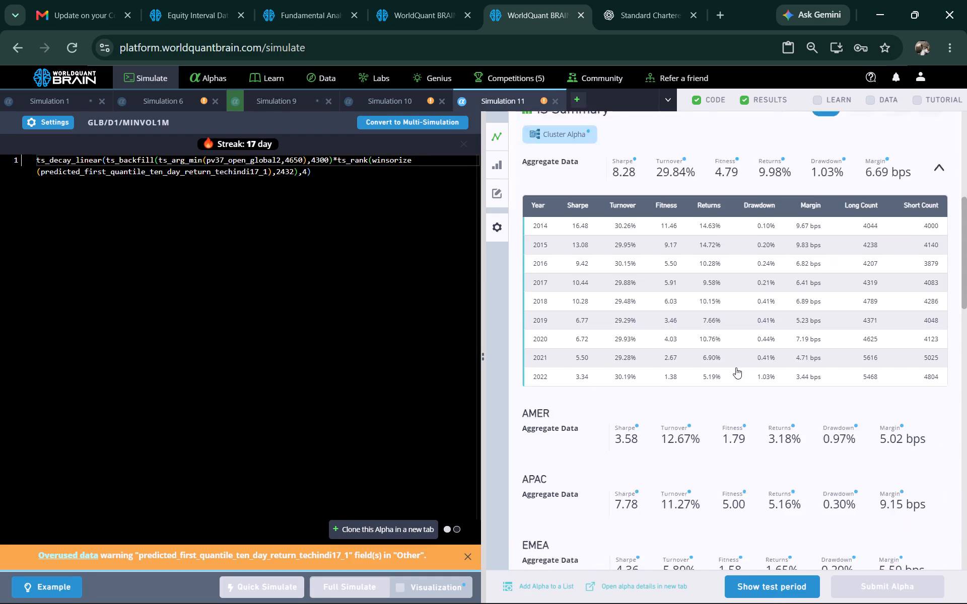
{"action": "scroll", "coordinate": [734, 365], "scroll_direction": "down", "scroll_amount": 3}
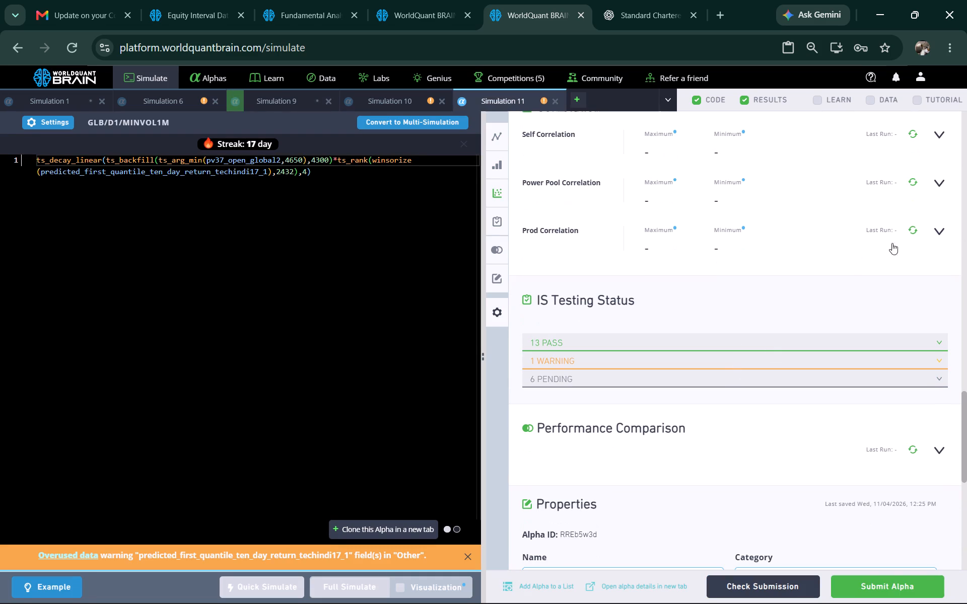
{"action": "left_click", "coordinate": [913, 229]}
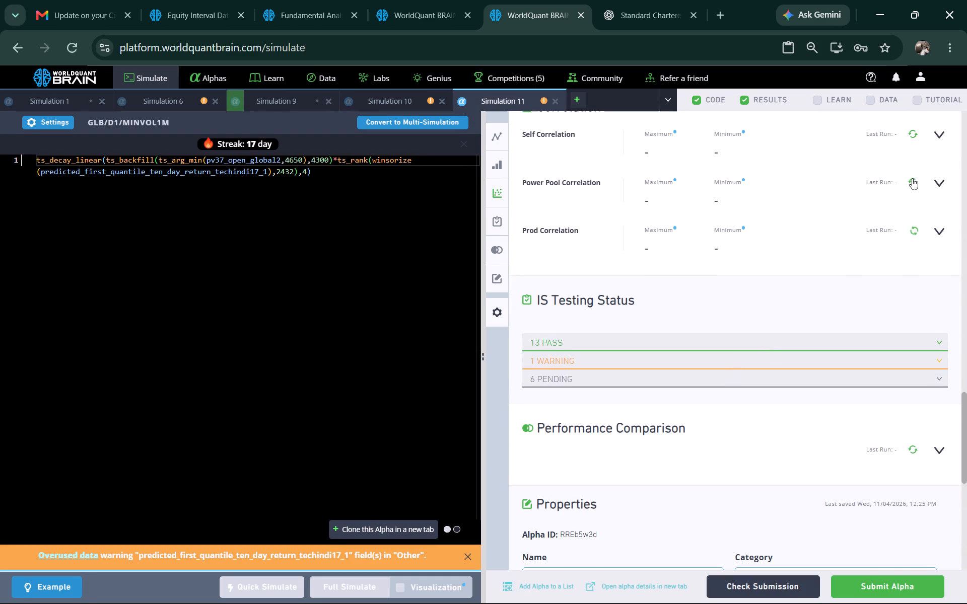
{"action": "left_click", "coordinate": [912, 179]}
{"action": "scroll", "coordinate": [843, 244], "scroll_direction": "up", "scroll_amount": 2}
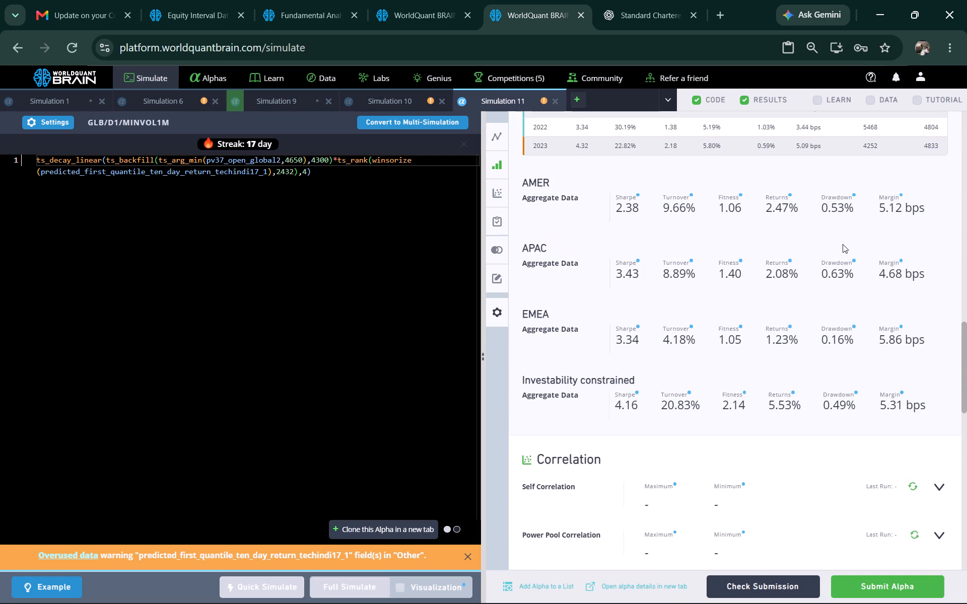
{"action": "scroll", "coordinate": [831, 255], "scroll_direction": "down", "scroll_amount": 1}
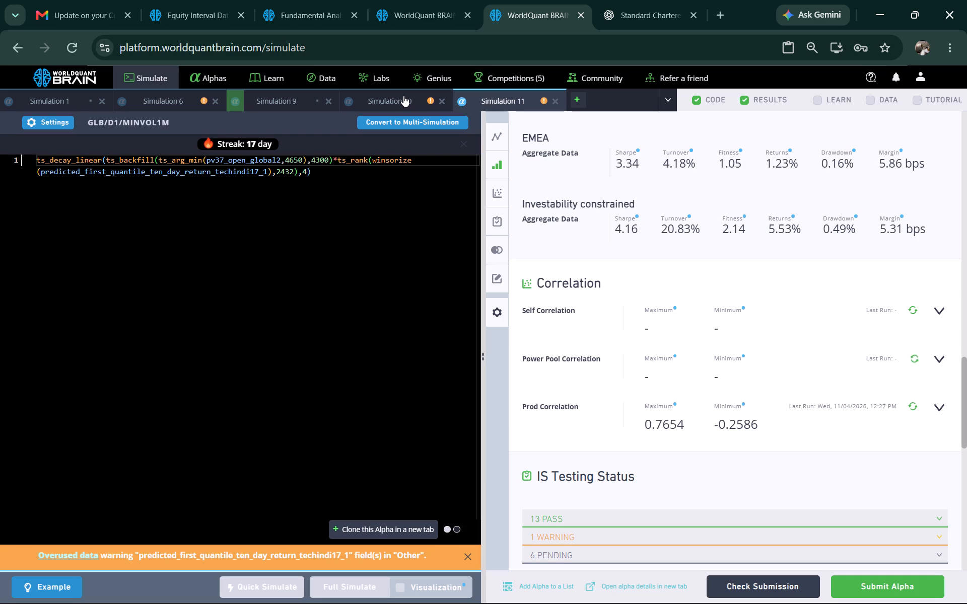
Show Simulation 10's test period and run its Prod correlation check.
{"action": "left_click", "coordinate": [403, 96]}
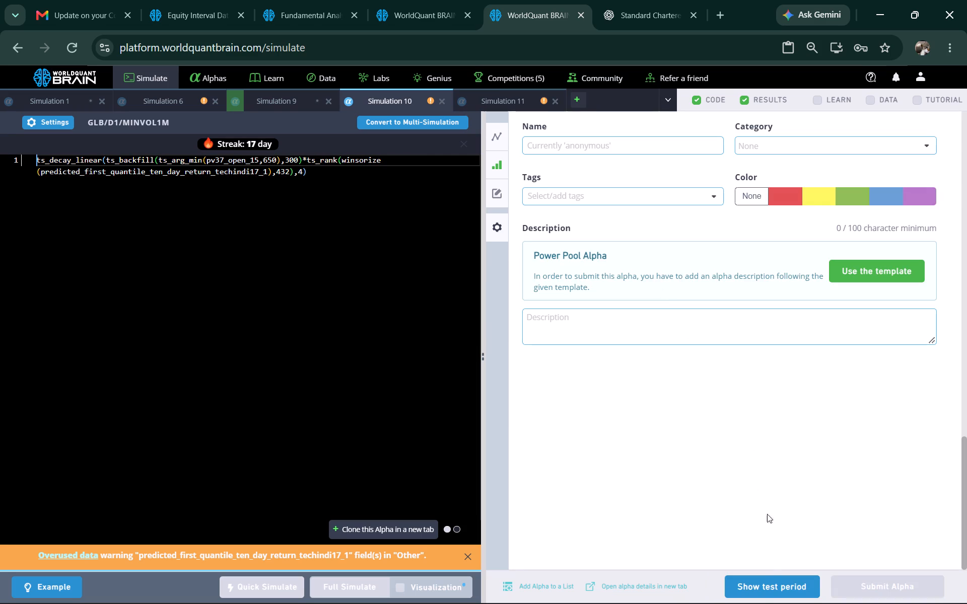
{"action": "left_click", "coordinate": [763, 585]}
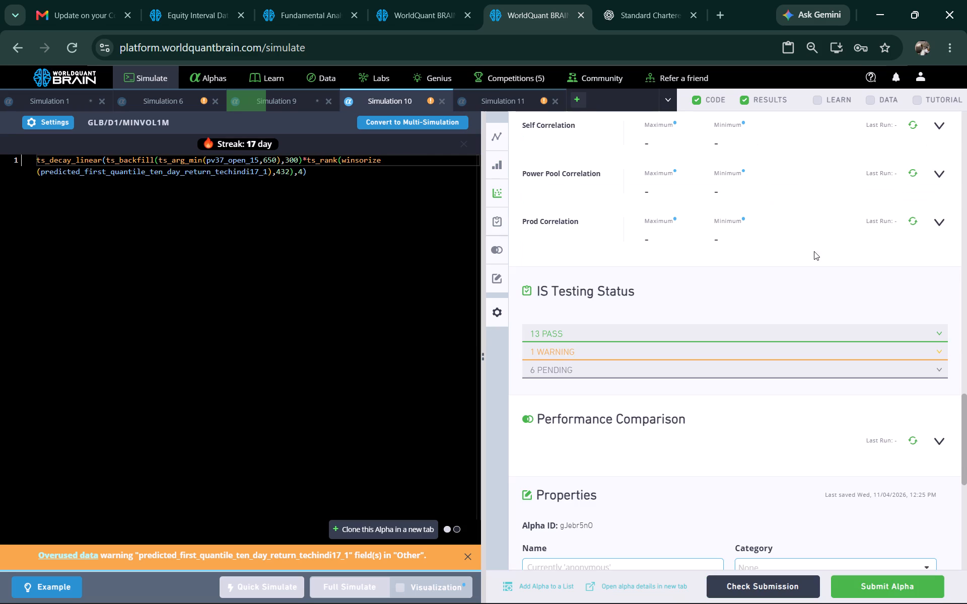
{"action": "left_click", "coordinate": [922, 222]}
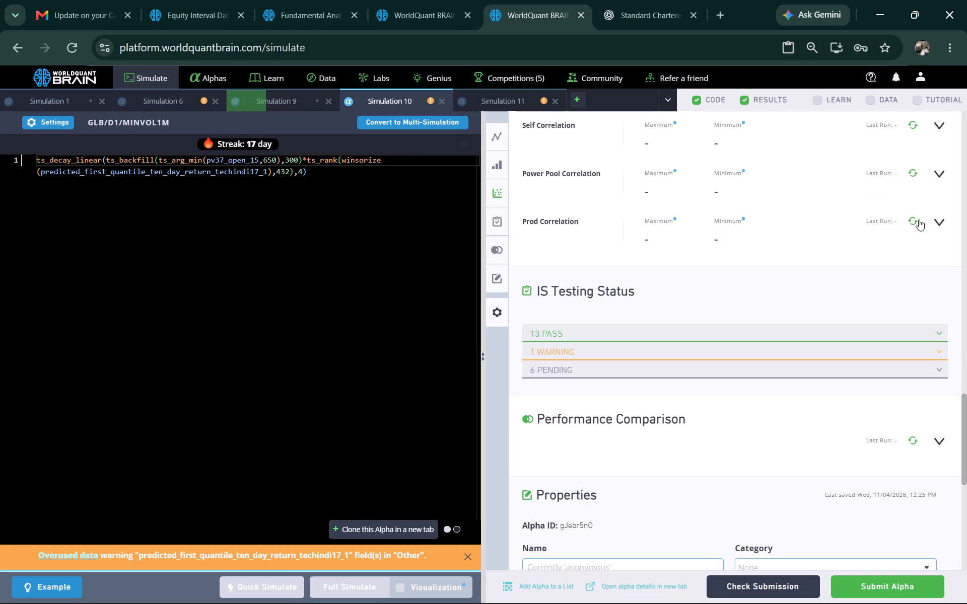
{"action": "left_click", "coordinate": [917, 219]}
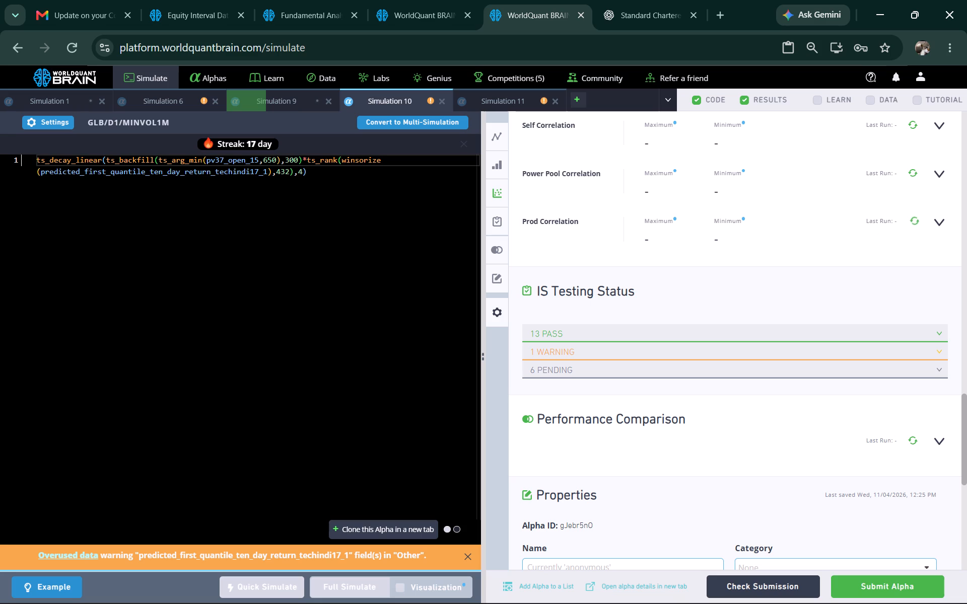
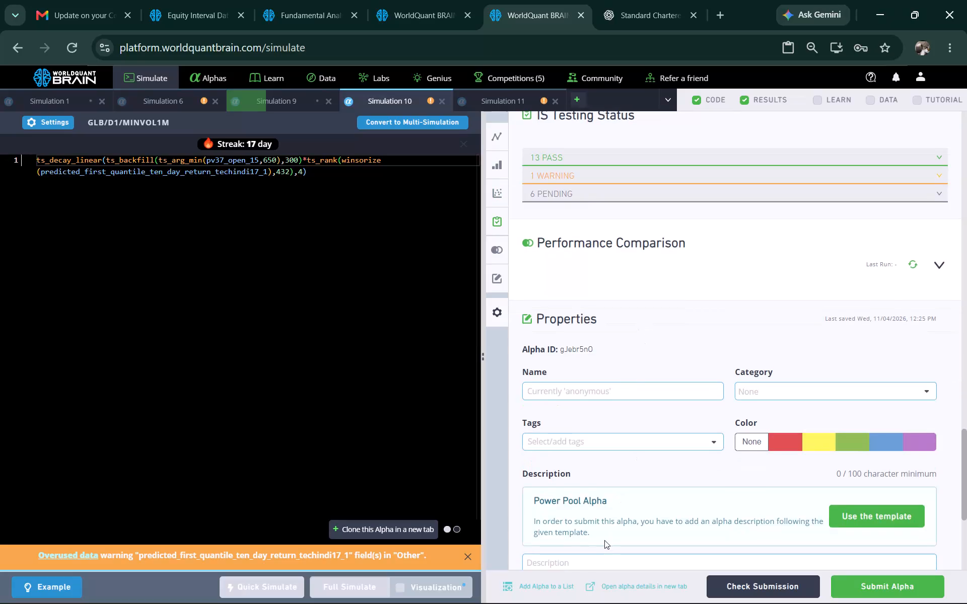
Fill in Simulation 10's alpha description with the previously copied text explaining the rationale for the ts_arg_min, ts_backfill and ts_rank operators.
{"action": "scroll", "coordinate": [602, 536], "scroll_direction": "down", "scroll_amount": 2}
{"action": "left_click", "coordinate": [588, 332]}
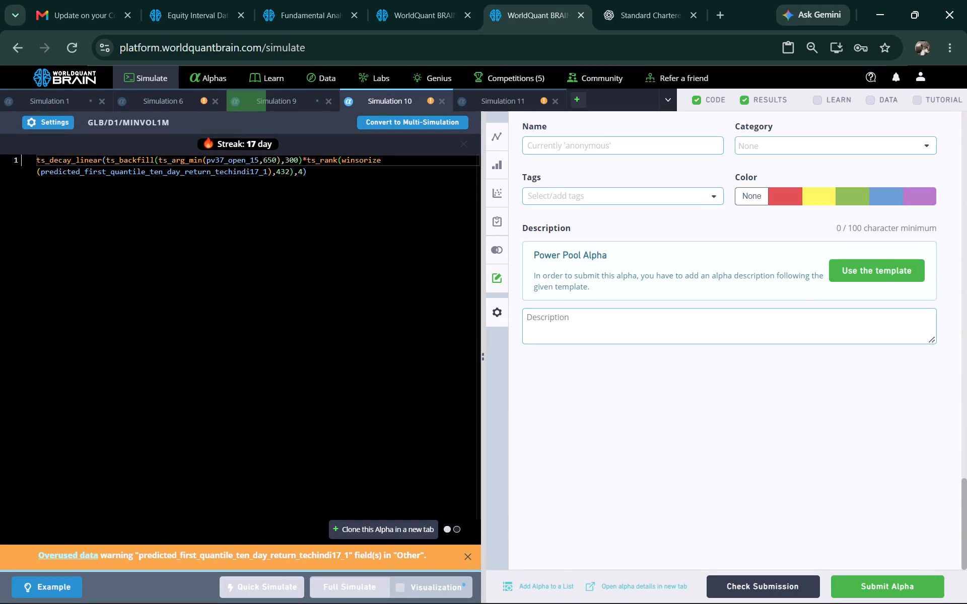
{"action": "key", "text": "super+v"}
{"action": "scroll", "coordinate": [597, 314], "scroll_direction": "down", "scroll_amount": 6}
{"action": "scroll", "coordinate": [602, 305], "scroll_direction": "down", "scroll_amount": 20}
{"action": "scroll", "coordinate": [602, 305], "scroll_direction": "down", "scroll_amount": 12}
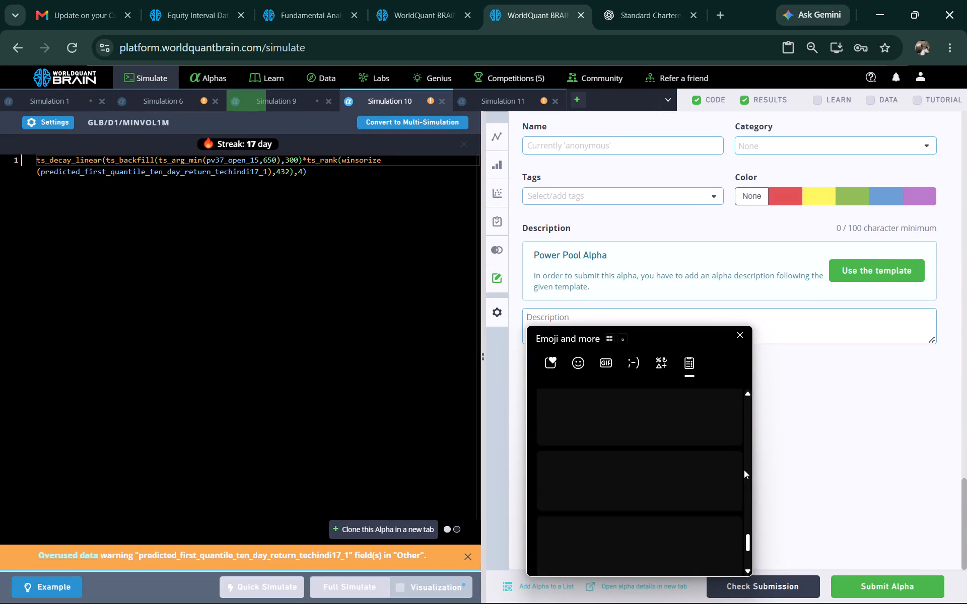
{"action": "scroll", "coordinate": [728, 484], "scroll_direction": "down", "scroll_amount": 5}
{"action": "left_click", "coordinate": [636, 520]}
{"action": "key", "text": "ctrl+v"}
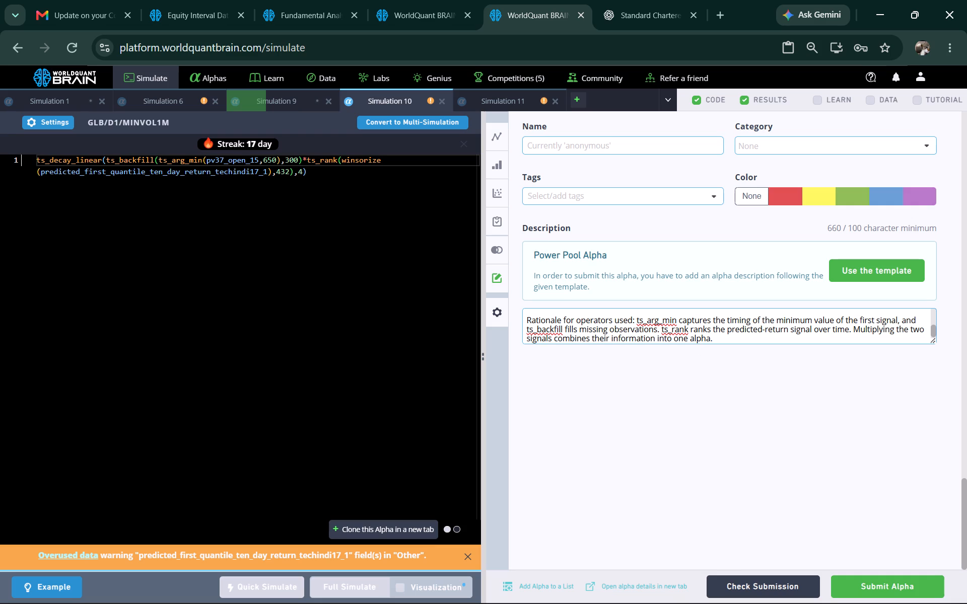
{"action": "left_click", "coordinate": [696, 327]}
Run the submission check on Simulation 10's alpha and follow its IS Testing Status.
{"action": "left_click", "coordinate": [742, 586]}
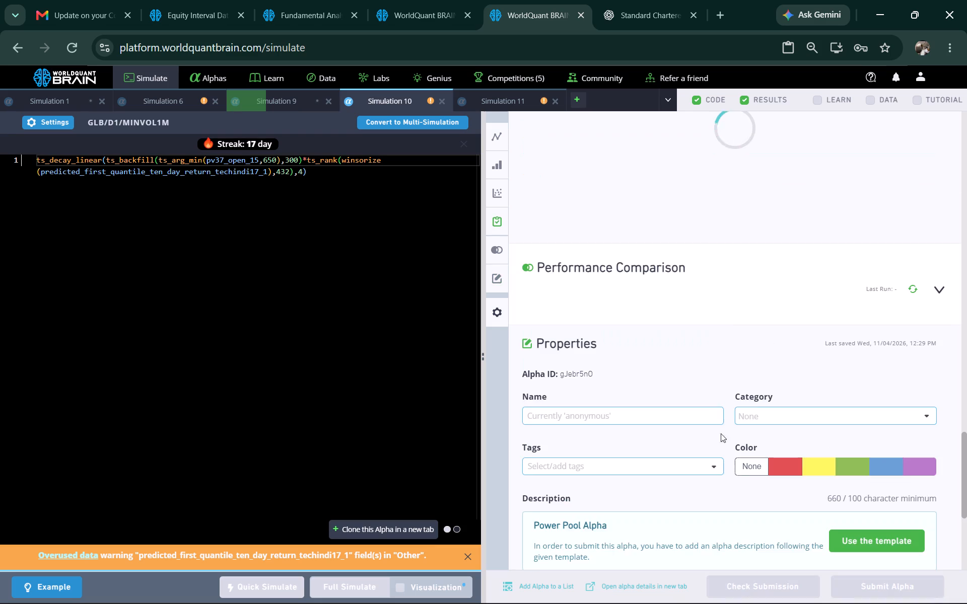
{"action": "scroll", "coordinate": [726, 402], "scroll_direction": "up", "scroll_amount": 2}
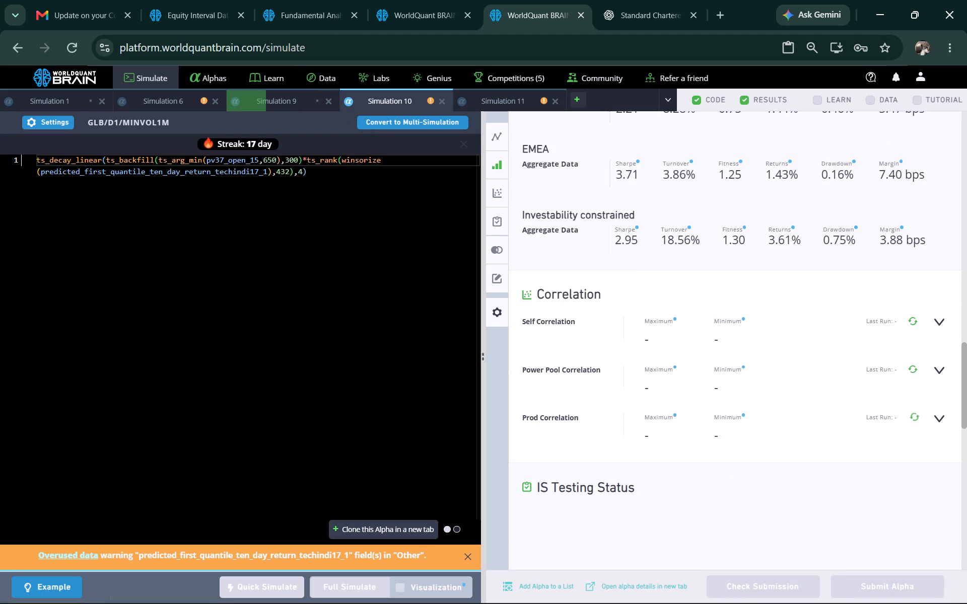
{"action": "scroll", "coordinate": [651, 305], "scroll_direction": "down", "scroll_amount": 3}
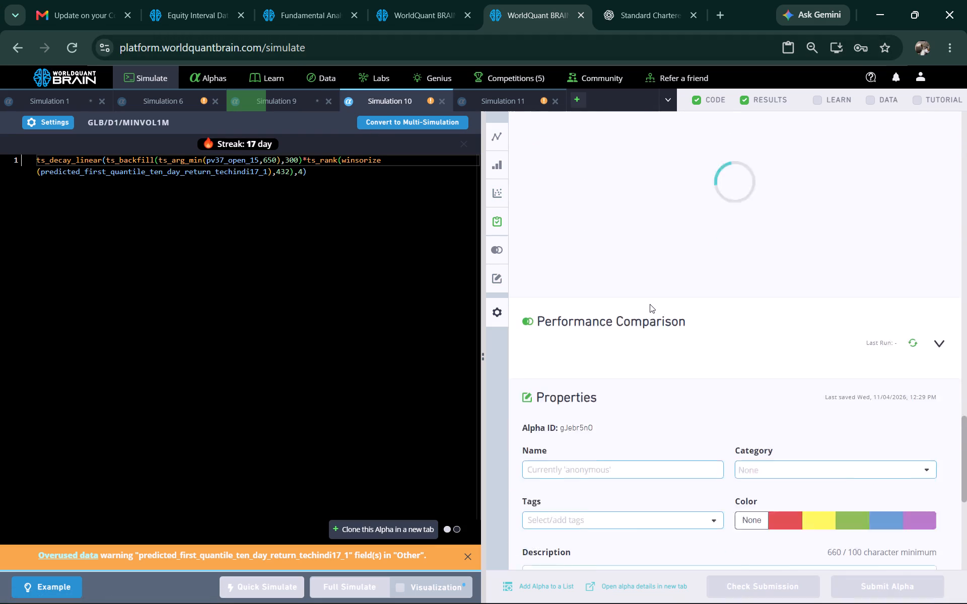
{"action": "scroll", "coordinate": [648, 297], "scroll_direction": "up", "scroll_amount": 1}
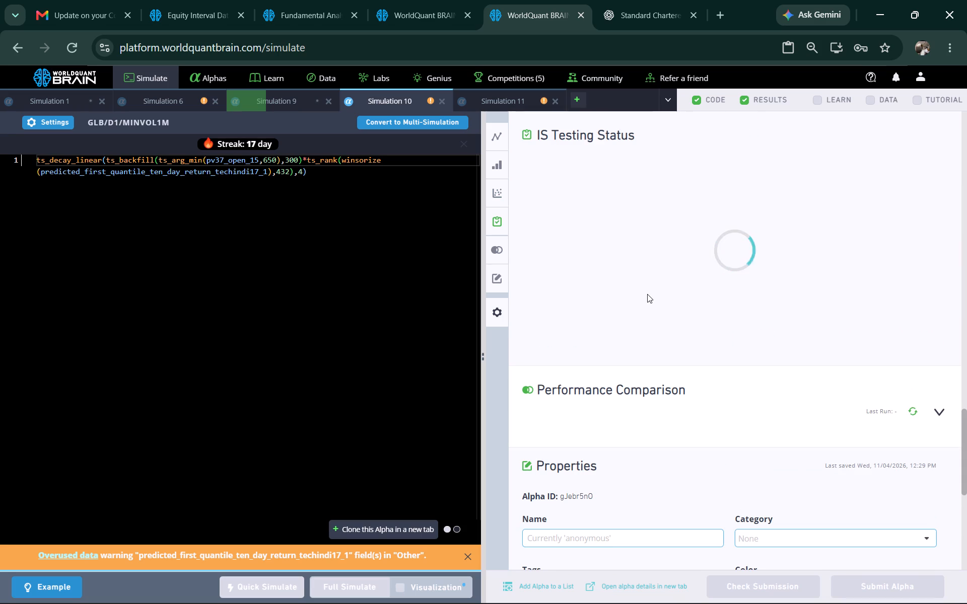
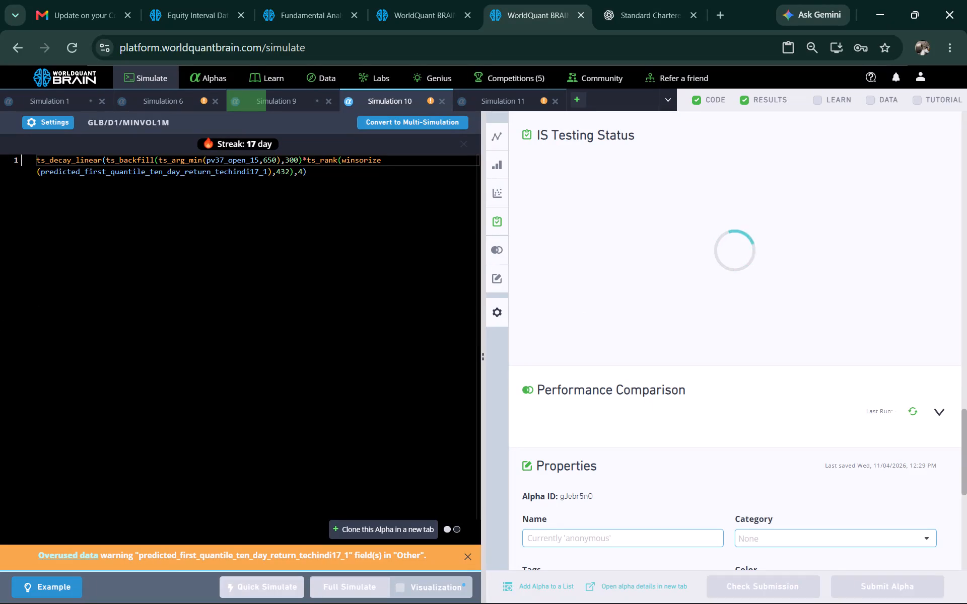
Show the test period for Simulation 6's alpha and expand the warnings in its IS Testing Status.
{"action": "left_click", "coordinate": [169, 93]}
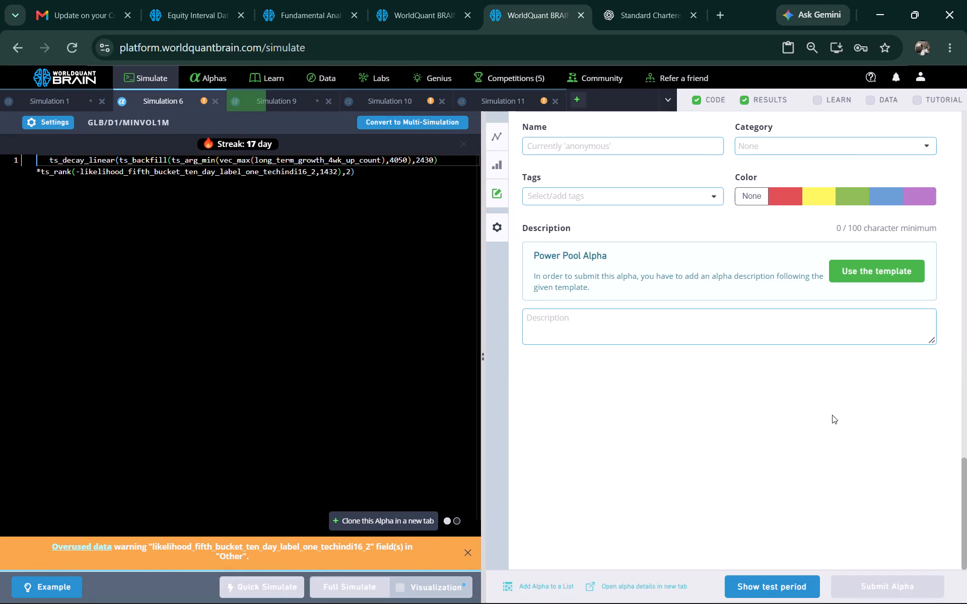
{"action": "scroll", "coordinate": [804, 489], "scroll_direction": "down", "scroll_amount": 1}
{"action": "left_click", "coordinate": [755, 590]}
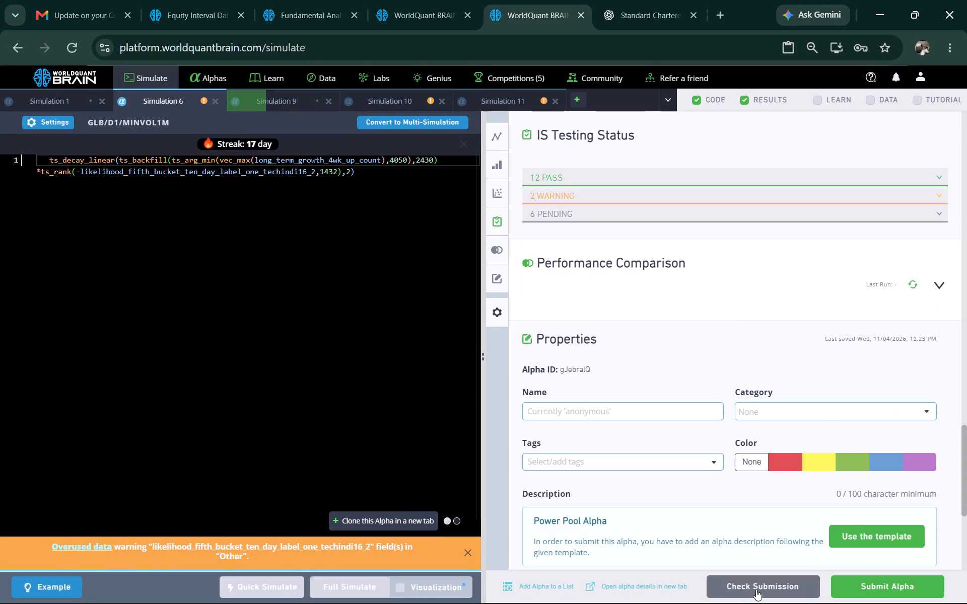
{"action": "left_click", "coordinate": [654, 193]}
Run the Prod Correlation and Power Pool Correlation calculations for Simulation 6's alpha.
{"action": "scroll", "coordinate": [845, 251], "scroll_direction": "up", "scroll_amount": 1}
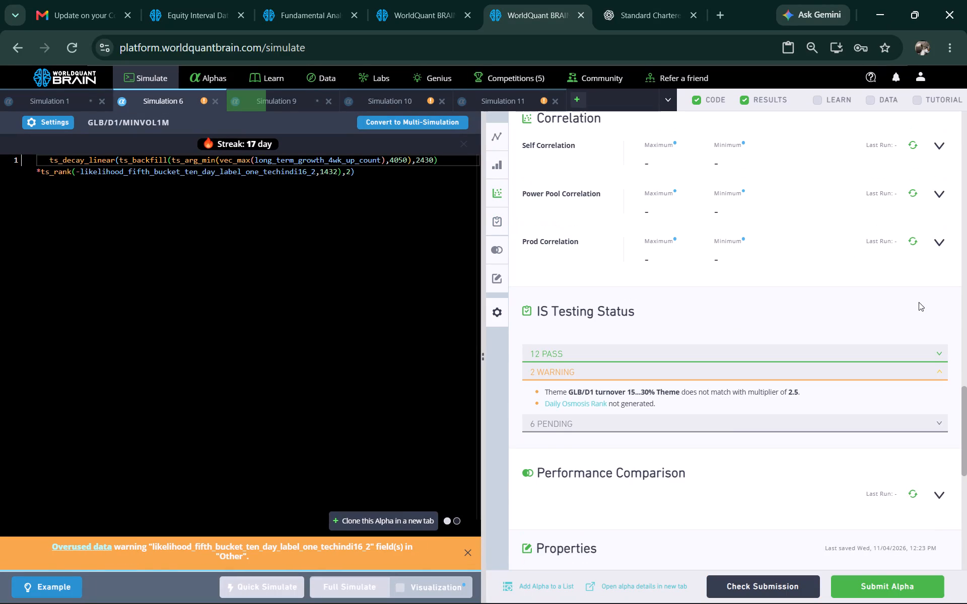
{"action": "left_click", "coordinate": [911, 239]}
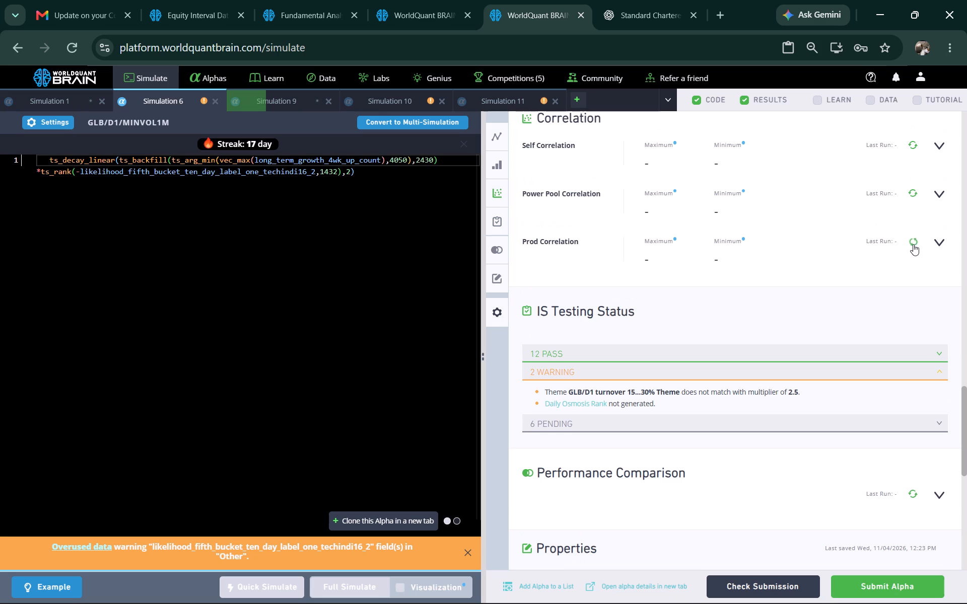
{"action": "left_click", "coordinate": [915, 193]}
Examine Simulation 6's PnL chart and its test-period IS Summary, including the yearly and regional statistics.
{"action": "scroll", "coordinate": [632, 356], "scroll_direction": "up", "scroll_amount": 5}
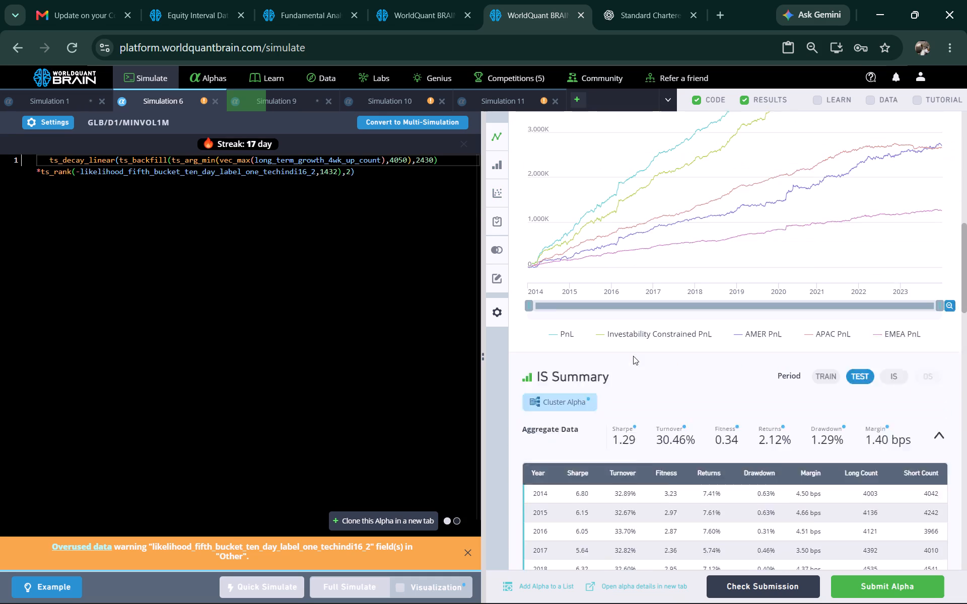
{"action": "scroll", "coordinate": [633, 356], "scroll_direction": "down", "scroll_amount": 2}
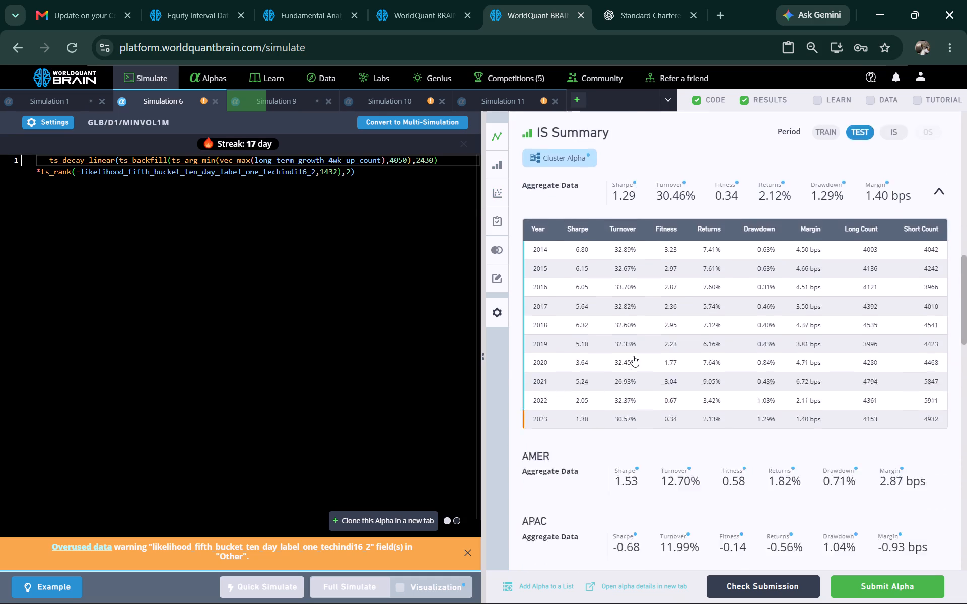
{"action": "scroll", "coordinate": [642, 349], "scroll_direction": "up", "scroll_amount": 4}
{"action": "scroll", "coordinate": [642, 349], "scroll_direction": "down", "scroll_amount": 8}
{"action": "scroll", "coordinate": [643, 349], "scroll_direction": "up", "scroll_amount": 8}
{"action": "scroll", "coordinate": [643, 349], "scroll_direction": "down", "scroll_amount": 2}
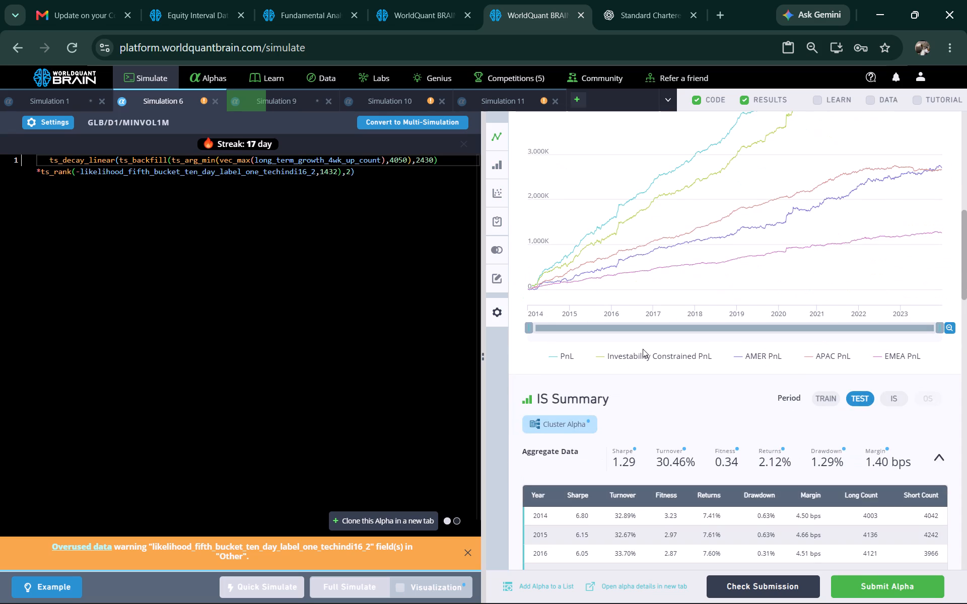
{"action": "scroll", "coordinate": [647, 355], "scroll_direction": "down", "scroll_amount": 5}
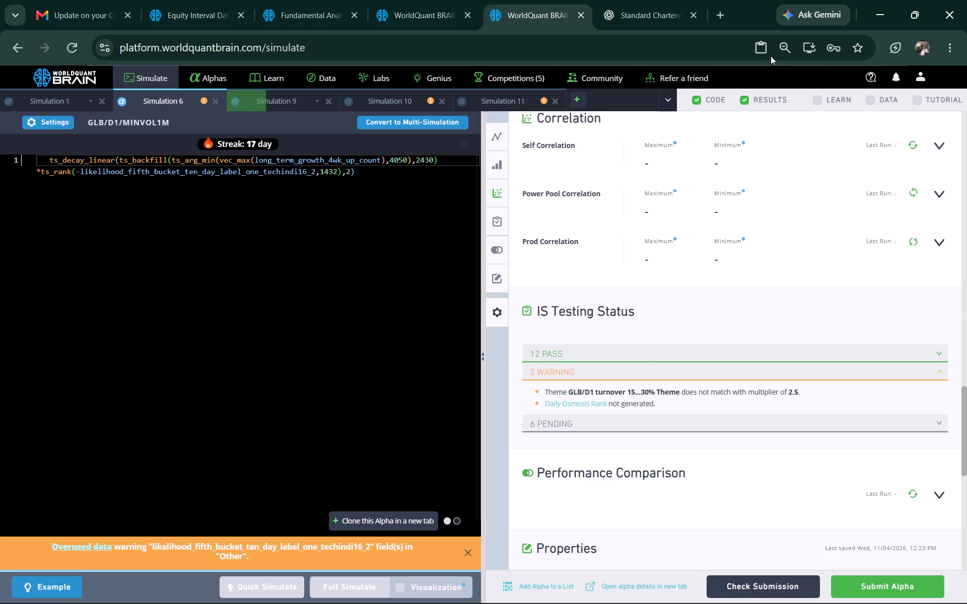
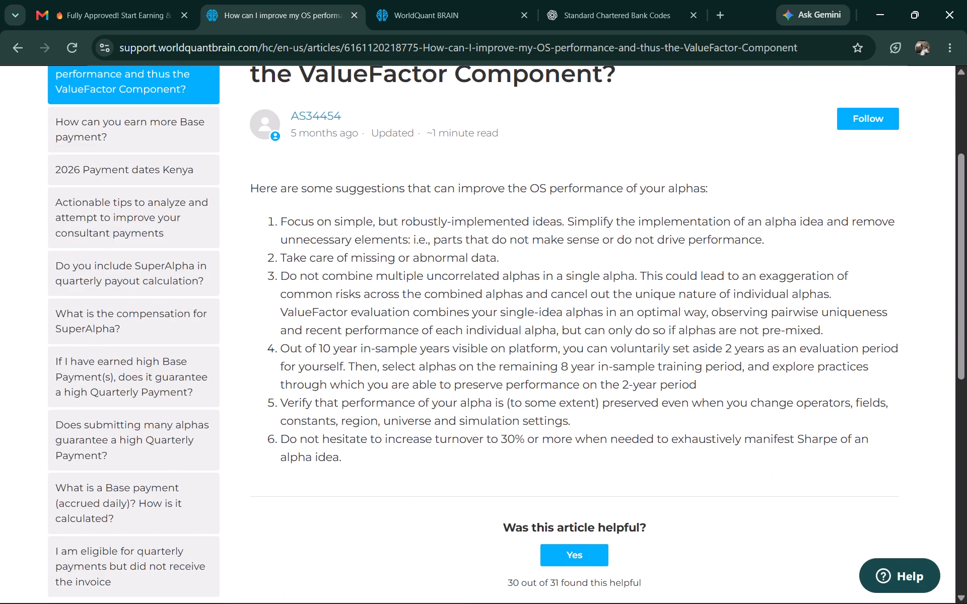
Switch from the OS performance help article to the simulation page and review Simulation 6's Correlation and IS Testing Status sections.
{"action": "scroll", "coordinate": [417, 305], "scroll_direction": "up", "scroll_amount": 4}
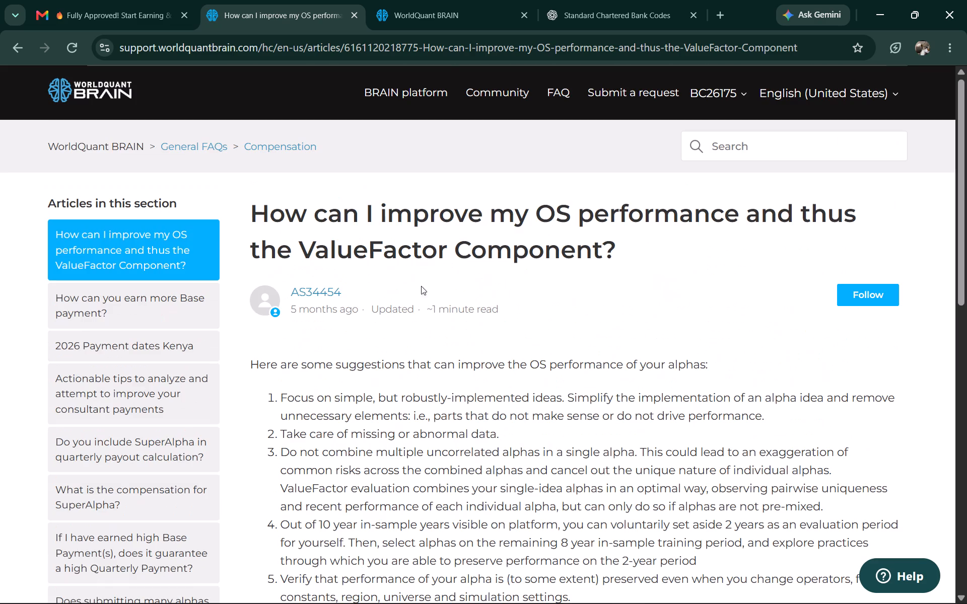
{"action": "left_click", "coordinate": [459, 8]}
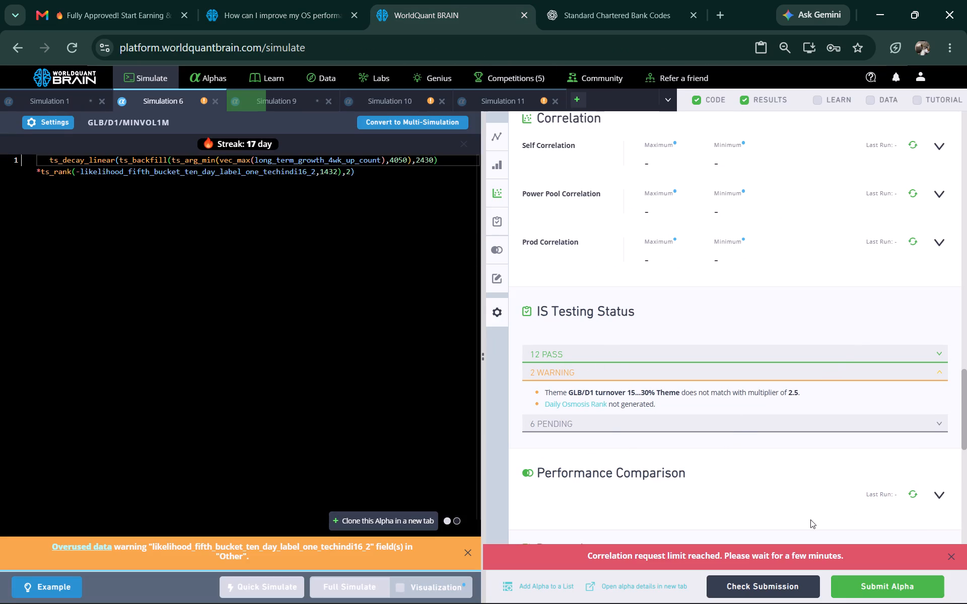
{"action": "scroll", "coordinate": [758, 444], "scroll_direction": "down", "scroll_amount": 2}
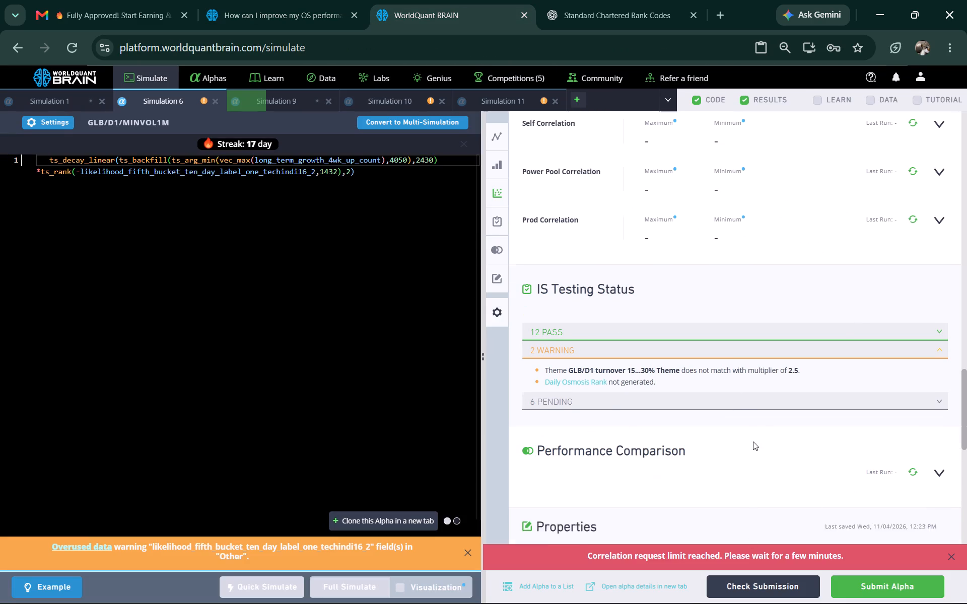
{"action": "scroll", "coordinate": [581, 351], "scroll_direction": "up", "scroll_amount": 2}
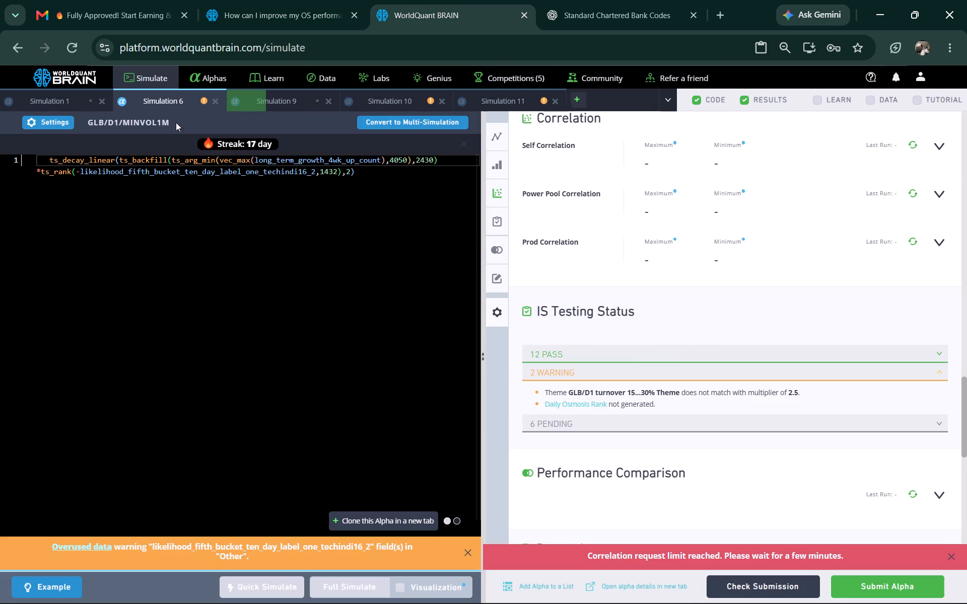
{"action": "scroll", "coordinate": [602, 278], "scroll_direction": "up", "scroll_amount": 1}
{"action": "scroll", "coordinate": [602, 278], "scroll_direction": "down", "scroll_amount": 4}
{"action": "scroll", "coordinate": [603, 284], "scroll_direction": "up", "scroll_amount": 2}
Open Simulation 10, dismiss the error banner, and examine the alpha's yearly and regional statistics, Correlation section and Properties.
{"action": "left_click", "coordinate": [405, 101]}
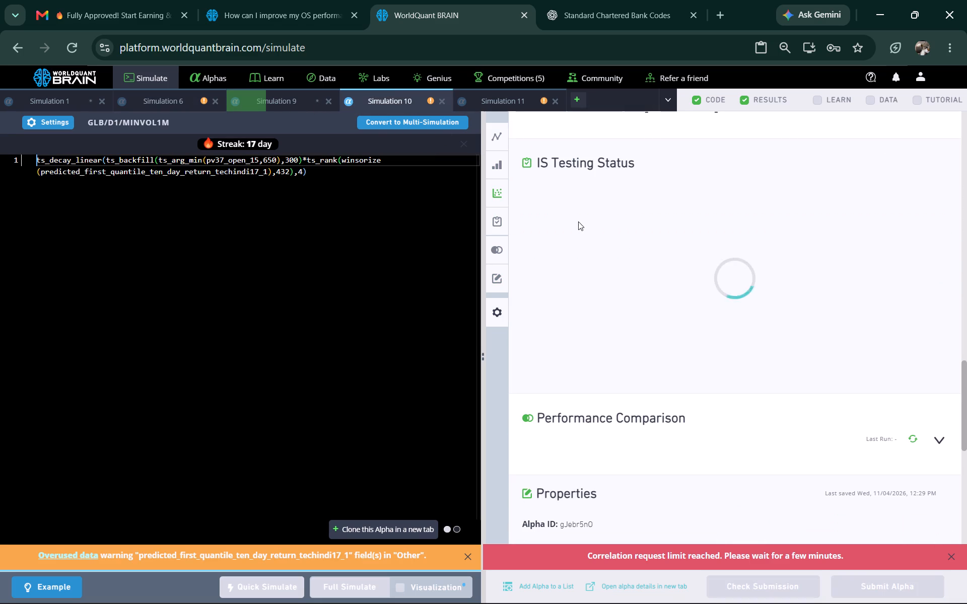
{"action": "scroll", "coordinate": [677, 287], "scroll_direction": "down", "scroll_amount": 2}
{"action": "scroll", "coordinate": [680, 306], "scroll_direction": "up", "scroll_amount": 3}
{"action": "scroll", "coordinate": [766, 282], "scroll_direction": "up", "scroll_amount": 1}
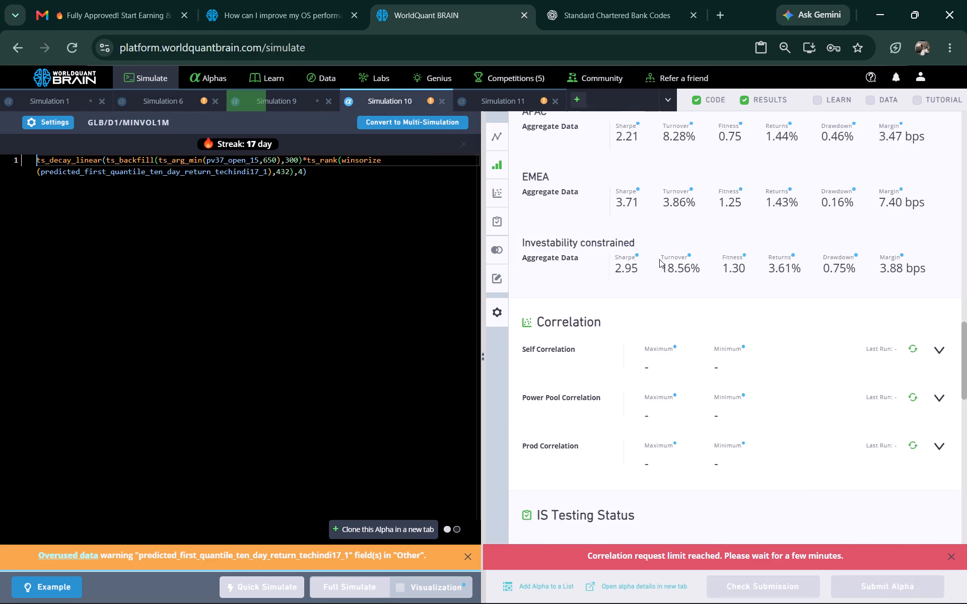
{"action": "scroll", "coordinate": [658, 259], "scroll_direction": "down", "scroll_amount": 4}
{"action": "left_click", "coordinate": [954, 557]}
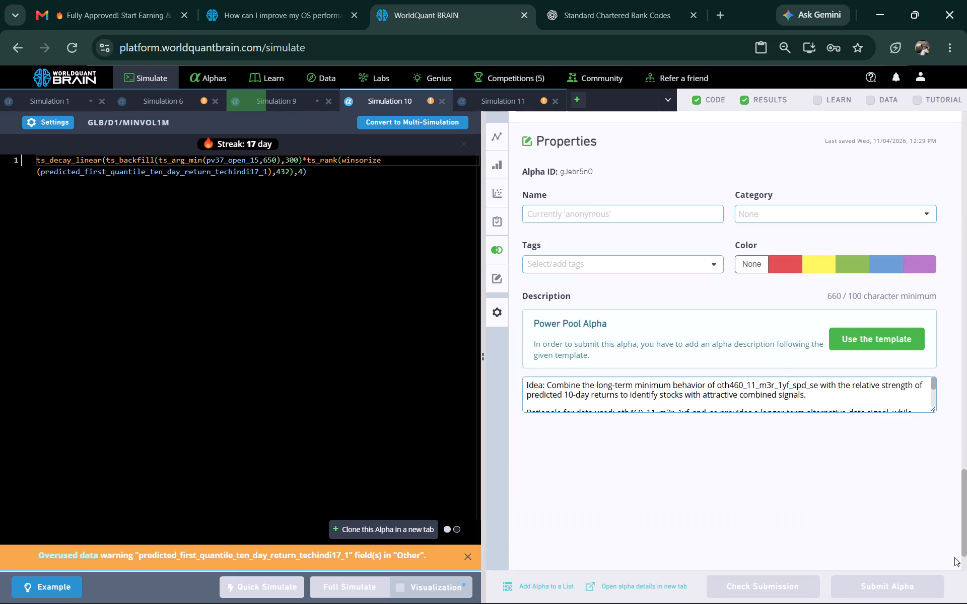
{"action": "scroll", "coordinate": [740, 420], "scroll_direction": "up", "scroll_amount": 3}
{"action": "scroll", "coordinate": [654, 385], "scroll_direction": "up", "scroll_amount": 2}
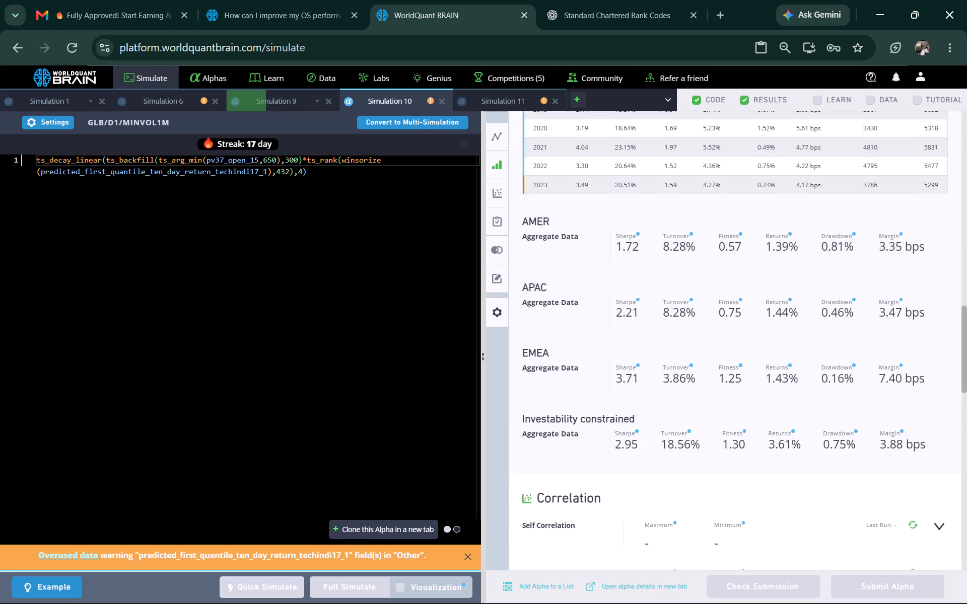
{"action": "scroll", "coordinate": [566, 184], "scroll_direction": "down", "scroll_amount": 3}
Return to the help article on improving OS performance and the ValueFactor component and reread its suggestions.
{"action": "left_click", "coordinate": [243, 5]}
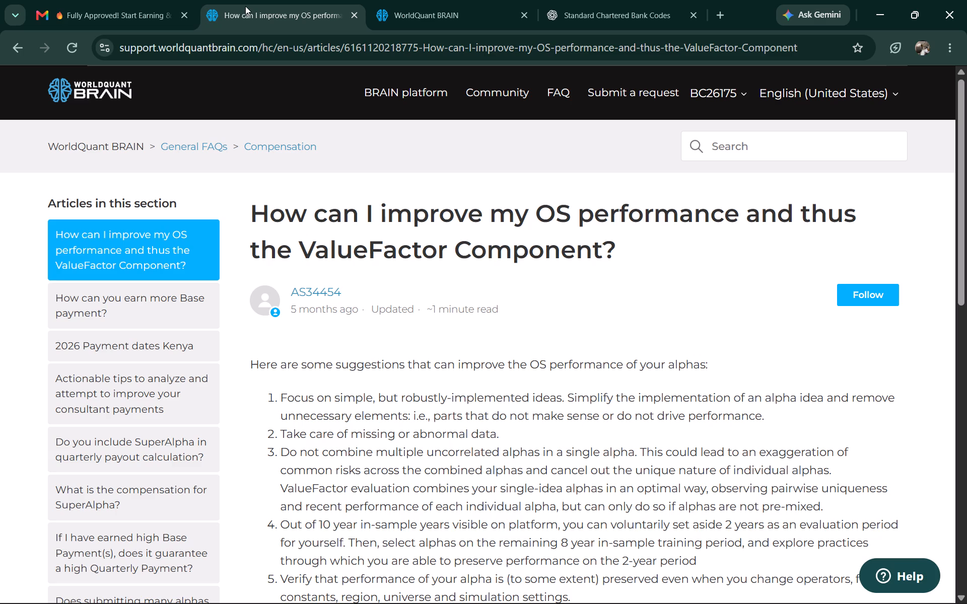
{"action": "scroll", "coordinate": [425, 476], "scroll_direction": "down", "scroll_amount": 1}
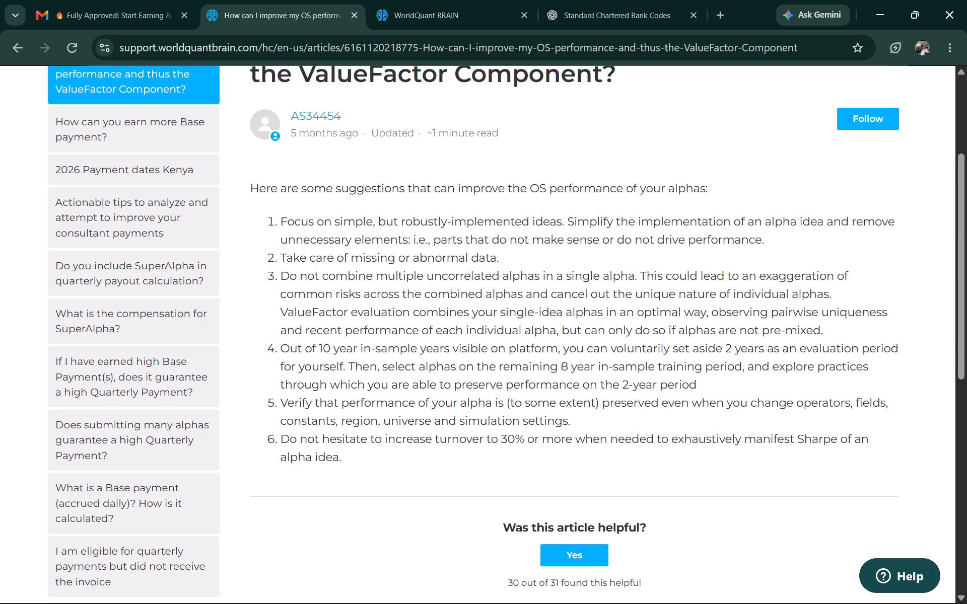
{"action": "scroll", "coordinate": [445, 389], "scroll_direction": "up", "scroll_amount": 2}
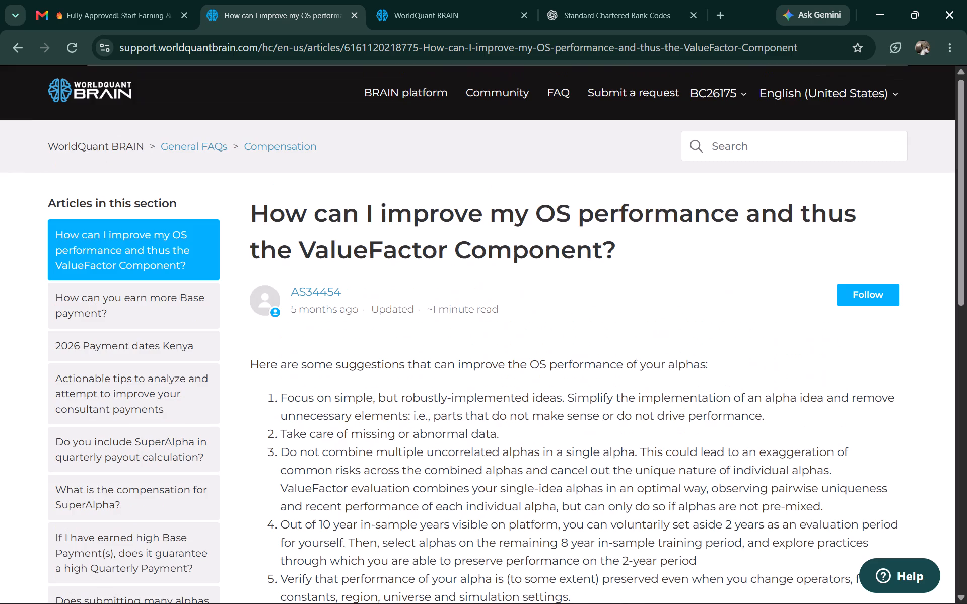
{"action": "scroll", "coordinate": [314, 395], "scroll_direction": "down", "scroll_amount": 2}
{"action": "scroll", "coordinate": [307, 396], "scroll_direction": "up", "scroll_amount": 1}
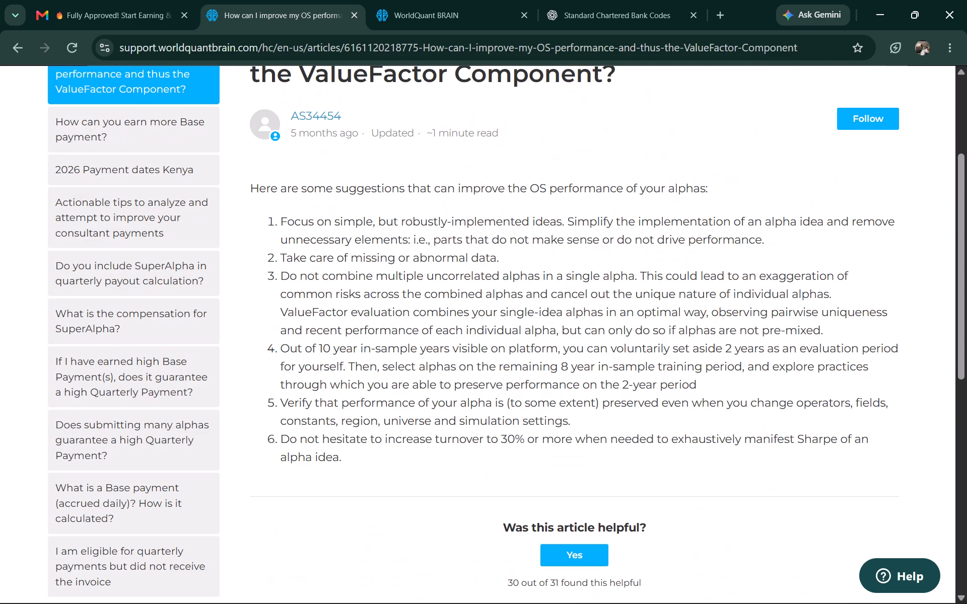
Open the help article "How can you earn more Base payment?" from the same section.
{"action": "left_click", "coordinate": [171, 149]}
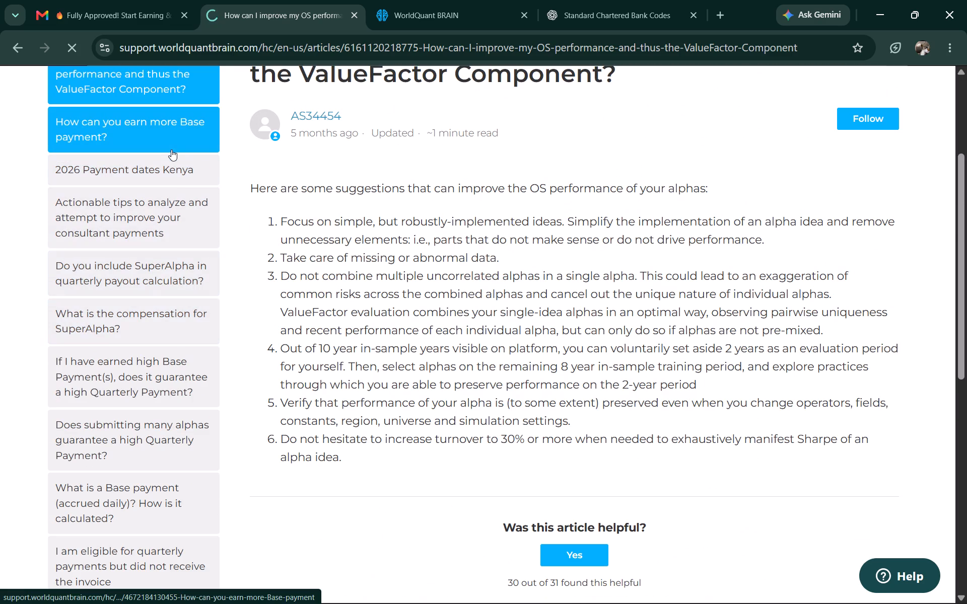
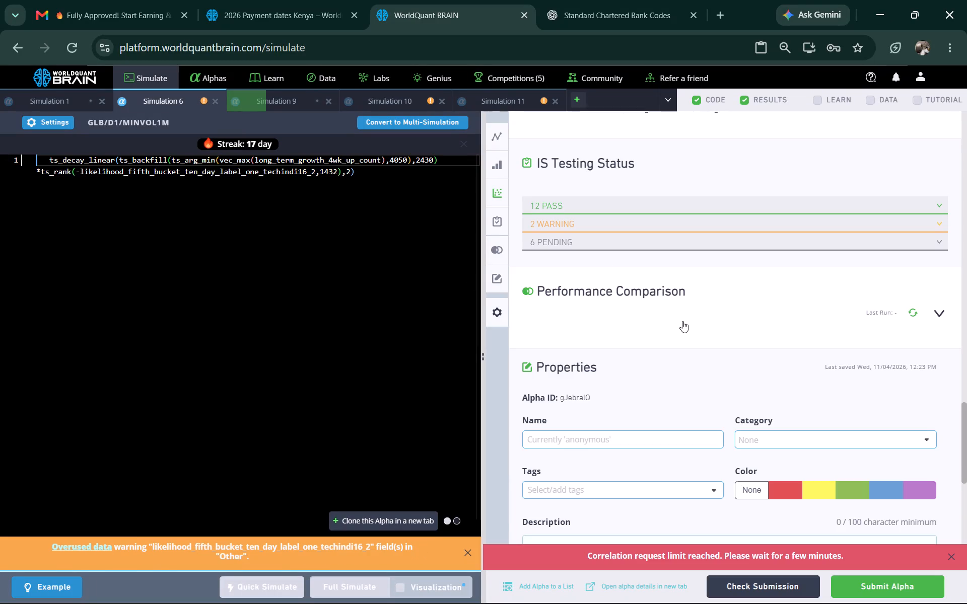
Run the Prod Correlation check for Simulation 6's alpha and dismiss the error banner.
{"action": "scroll", "coordinate": [681, 326], "scroll_direction": "down", "scroll_amount": 3}
{"action": "scroll", "coordinate": [678, 329], "scroll_direction": "up", "scroll_amount": 4}
{"action": "scroll", "coordinate": [684, 328], "scroll_direction": "down", "scroll_amount": 2}
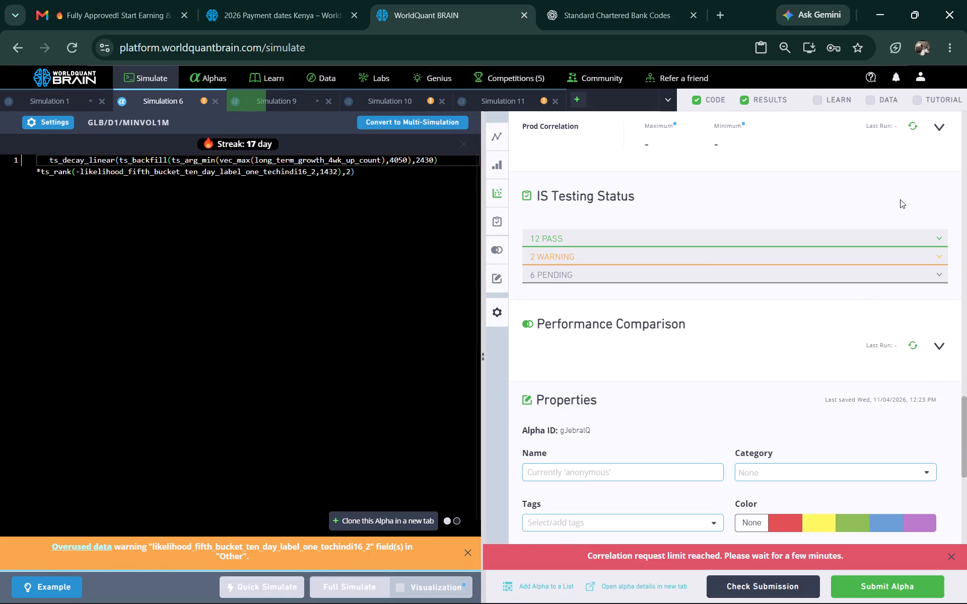
{"action": "scroll", "coordinate": [900, 199], "scroll_direction": "up", "scroll_amount": 1}
{"action": "left_click", "coordinate": [914, 300]}
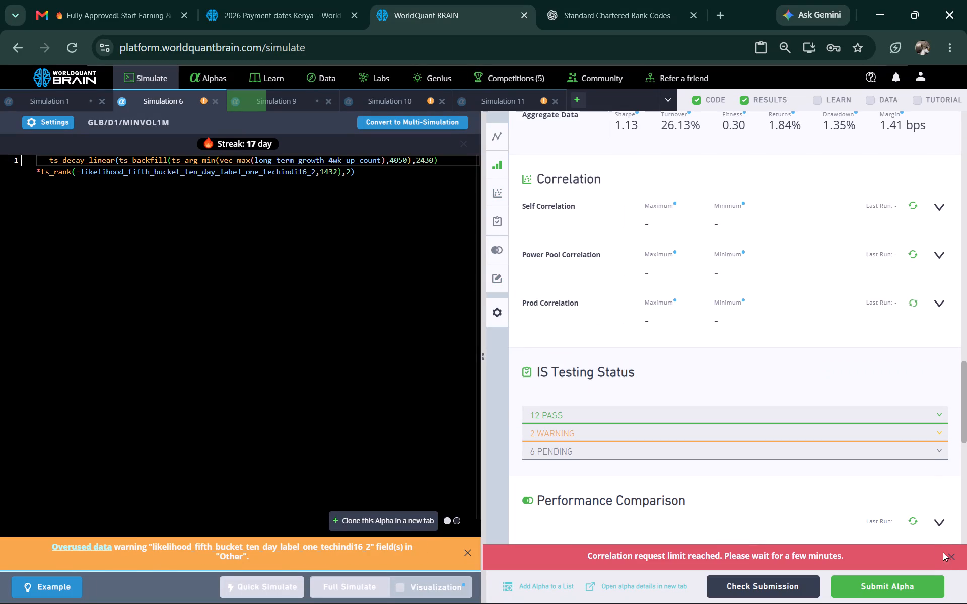
{"action": "left_click", "coordinate": [950, 558]}
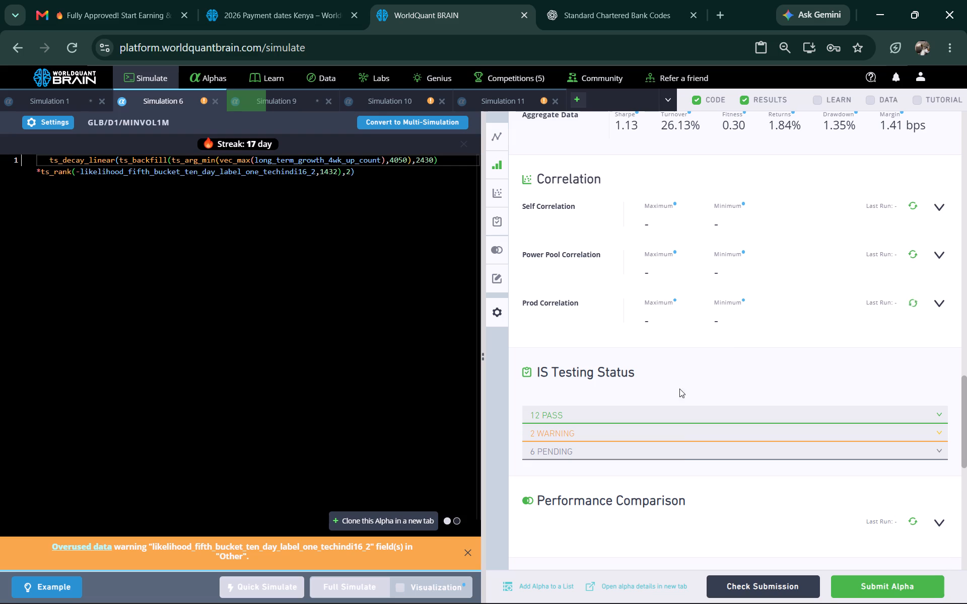
Expand the warnings under IS Testing Status for Simulation 6 to read their details.
{"action": "left_click", "coordinate": [677, 440]}
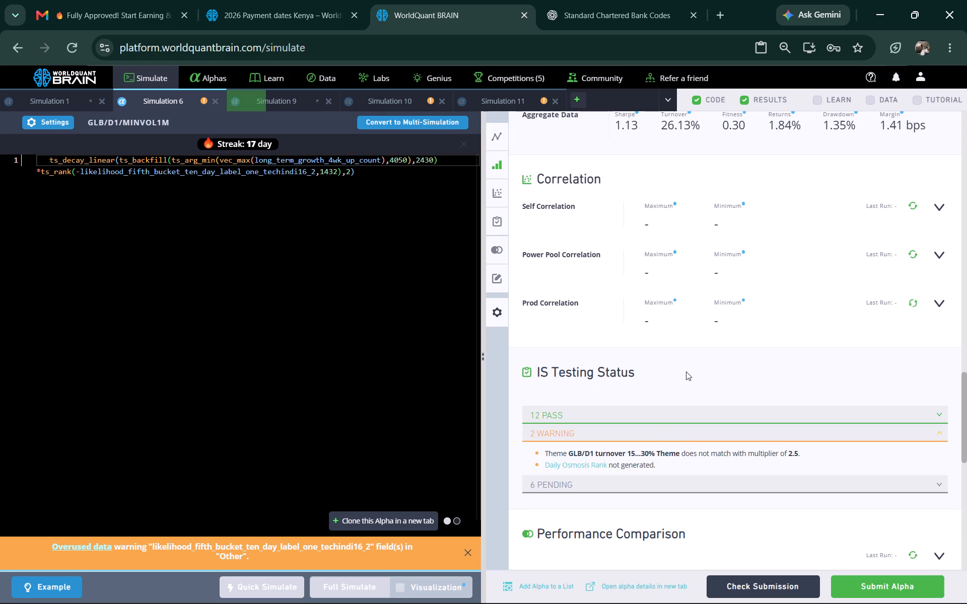
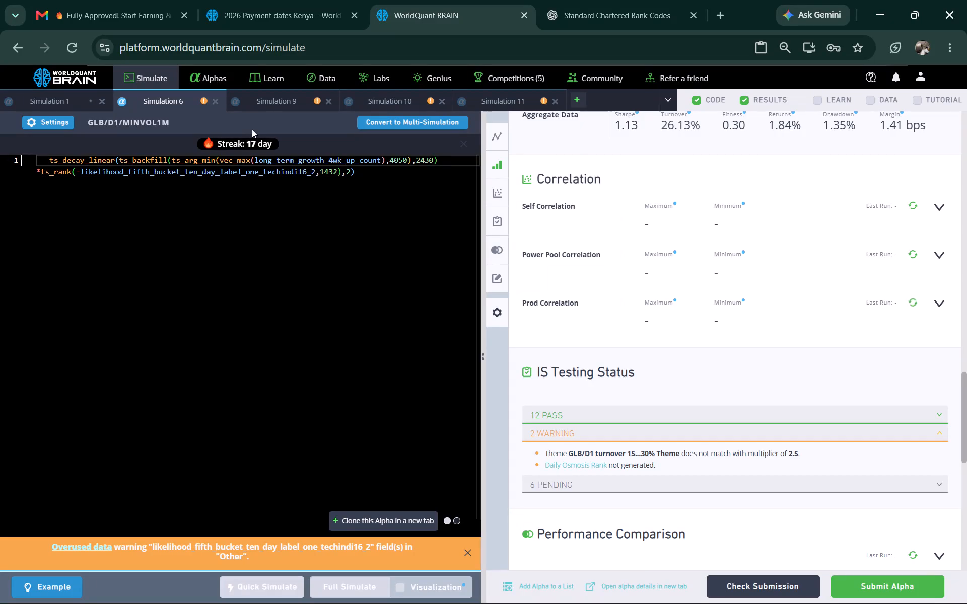
Open Simulation 9 and show the test period for its alpha.
{"action": "left_click", "coordinate": [267, 101]}
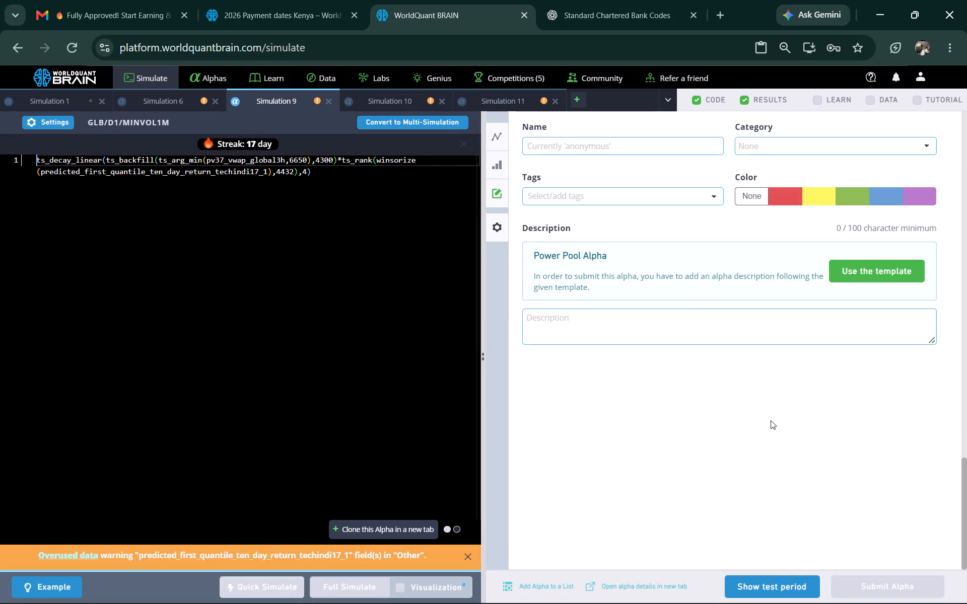
{"action": "left_click", "coordinate": [785, 582]}
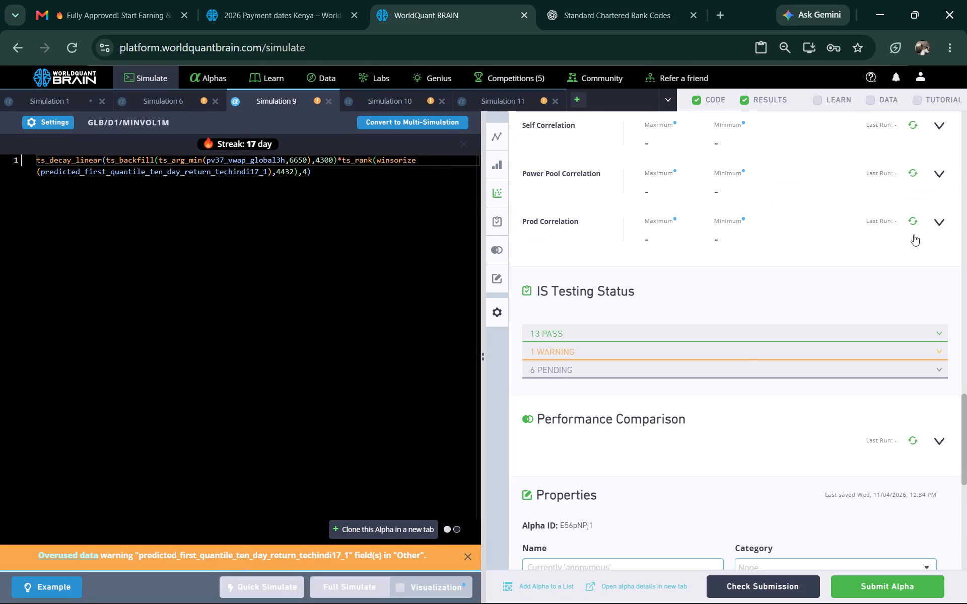
Run the Prod Correlation check for Simulation 9's alpha.
{"action": "left_click", "coordinate": [913, 224]}
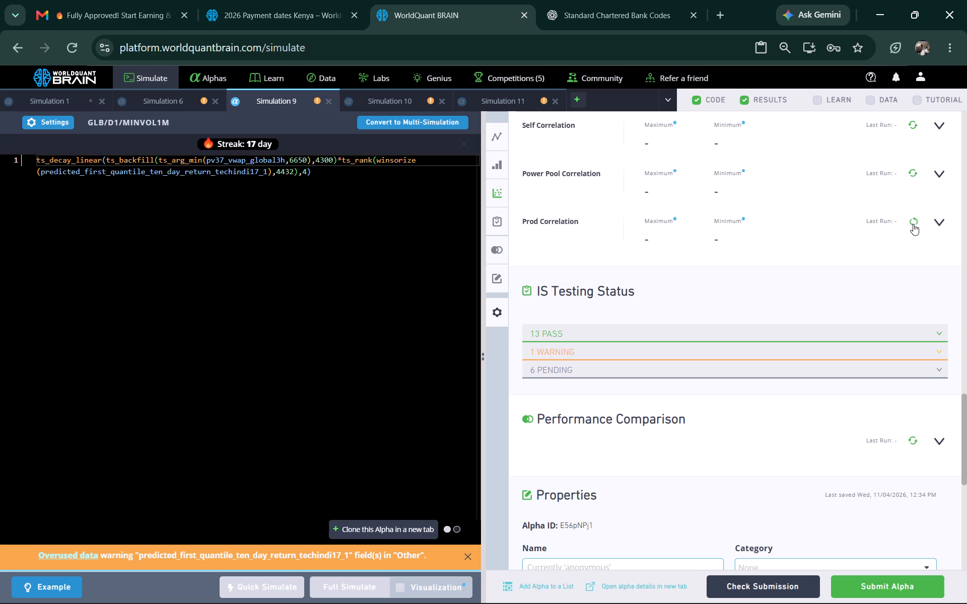
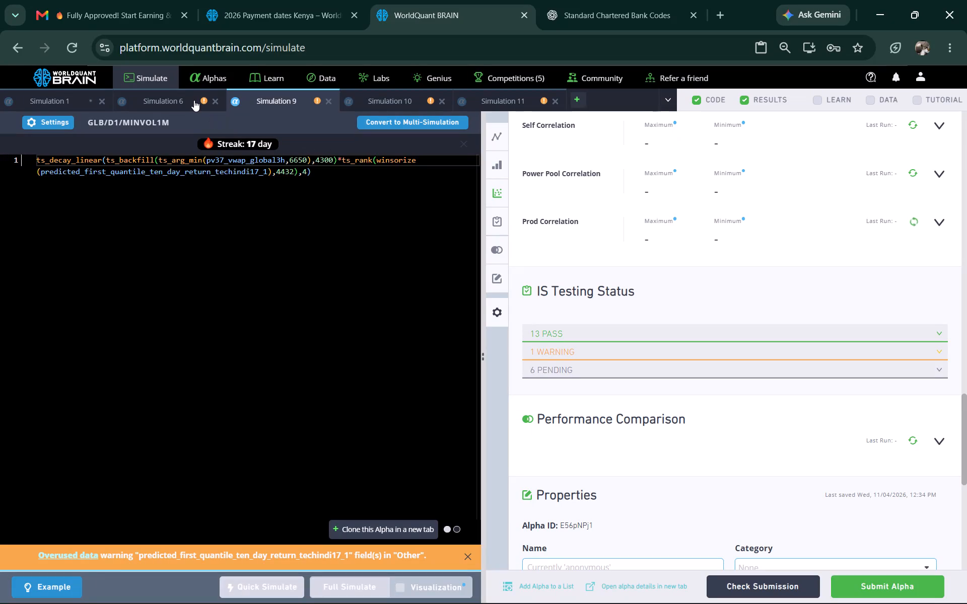
{"action": "left_click", "coordinate": [194, 100]}
{"action": "scroll", "coordinate": [714, 308], "scroll_direction": "up", "scroll_amount": 2}
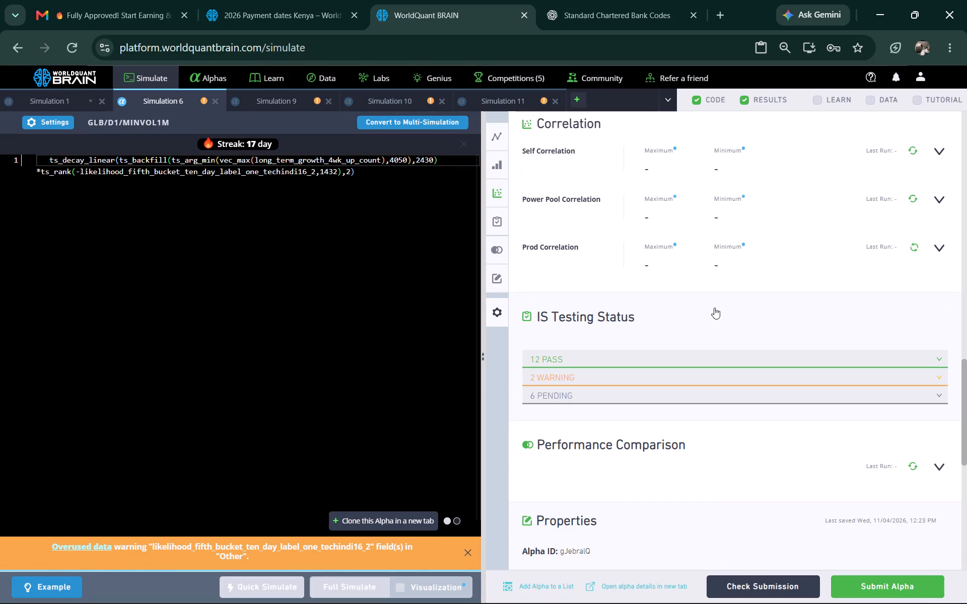
{"action": "scroll", "coordinate": [665, 424], "scroll_direction": "down", "scroll_amount": 3}
{"action": "left_click", "coordinate": [559, 323]}
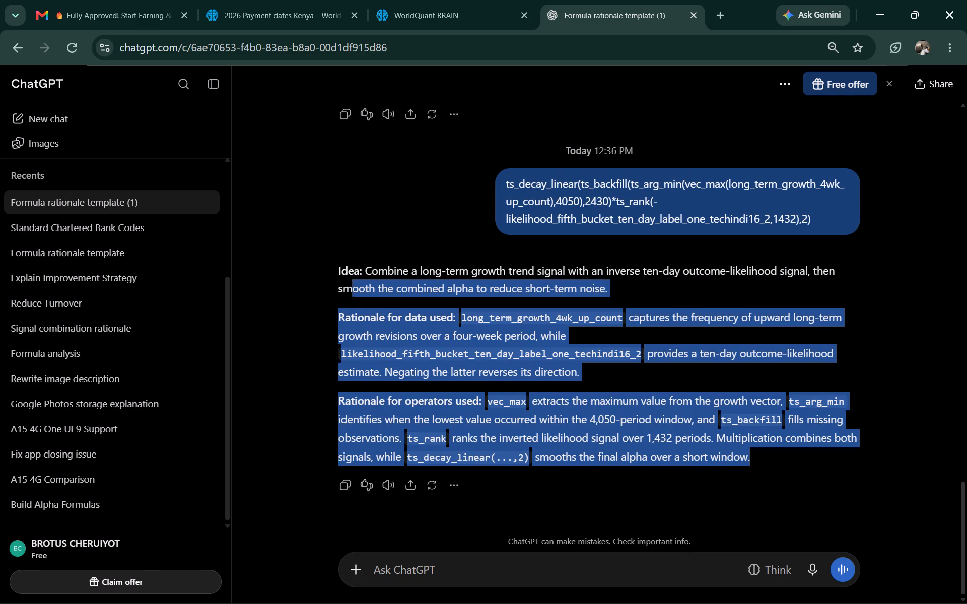
{"action": "left_click_drag", "start_coordinate": [345, 292], "coordinate": [335, 270]}
{"action": "right_click", "coordinate": [360, 279]}
{"action": "left_click", "coordinate": [395, 293]}
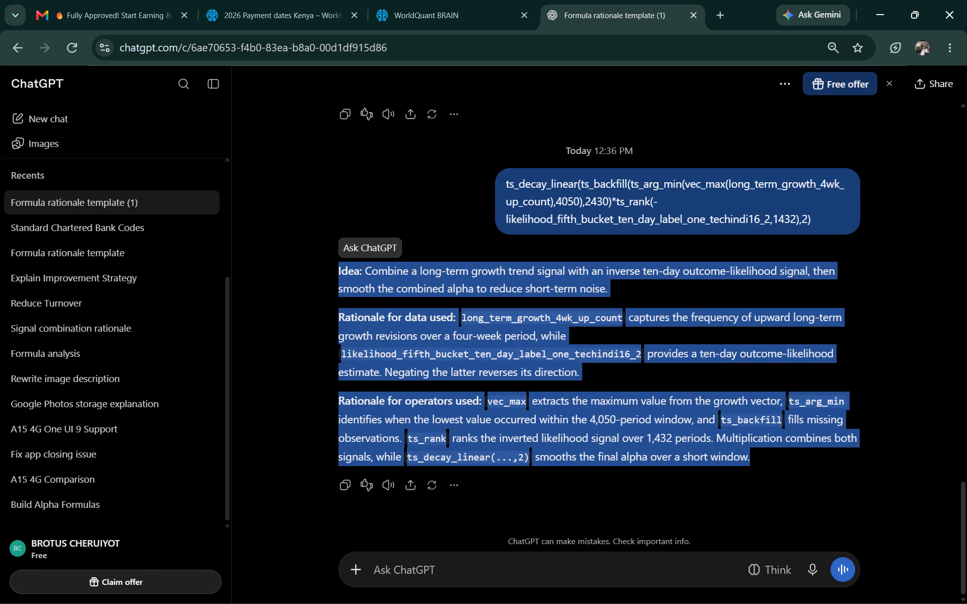
{"action": "left_click", "coordinate": [427, 12]}
{"action": "left_click", "coordinate": [555, 315]}
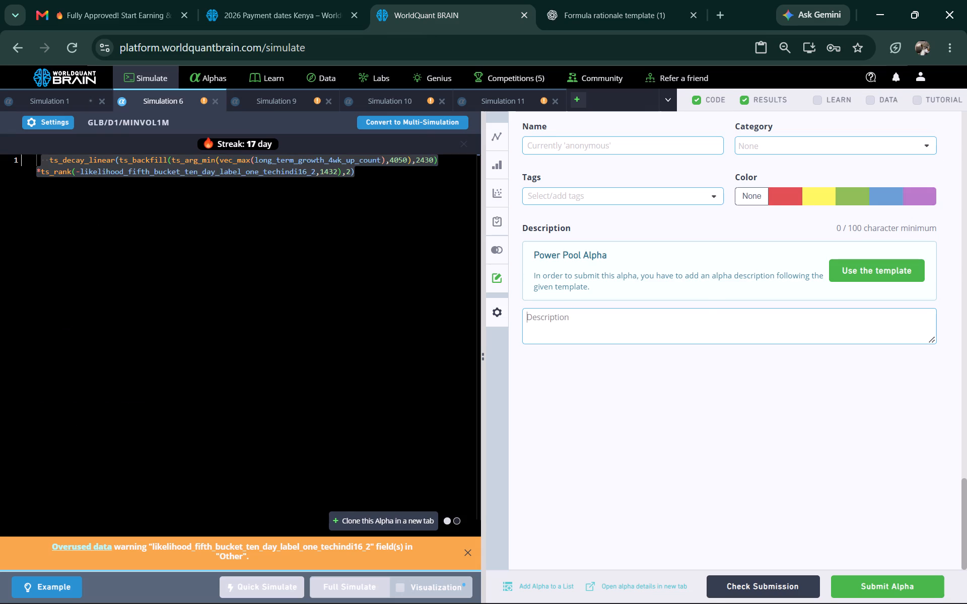
{"action": "right_click", "coordinate": [555, 314]}
{"action": "left_click", "coordinate": [580, 447]}
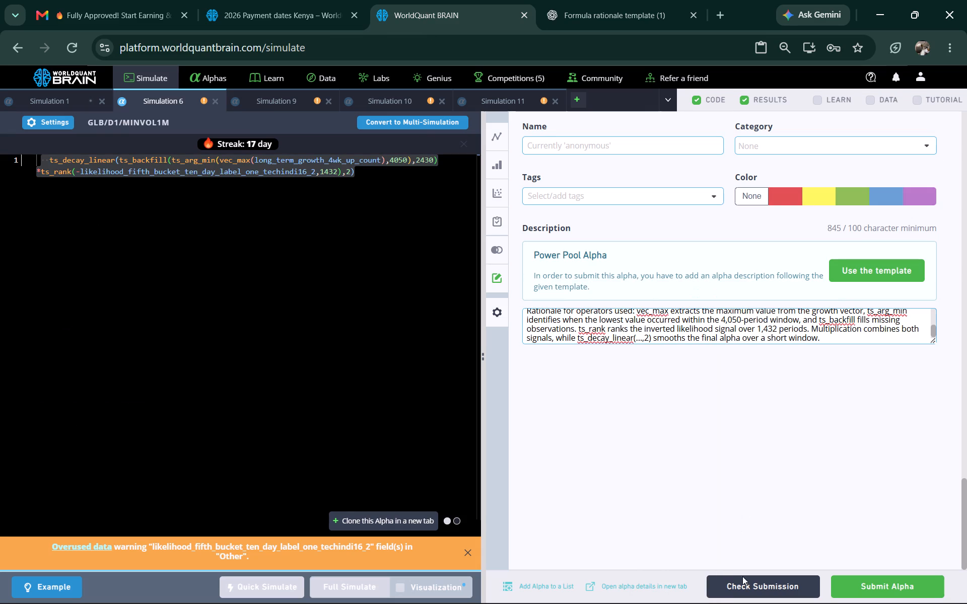
Run the submission check for Simulation 6's alpha.
{"action": "left_click", "coordinate": [740, 583]}
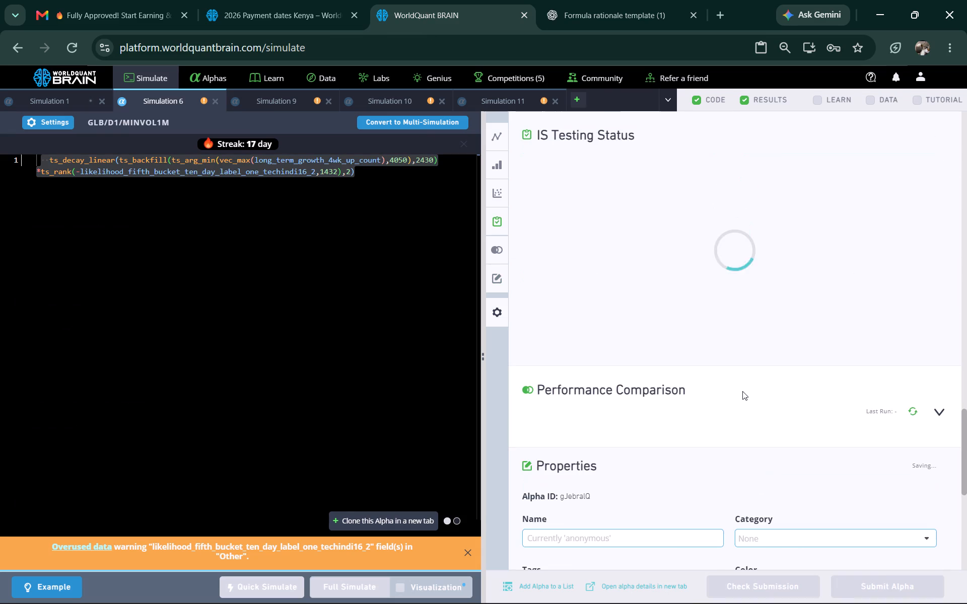
{"action": "scroll", "coordinate": [742, 391], "scroll_direction": "up", "scroll_amount": 3}
{"action": "scroll", "coordinate": [736, 386], "scroll_direction": "down", "scroll_amount": 3}
{"action": "scroll", "coordinate": [736, 386], "scroll_direction": "up", "scroll_amount": 2}
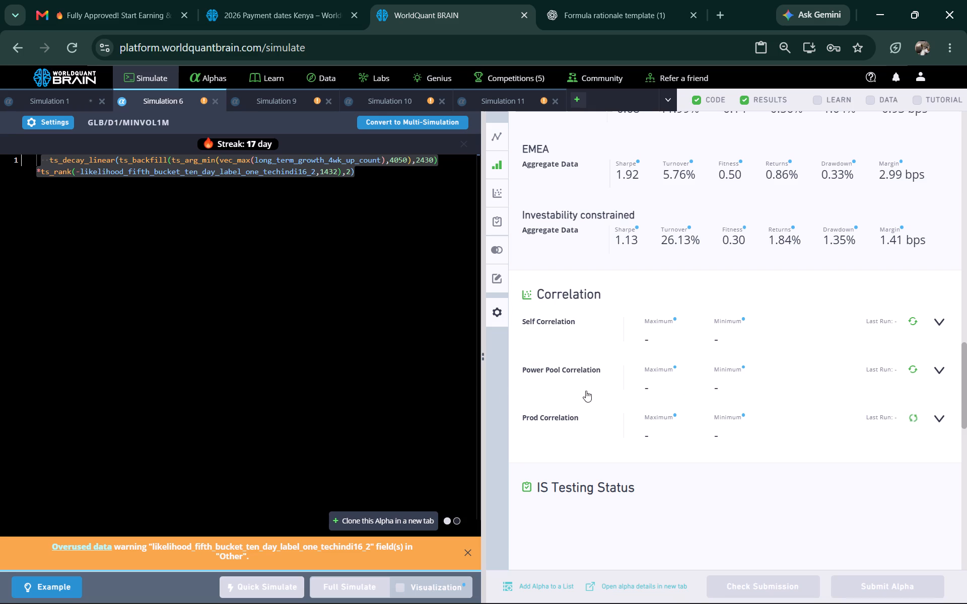
{"action": "left_click", "coordinate": [340, 331]}
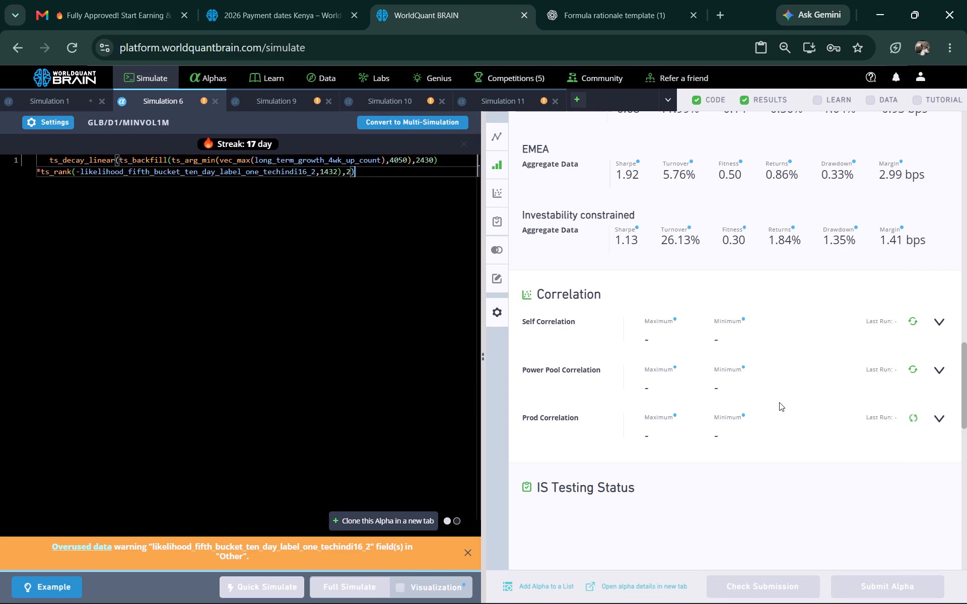
{"action": "scroll", "coordinate": [779, 402], "scroll_direction": "down", "scroll_amount": 2}
{"action": "scroll", "coordinate": [775, 401], "scroll_direction": "up", "scroll_amount": 2}
Show the IS period in Simulation 6's IS Summary and review the regional and investability-constrained figures.
{"action": "scroll", "coordinate": [662, 311], "scroll_direction": "up", "scroll_amount": 3}
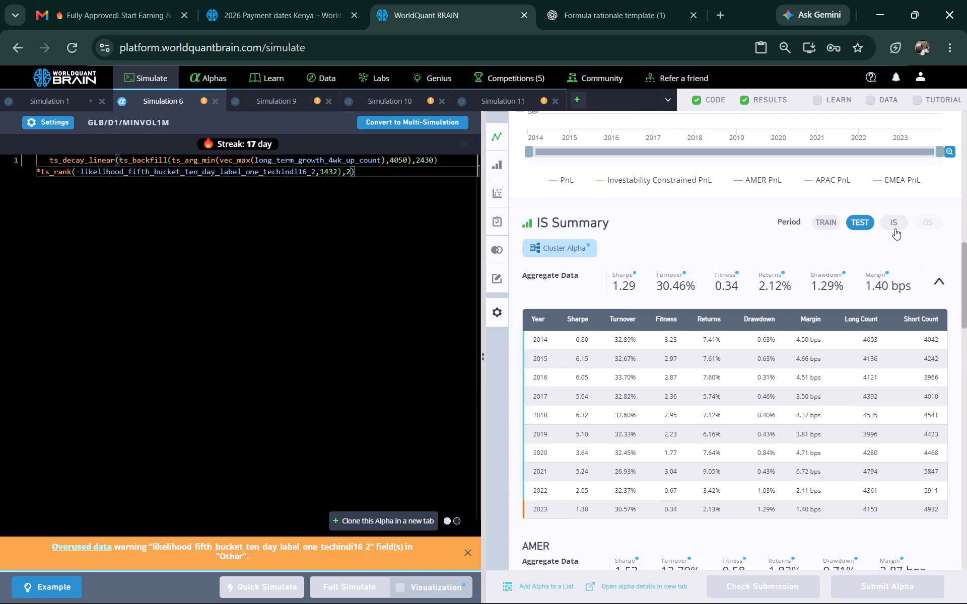
{"action": "left_click", "coordinate": [892, 226]}
{"action": "scroll", "coordinate": [707, 308], "scroll_direction": "down", "scroll_amount": 2}
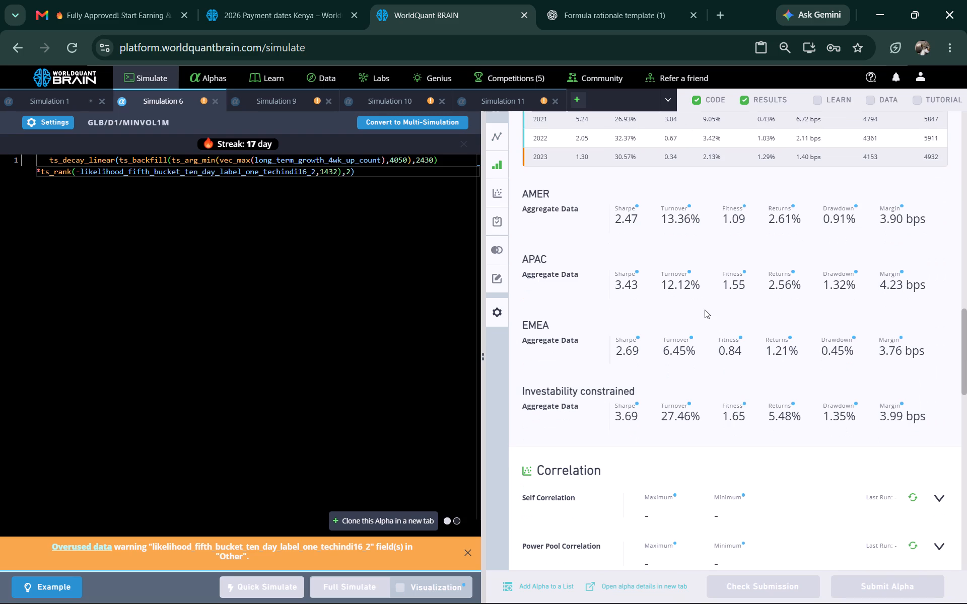
{"action": "scroll", "coordinate": [715, 338], "scroll_direction": "down", "scroll_amount": 2}
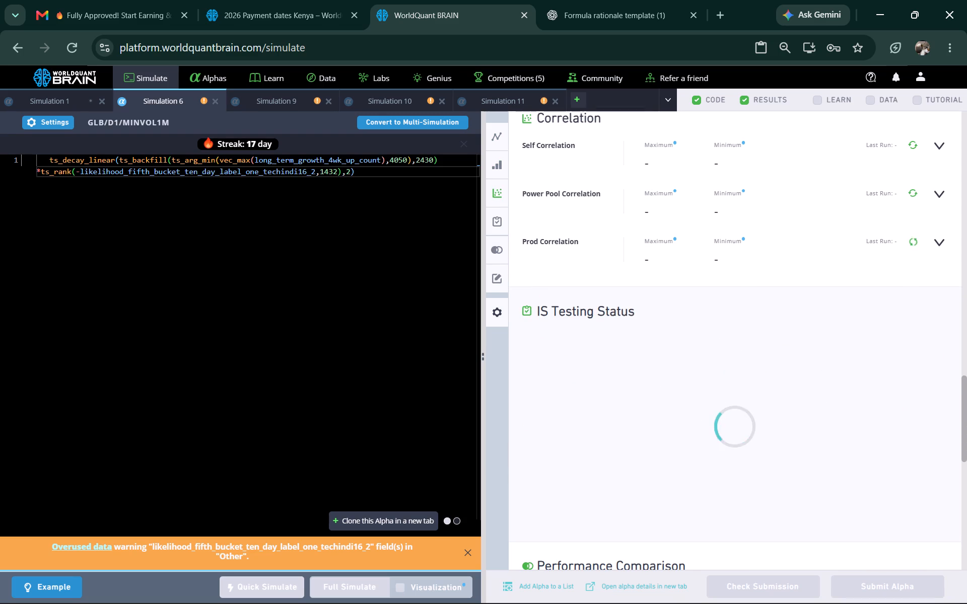
Open Simulation 9 and review its performance summary, correlations and IS testing status.
{"action": "left_click", "coordinate": [285, 102]}
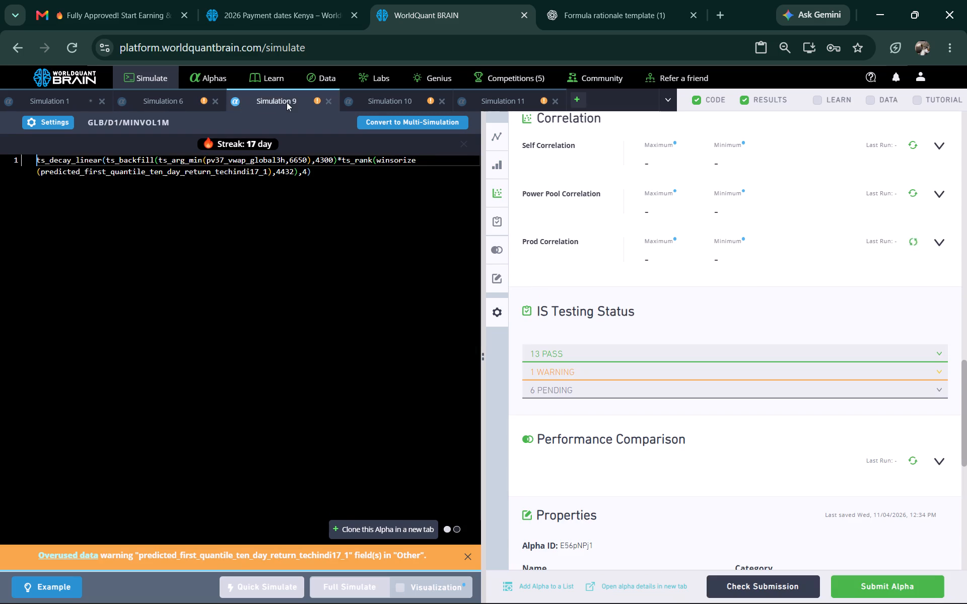
{"action": "scroll", "coordinate": [730, 338], "scroll_direction": "down", "scroll_amount": 2}
{"action": "scroll", "coordinate": [730, 338], "scroll_direction": "up", "scroll_amount": 3}
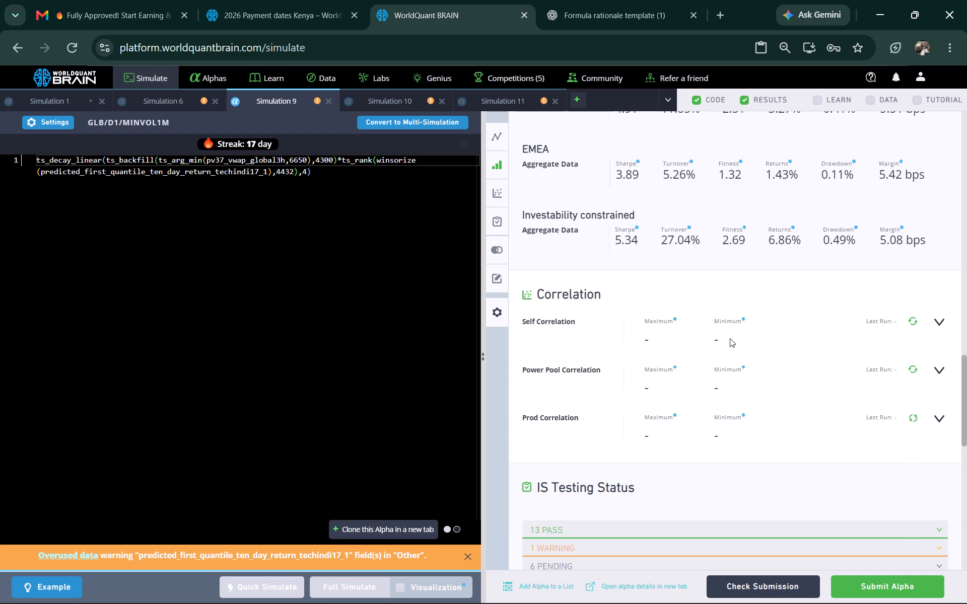
{"action": "scroll", "coordinate": [730, 338], "scroll_direction": "up", "scroll_amount": 3}
{"action": "scroll", "coordinate": [723, 334], "scroll_direction": "down", "scroll_amount": 4}
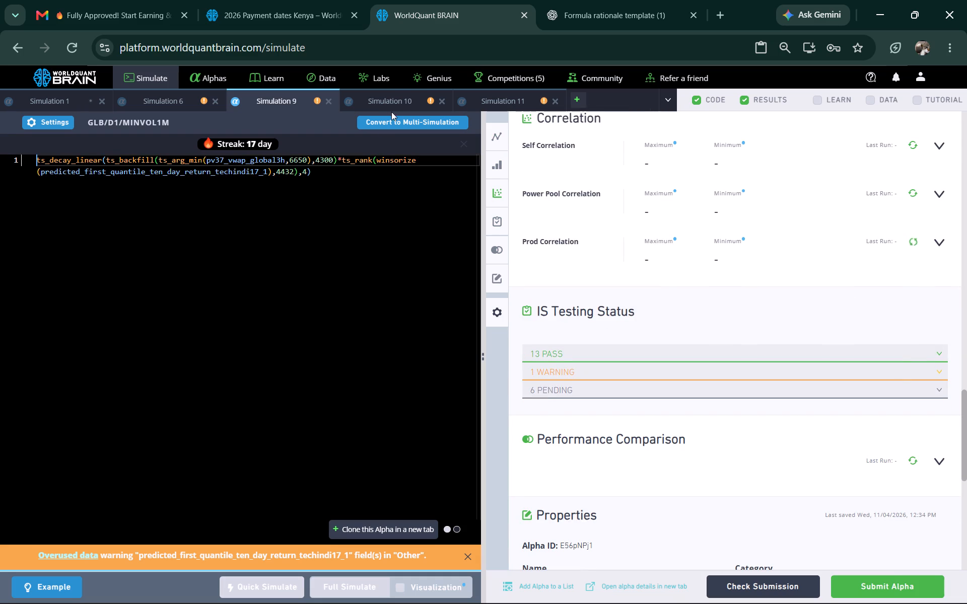
Open Simulation 10 and expand the error entry under IS Testing Status.
{"action": "left_click", "coordinate": [394, 95]}
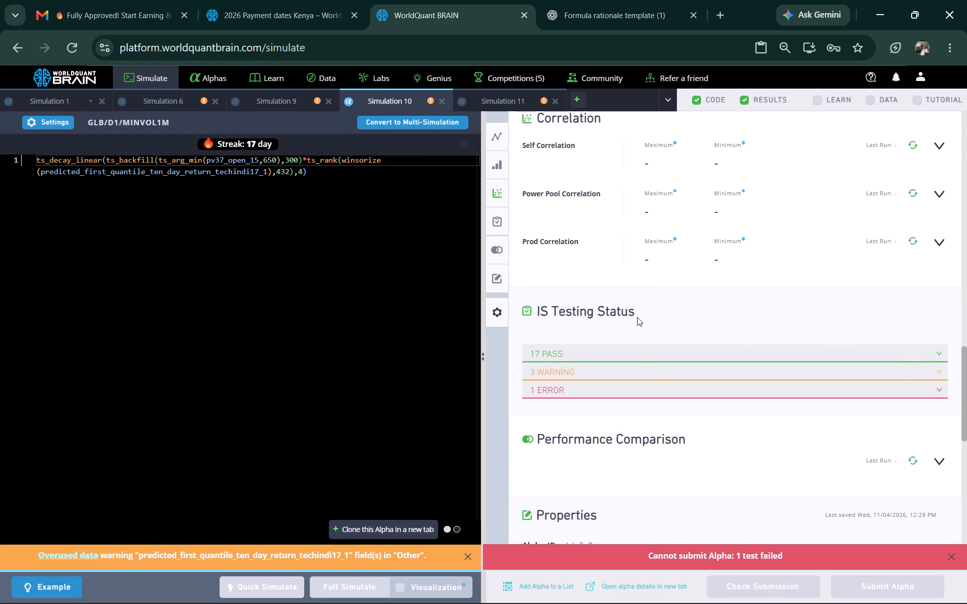
{"action": "left_click", "coordinate": [709, 382]}
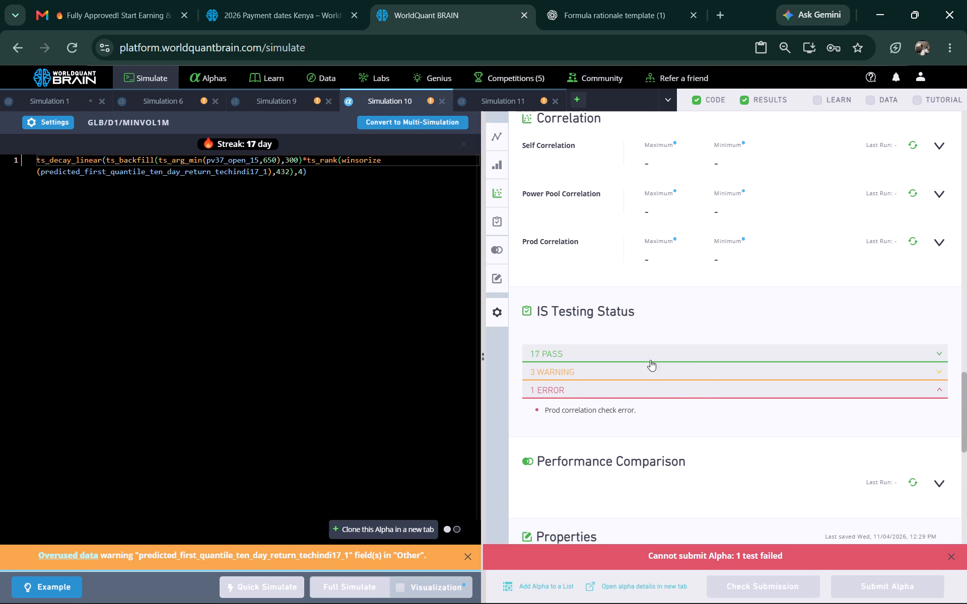
{"action": "left_click", "coordinate": [603, 387]}
{"action": "left_click", "coordinate": [603, 387]}
Run the Prod Correlation check for Simulation 10's alpha.
{"action": "scroll", "coordinate": [581, 276], "scroll_direction": "down", "scroll_amount": 2}
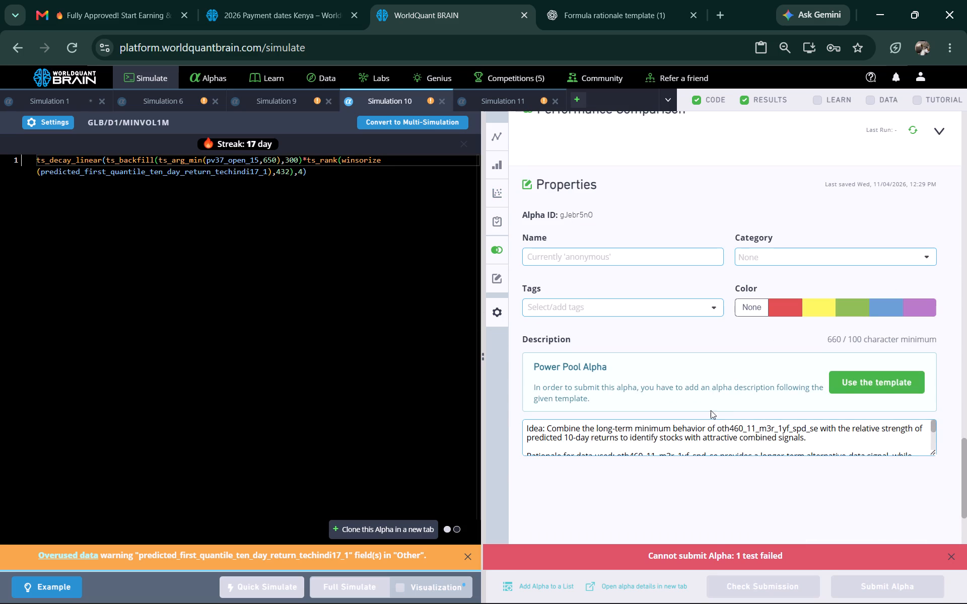
{"action": "scroll", "coordinate": [712, 475], "scroll_direction": "down", "scroll_amount": 3}
{"action": "scroll", "coordinate": [701, 433], "scroll_direction": "up", "scroll_amount": 3}
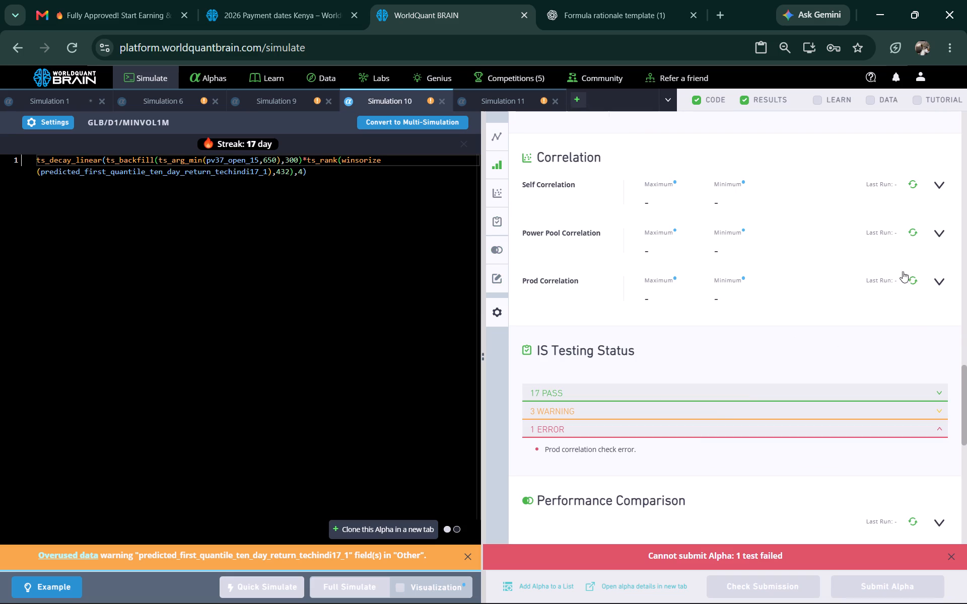
{"action": "left_click", "coordinate": [912, 280]}
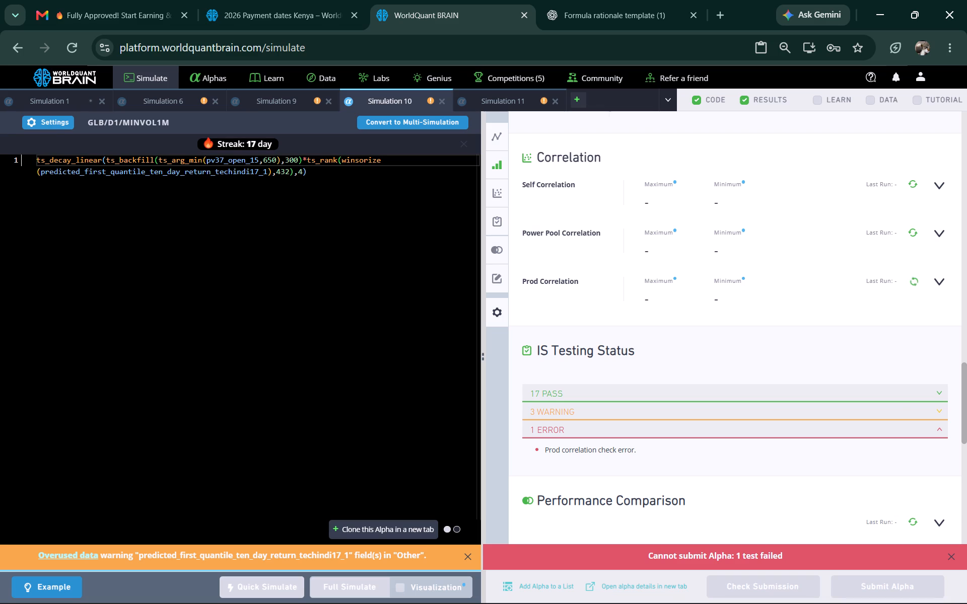
Set Simulation 10's truncation to 0.06, apply the settings and run a full simulation.
{"action": "left_click", "coordinate": [57, 122]}
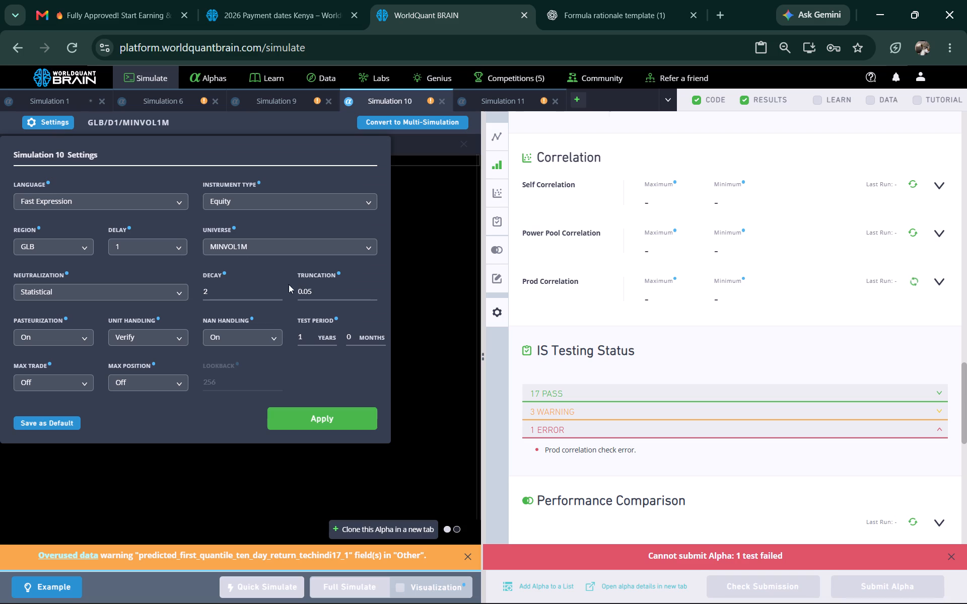
{"action": "left_click", "coordinate": [375, 288]}
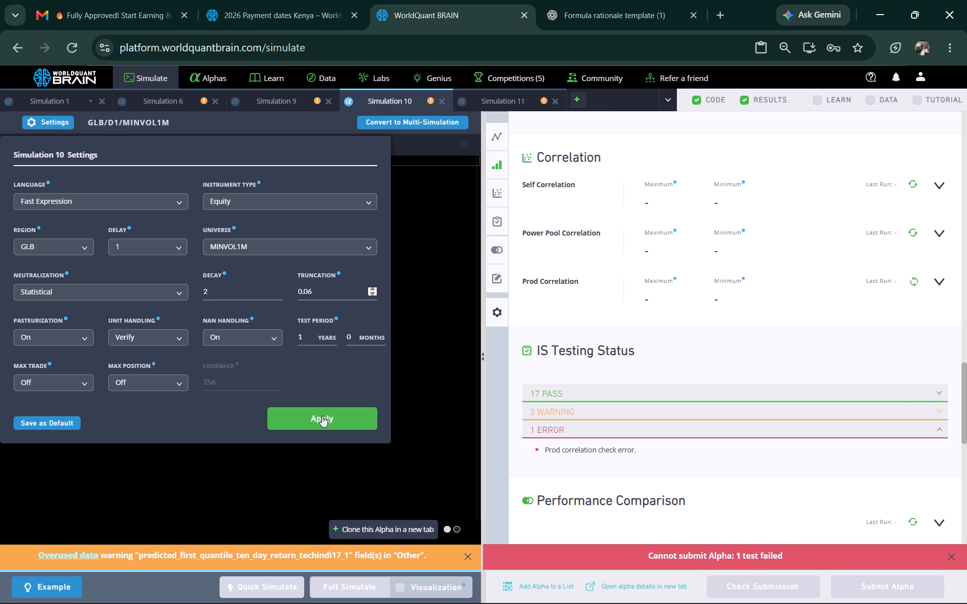
{"action": "left_click", "coordinate": [322, 416]}
{"action": "left_click", "coordinate": [320, 417]}
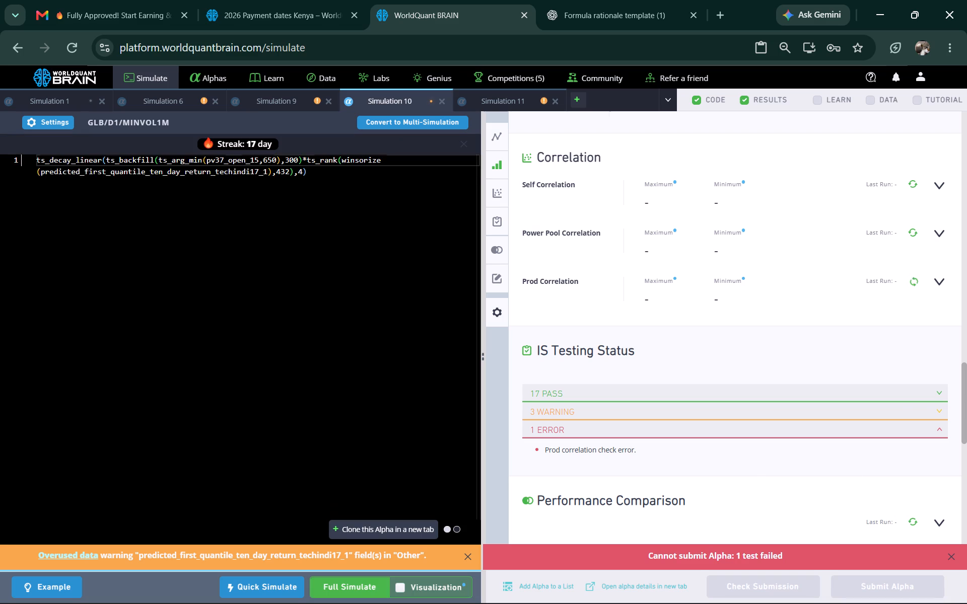
{"action": "left_click", "coordinate": [347, 583]}
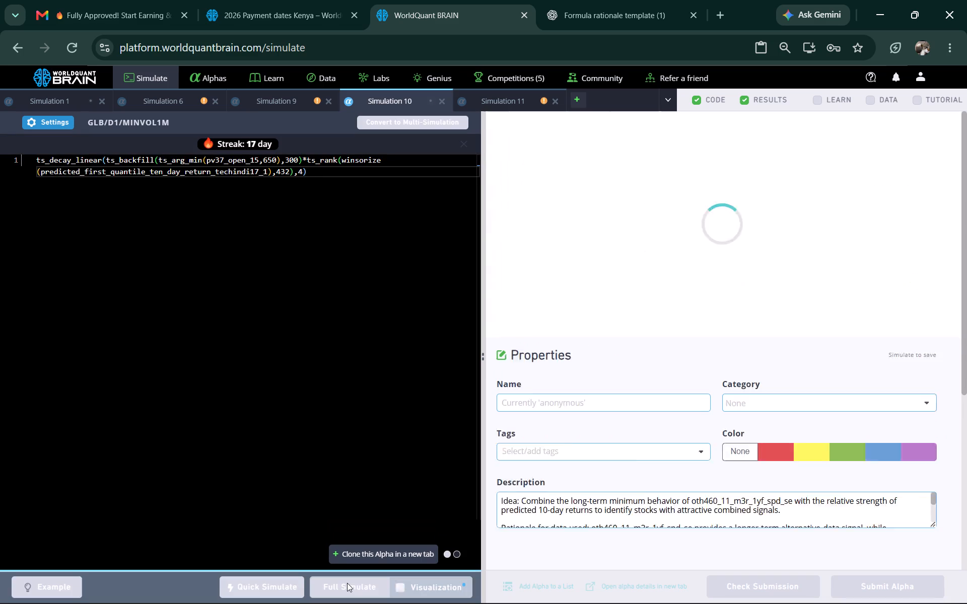
Review Simulation 11's yearly summary, regional figures, correlations and IS testing status, and close that simulation.
{"action": "left_click", "coordinate": [508, 105]}
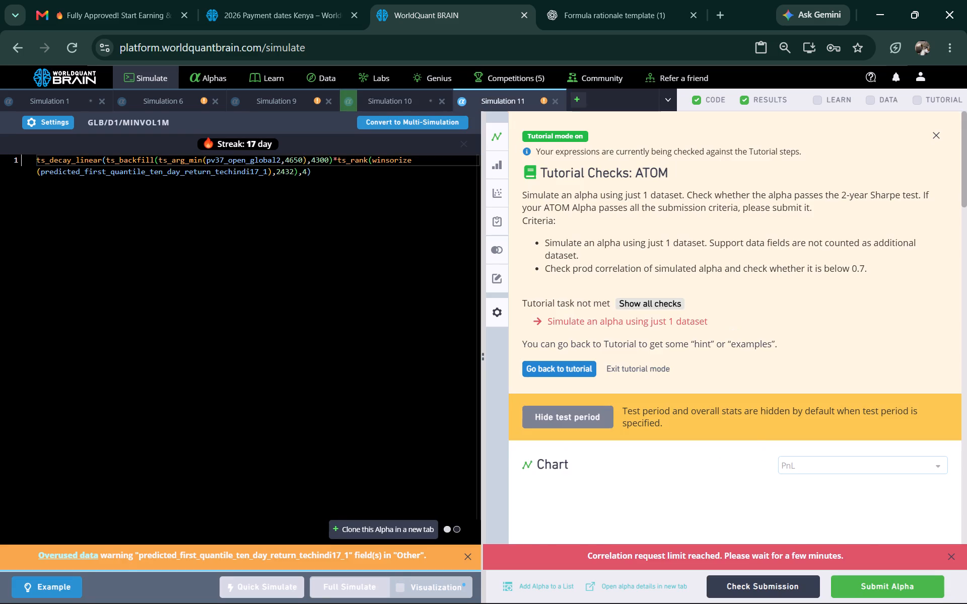
{"action": "scroll", "coordinate": [729, 342], "scroll_direction": "down", "scroll_amount": 2}
{"action": "scroll", "coordinate": [712, 358], "scroll_direction": "up", "scroll_amount": 1}
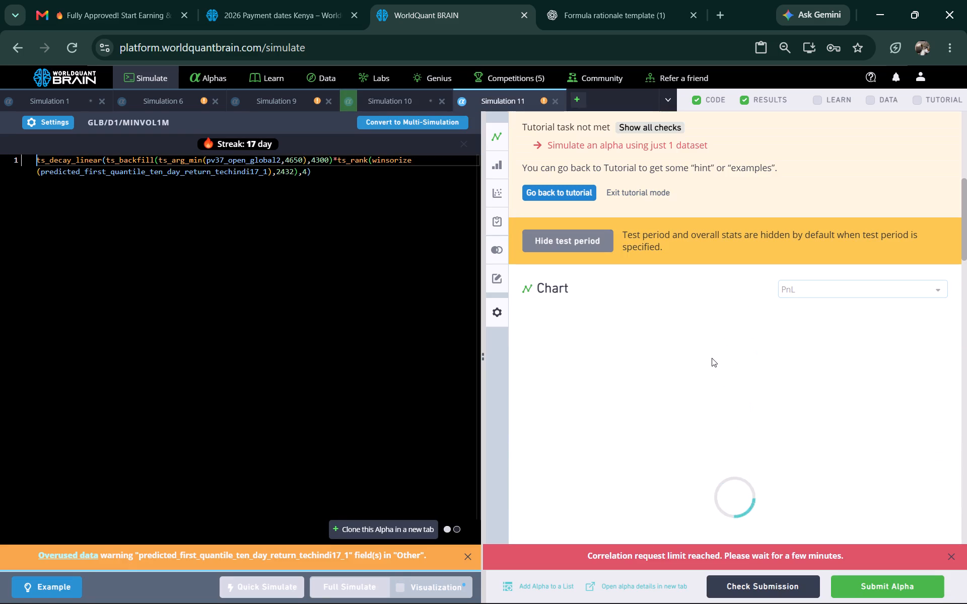
{"action": "scroll", "coordinate": [712, 358], "scroll_direction": "down", "scroll_amount": 2}
{"action": "scroll", "coordinate": [720, 425], "scroll_direction": "down", "scroll_amount": 2}
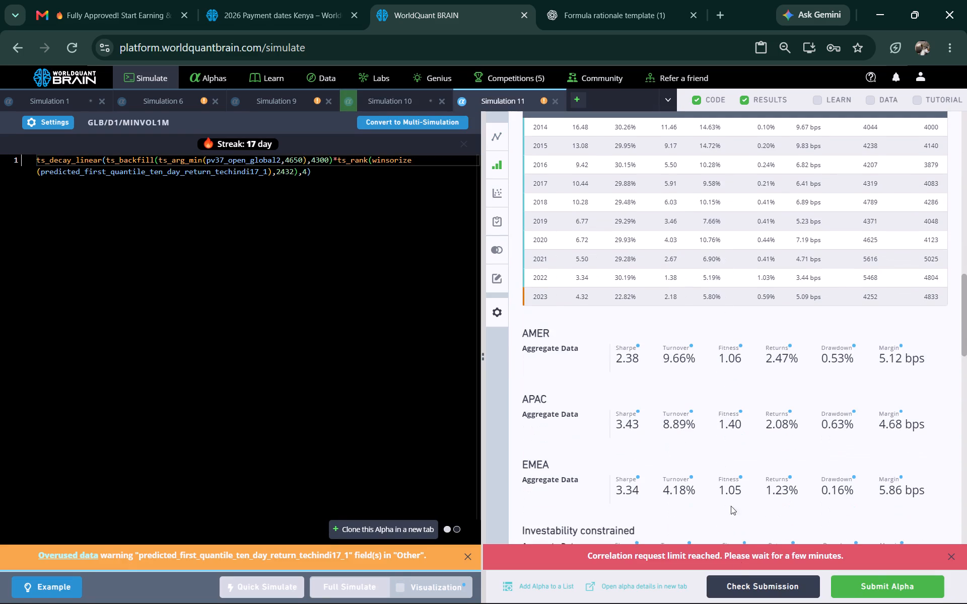
{"action": "scroll", "coordinate": [737, 575], "scroll_direction": "down", "scroll_amount": 2}
{"action": "scroll", "coordinate": [732, 491], "scroll_direction": "down", "scroll_amount": 3}
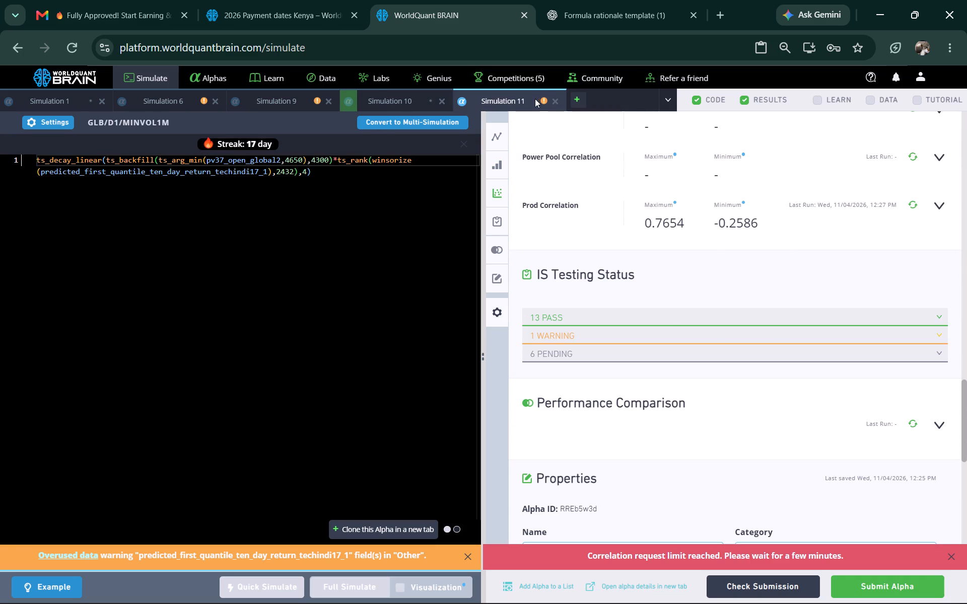
{"action": "left_click", "coordinate": [553, 103]}
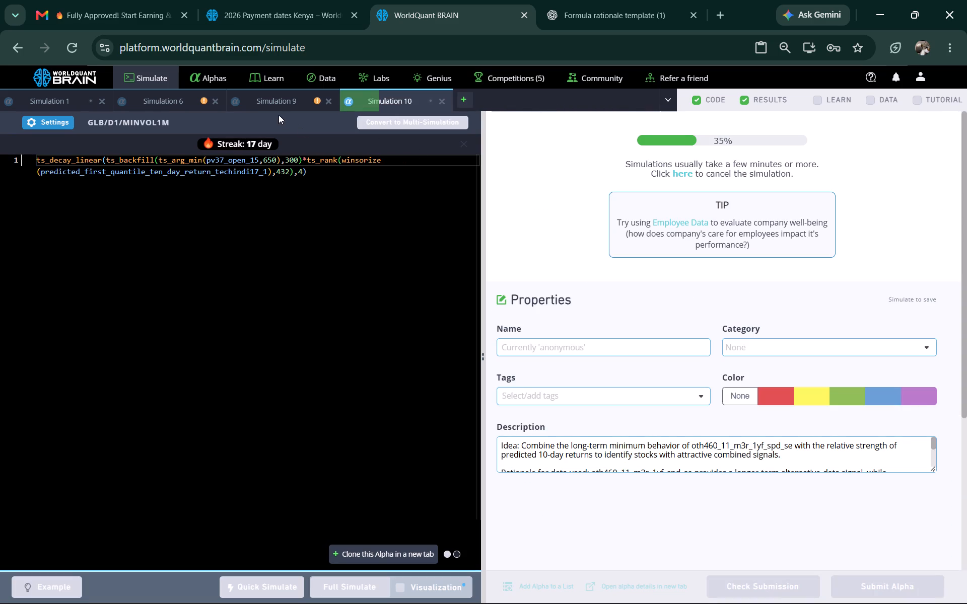
Open Simulation 9, look through its chart, IS Summary and Properties, and dismiss the correlation limit notice.
{"action": "left_click", "coordinate": [277, 105]}
{"action": "scroll", "coordinate": [527, 191], "scroll_direction": "down", "scroll_amount": 3}
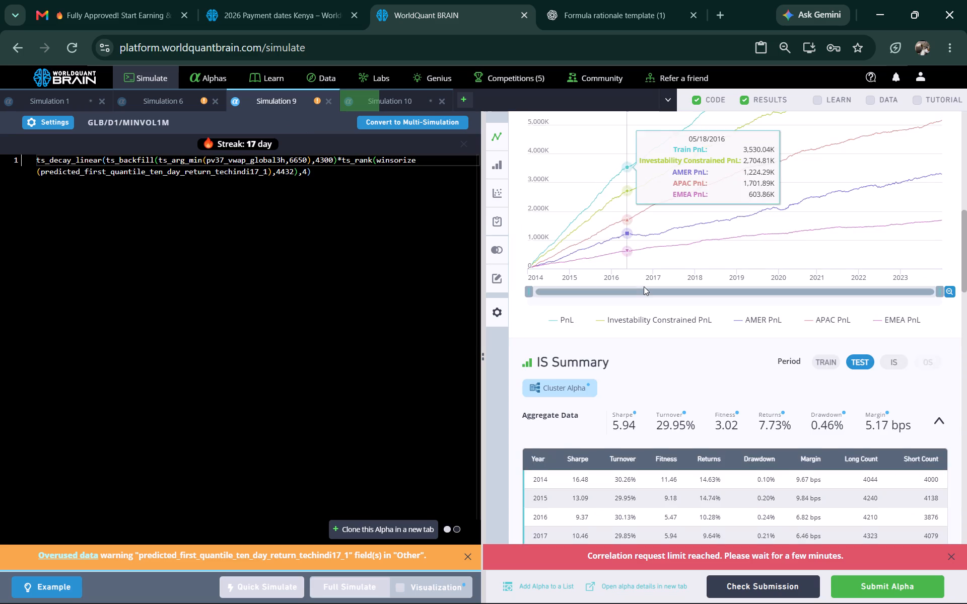
{"action": "scroll", "coordinate": [631, 333], "scroll_direction": "down", "scroll_amount": 5}
{"action": "scroll", "coordinate": [732, 372], "scroll_direction": "down", "scroll_amount": 2}
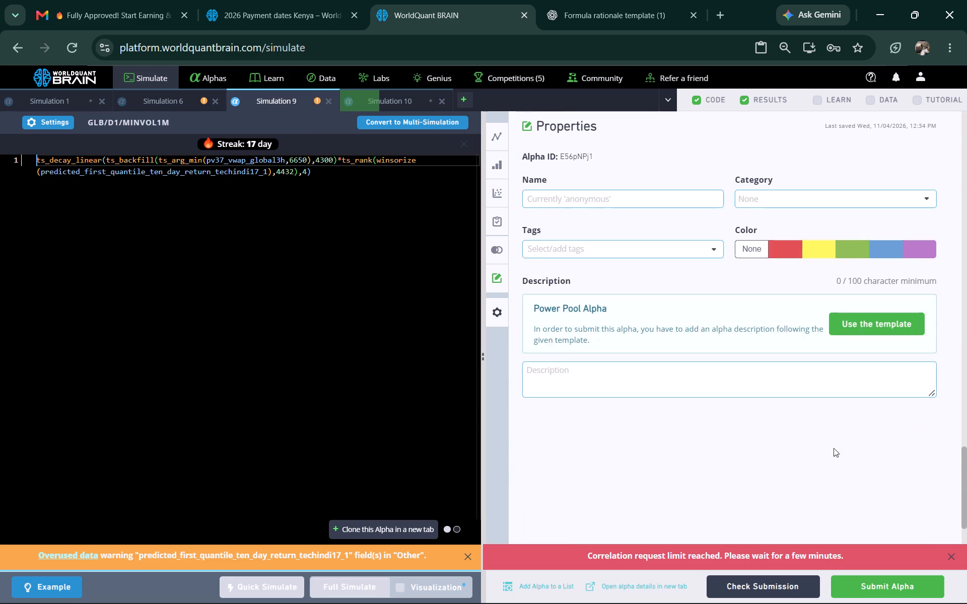
{"action": "left_click", "coordinate": [952, 557]}
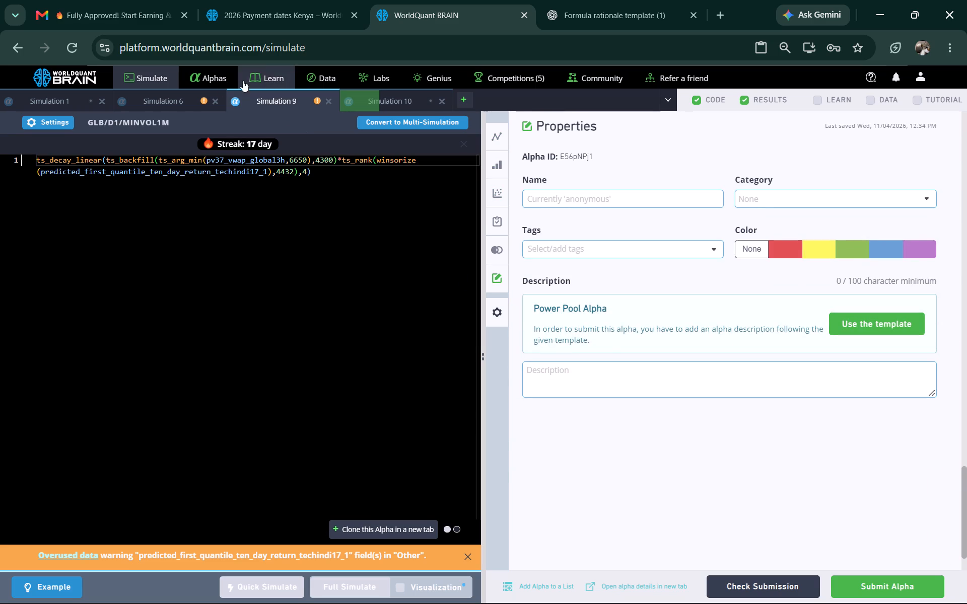
Open Simulation 6, dismiss the correlation limit notice and review its Properties and Performance Comparison sections.
{"action": "left_click", "coordinate": [175, 95]}
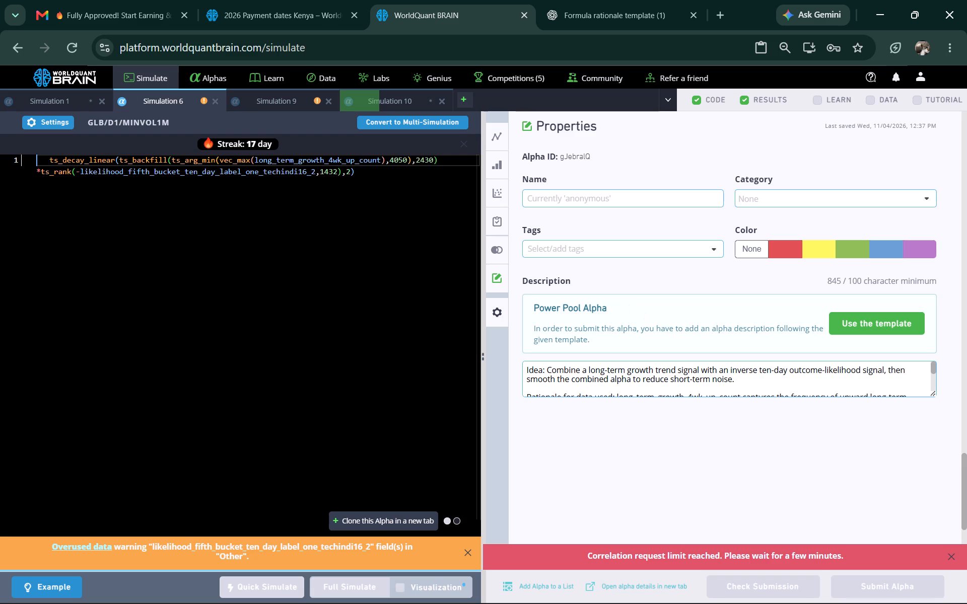
{"action": "scroll", "coordinate": [722, 328], "scroll_direction": "up", "scroll_amount": 2}
{"action": "scroll", "coordinate": [722, 328], "scroll_direction": "down", "scroll_amount": 2}
{"action": "left_click", "coordinate": [953, 554]}
{"action": "scroll", "coordinate": [708, 358], "scroll_direction": "up", "scroll_amount": 1}
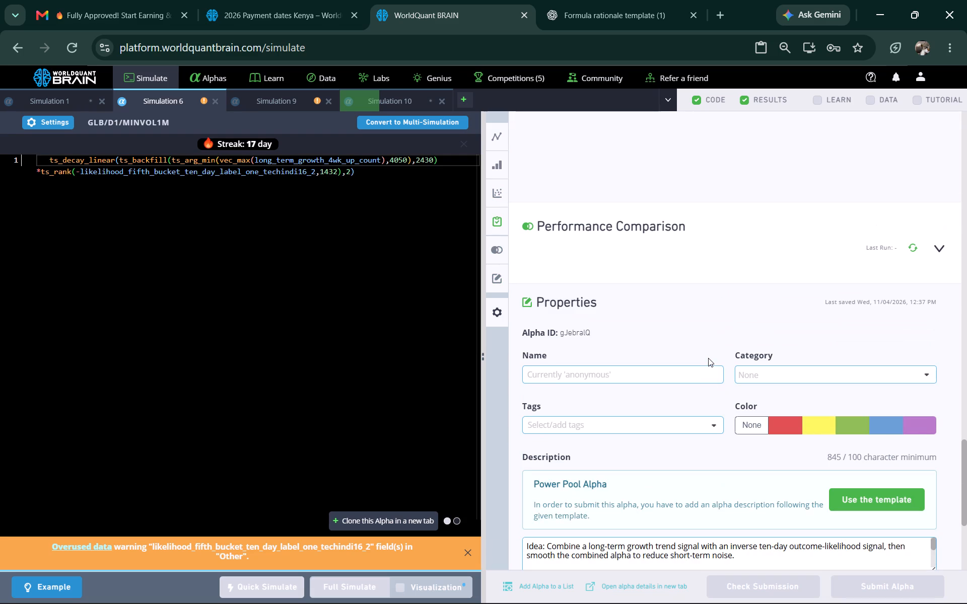
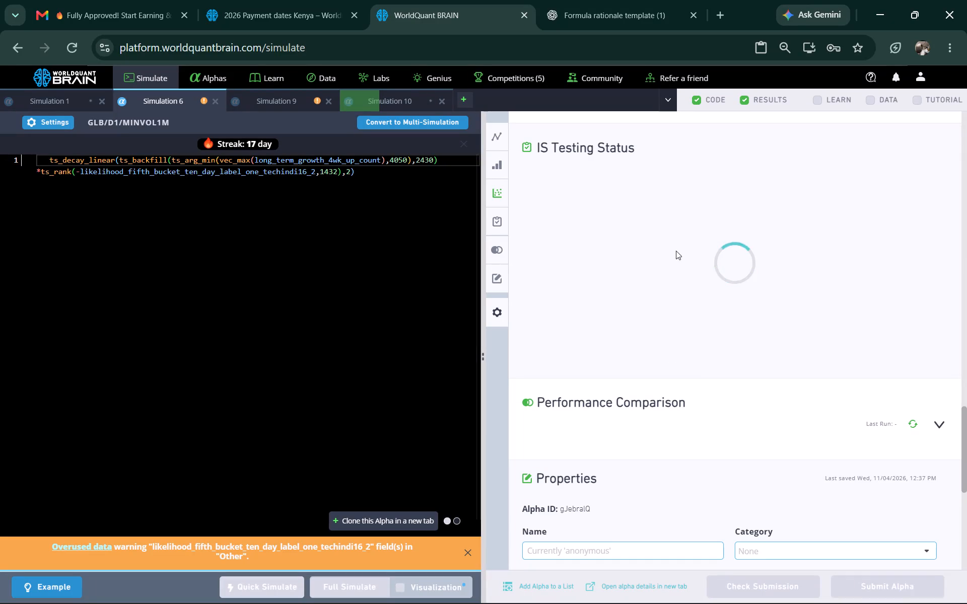
{"action": "left_click", "coordinate": [283, 108]}
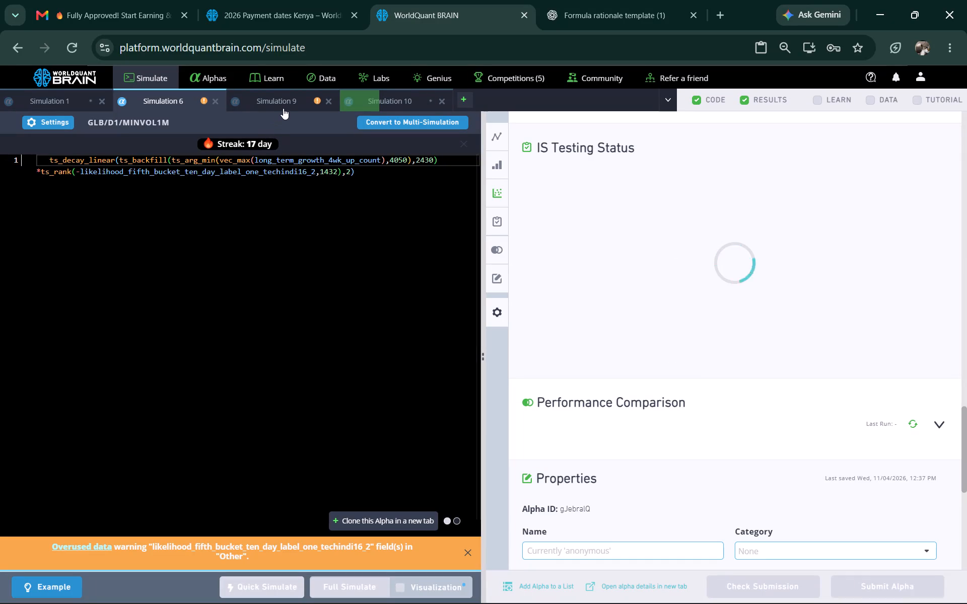
{"action": "left_click", "coordinate": [285, 106]}
{"action": "left_click_drag", "start_coordinate": [321, 172], "coordinate": [241, 170]}
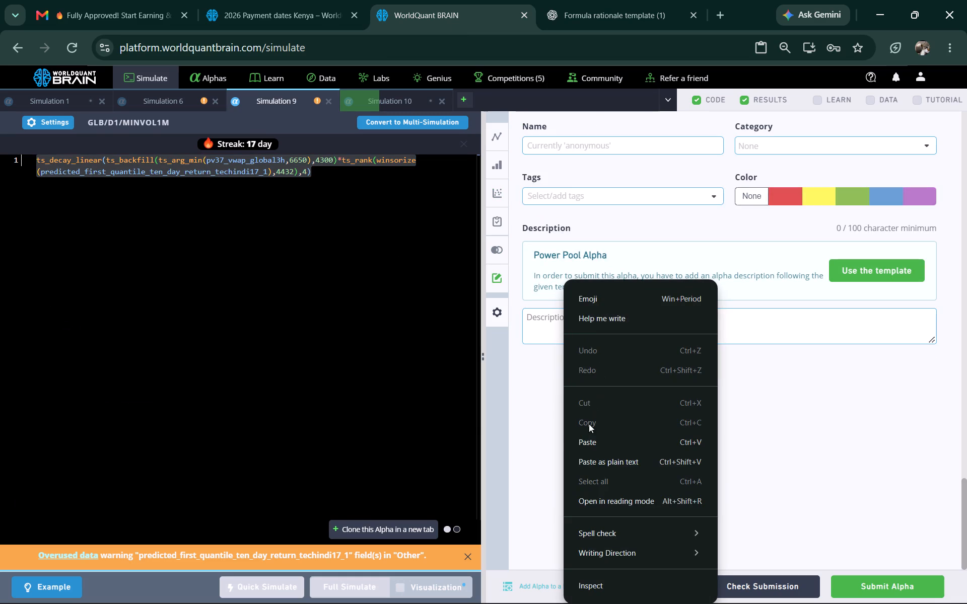
{"action": "left_click", "coordinate": [590, 442]}
{"action": "left_click", "coordinate": [588, 321]}
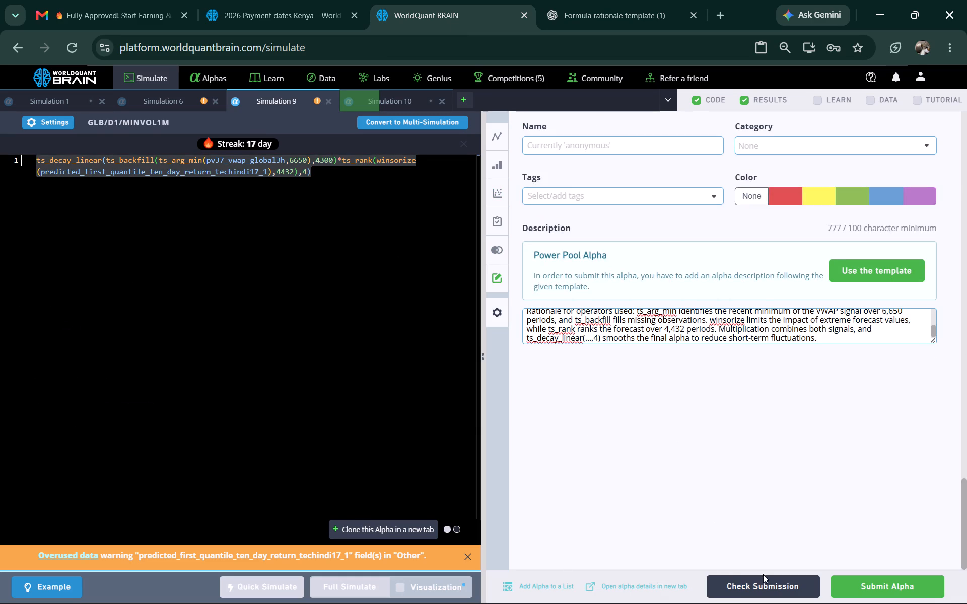
Run the submission check on Simulation 9's alpha.
{"action": "left_click", "coordinate": [767, 581]}
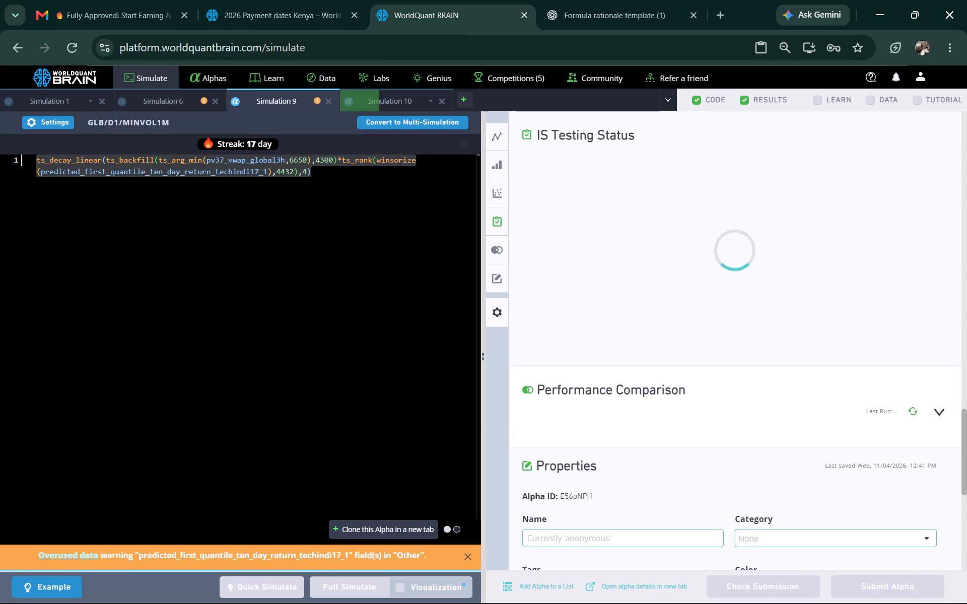
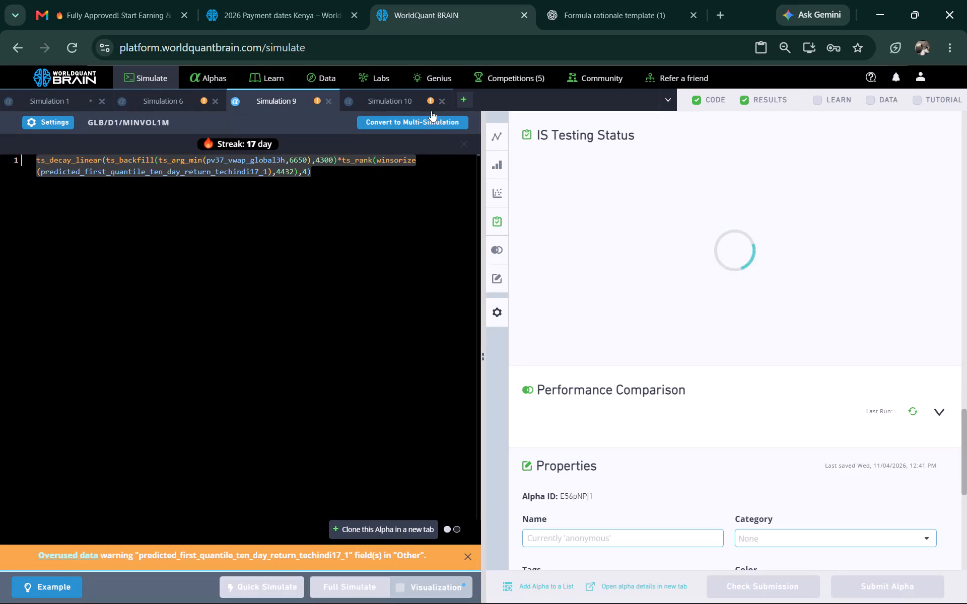
Show the test period for Simulation 10's alpha and run its submission check, dismissing the correlation limit notice.
{"action": "left_click", "coordinate": [415, 96]}
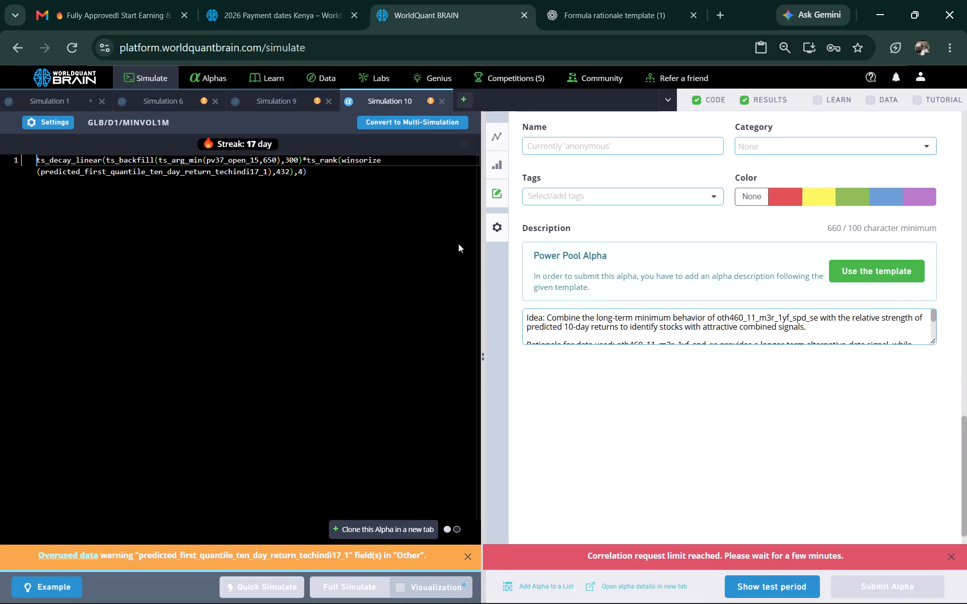
{"action": "scroll", "coordinate": [776, 489], "scroll_direction": "down", "scroll_amount": 1}
{"action": "scroll", "coordinate": [723, 392], "scroll_direction": "up", "scroll_amount": 1}
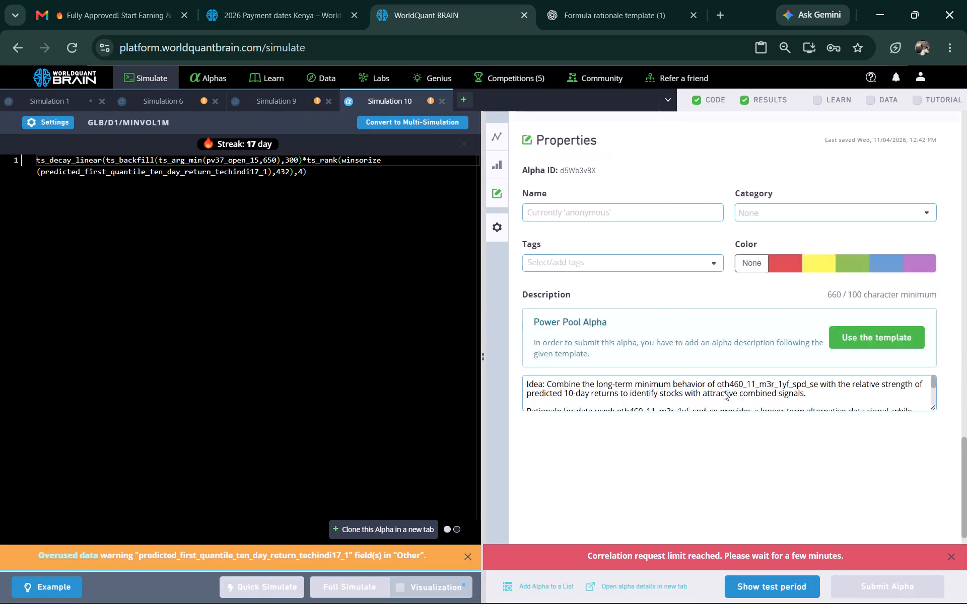
{"action": "scroll", "coordinate": [724, 392], "scroll_direction": "up", "scroll_amount": 1}
{"action": "scroll", "coordinate": [753, 336], "scroll_direction": "up", "scroll_amount": 2}
{"action": "scroll", "coordinate": [699, 258], "scroll_direction": "down", "scroll_amount": 2}
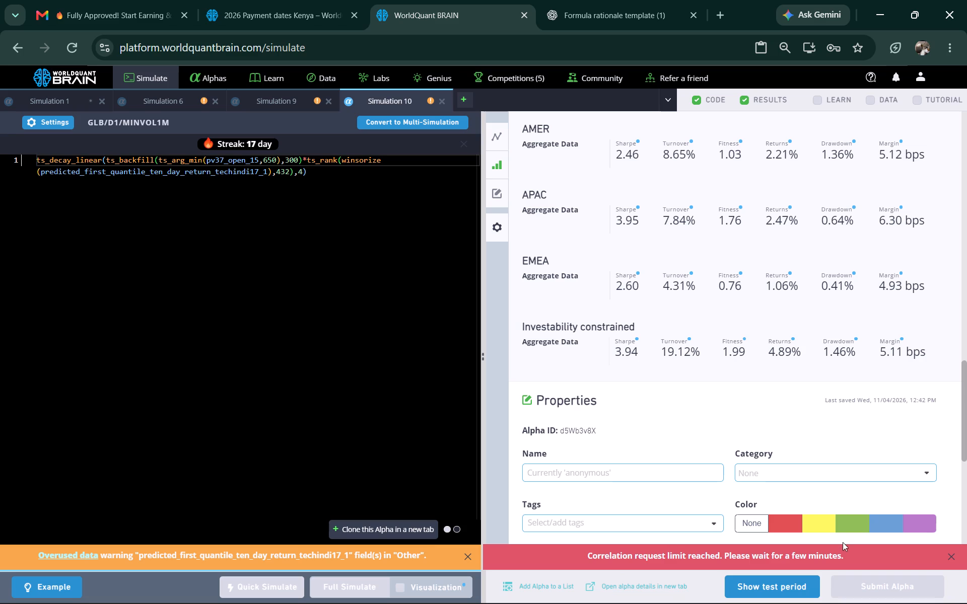
{"action": "scroll", "coordinate": [652, 355], "scroll_direction": "down", "scroll_amount": 3}
{"action": "scroll", "coordinate": [649, 352], "scroll_direction": "up", "scroll_amount": 6}
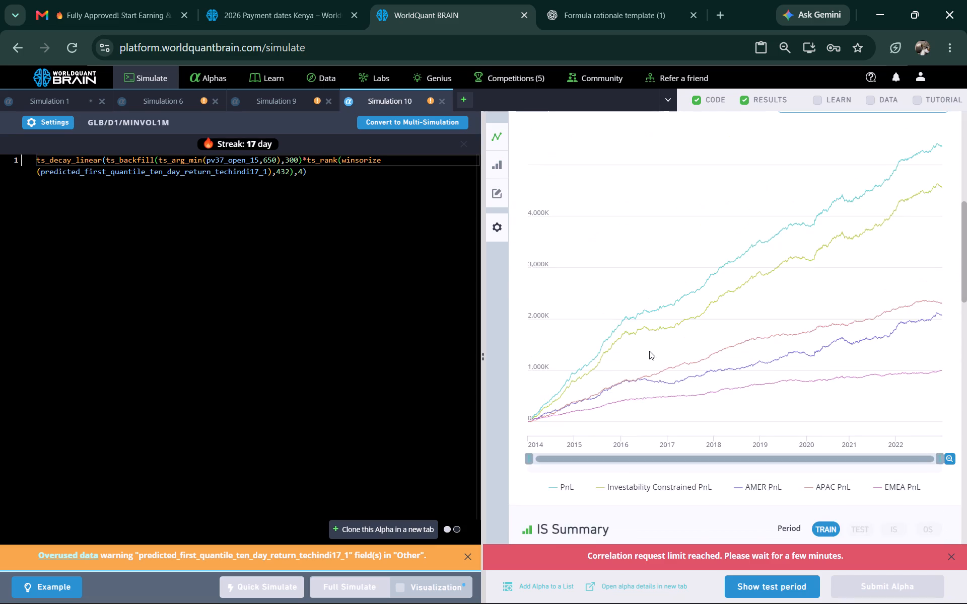
{"action": "scroll", "coordinate": [649, 351], "scroll_direction": "down", "scroll_amount": 3}
{"action": "left_click", "coordinate": [753, 578]}
{"action": "scroll", "coordinate": [713, 435], "scroll_direction": "down", "scroll_amount": 3}
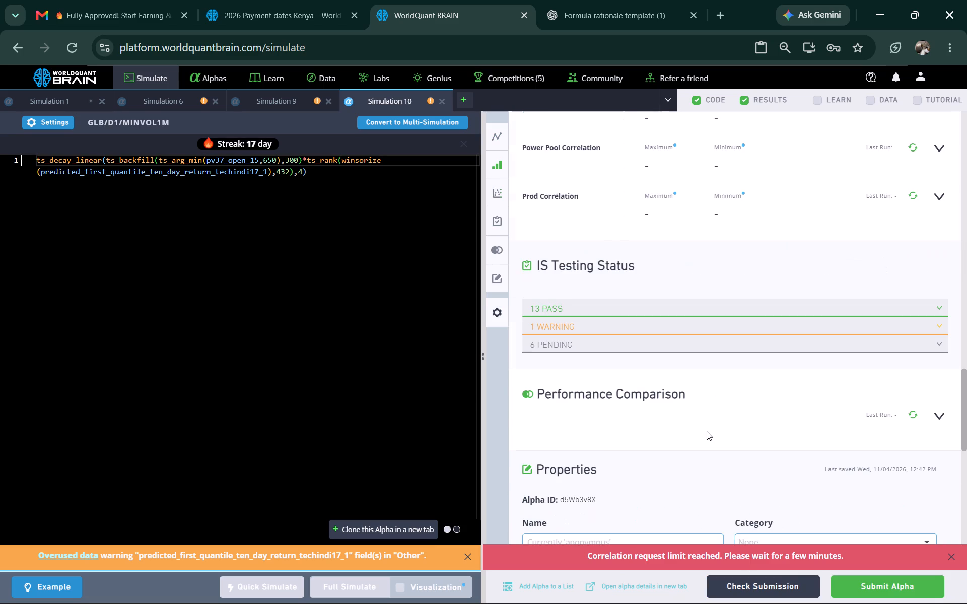
{"action": "left_click", "coordinate": [768, 584]}
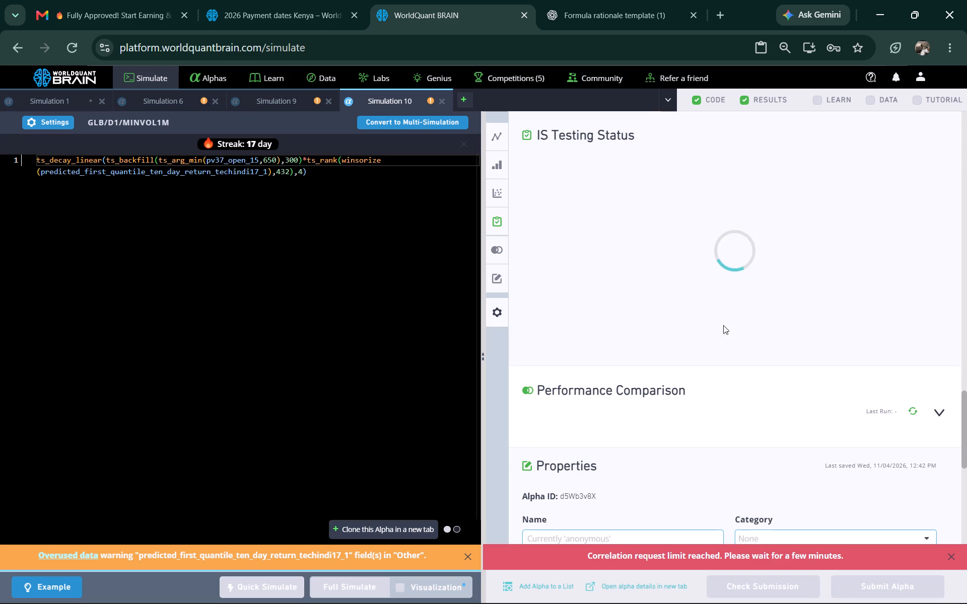
{"action": "left_click", "coordinate": [953, 556]}
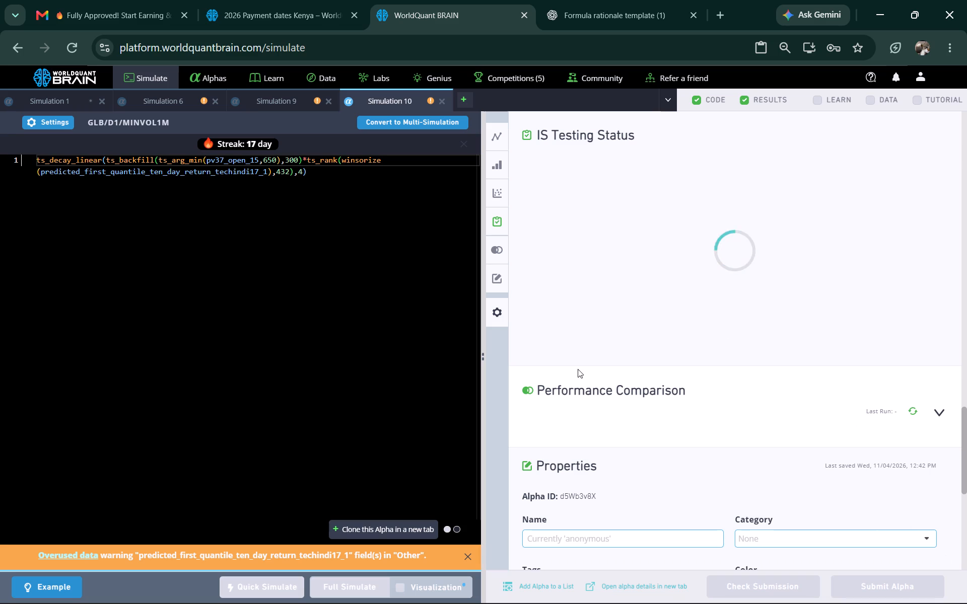
Review Simulation 9's submission check progress and examine the error entry in Simulation 6's IS Testing Status.
{"action": "left_click", "coordinate": [274, 96]}
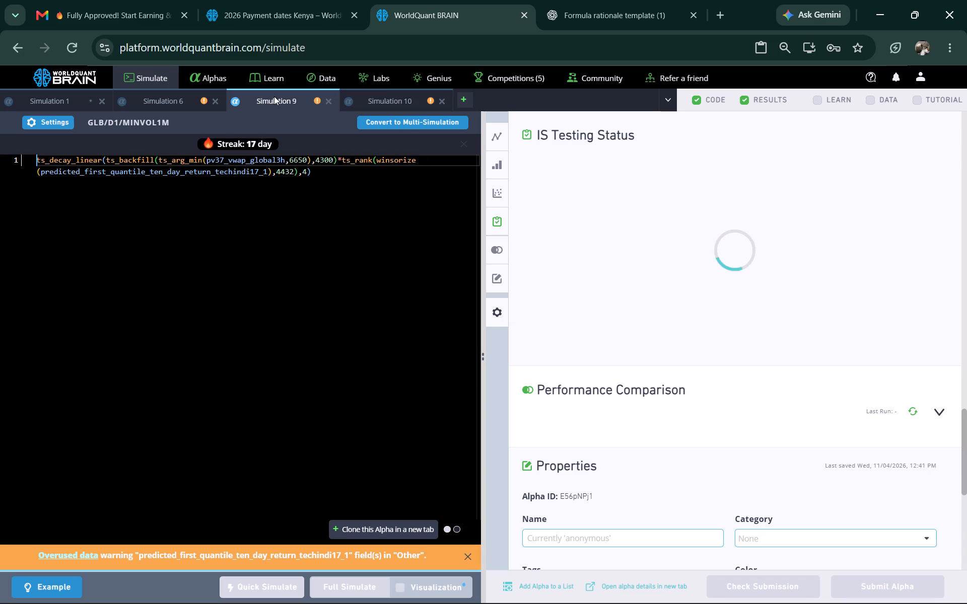
{"action": "scroll", "coordinate": [668, 356], "scroll_direction": "down", "scroll_amount": 2}
{"action": "scroll", "coordinate": [703, 406], "scroll_direction": "up", "scroll_amount": 3}
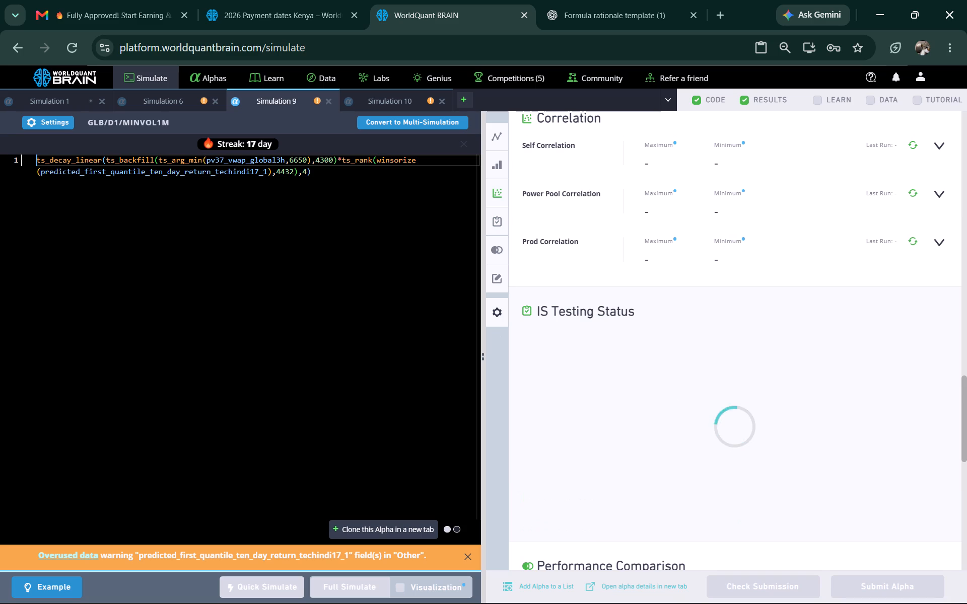
{"action": "left_click", "coordinate": [161, 104]}
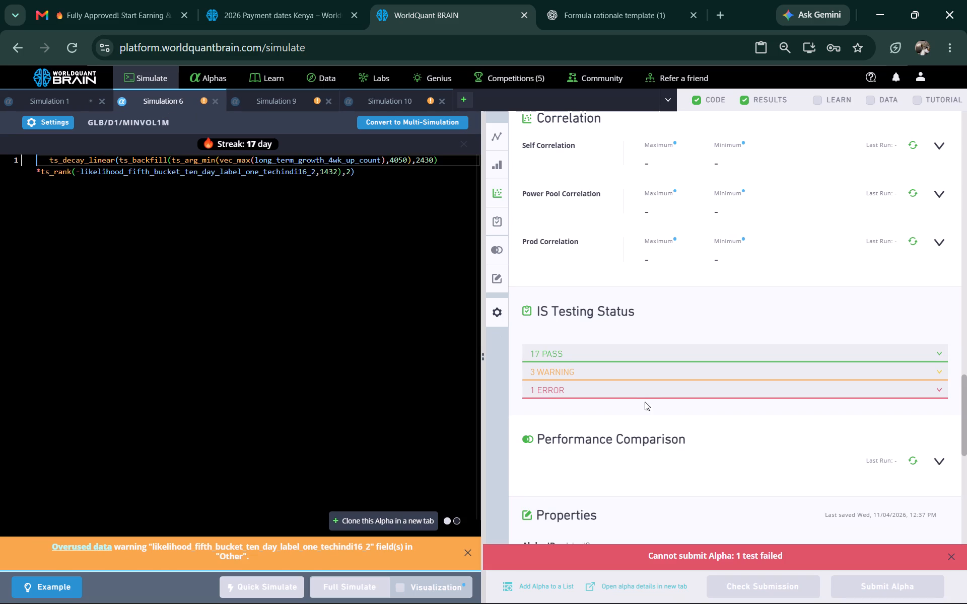
{"action": "left_click", "coordinate": [642, 395]}
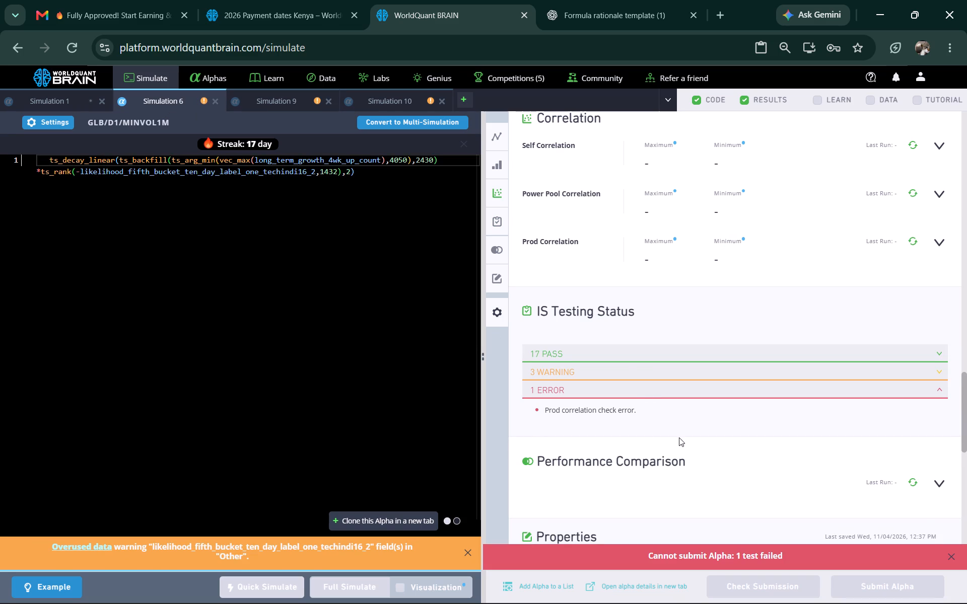
{"action": "scroll", "coordinate": [679, 437], "scroll_direction": "down", "scroll_amount": 2}
{"action": "scroll", "coordinate": [689, 429], "scroll_direction": "up", "scroll_amount": 4}
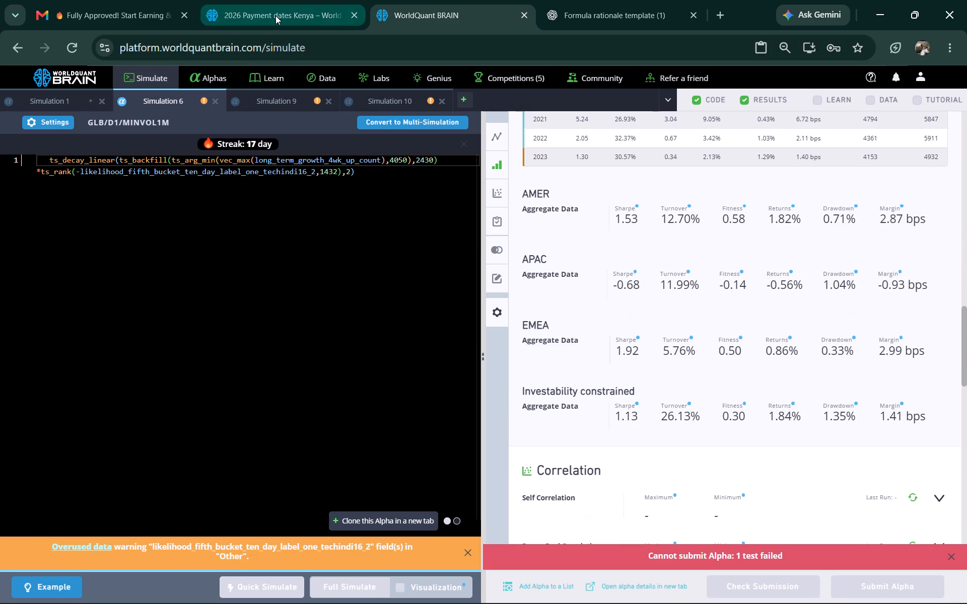
Close the 2026 Payment dates Kenya browser tab and reload the WorldQuant BRAIN simulate page.
{"action": "left_click", "coordinate": [355, 16]}
{"action": "left_click", "coordinate": [74, 44]}
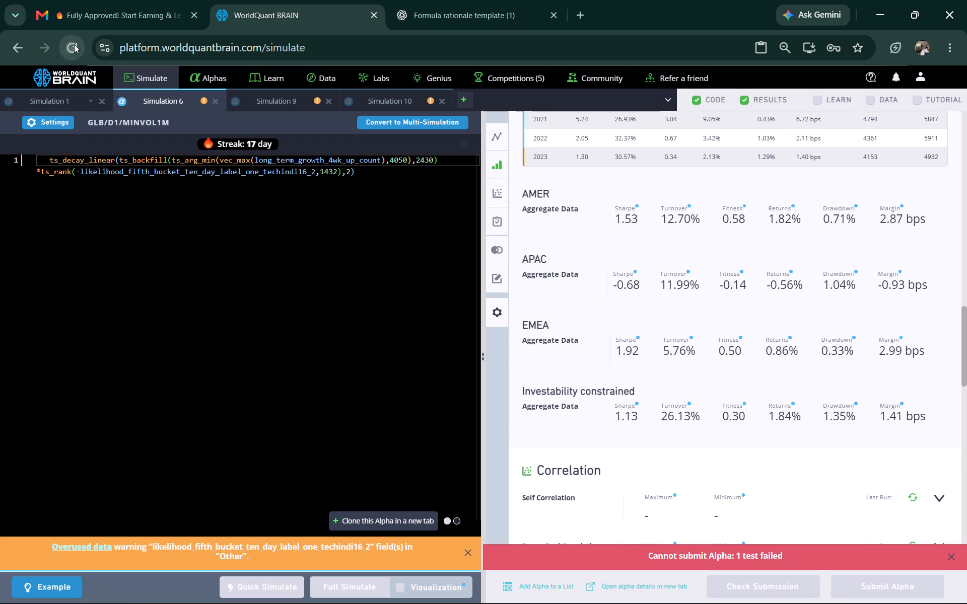
{"action": "left_click", "coordinate": [546, 144]}
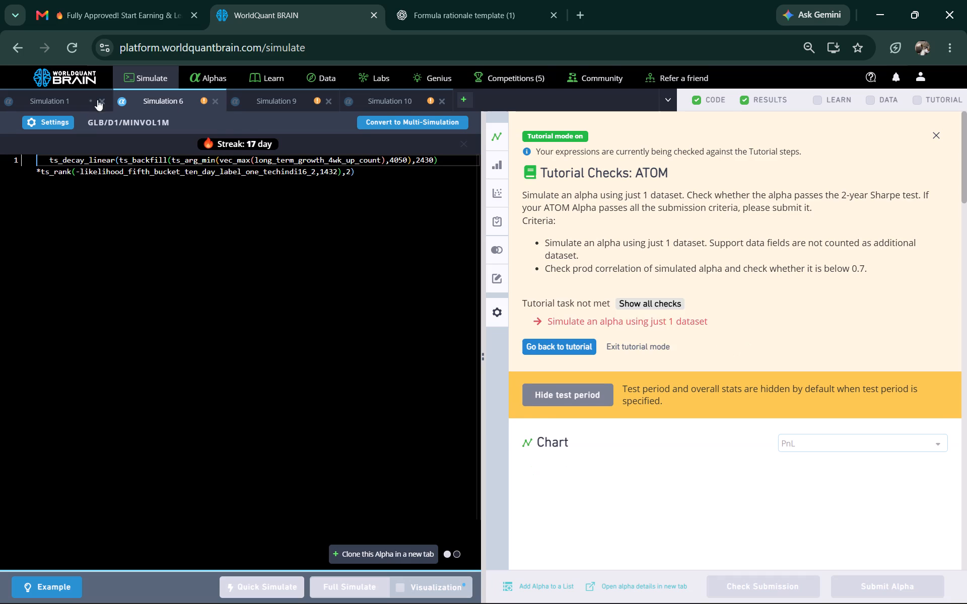
Examine the error entry in Simulation 6's IS Testing Status on the reloaded page.
{"action": "scroll", "coordinate": [621, 310], "scroll_direction": "down", "scroll_amount": 5}
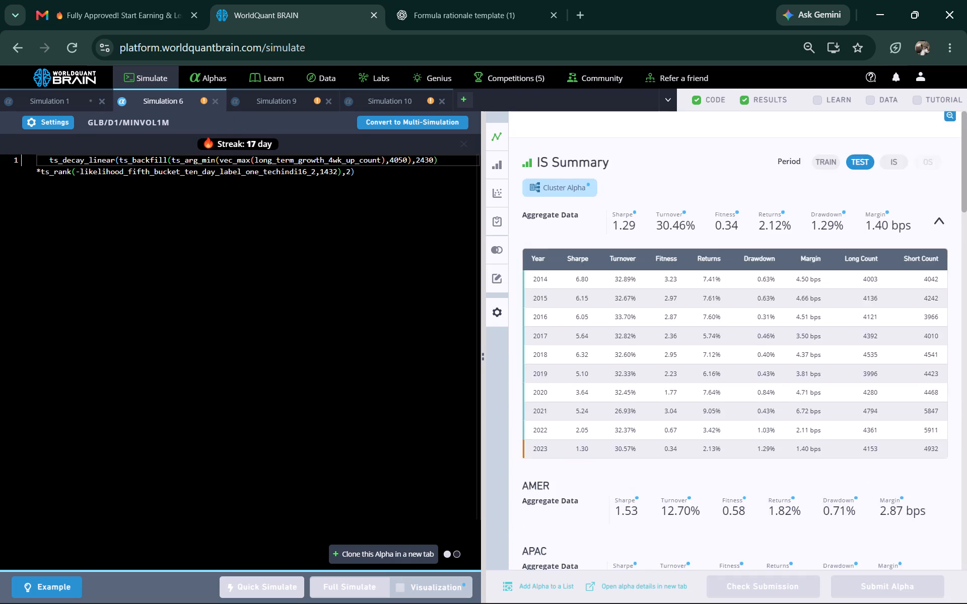
{"action": "scroll", "coordinate": [686, 389], "scroll_direction": "down", "scroll_amount": 1}
{"action": "left_click", "coordinate": [625, 506]}
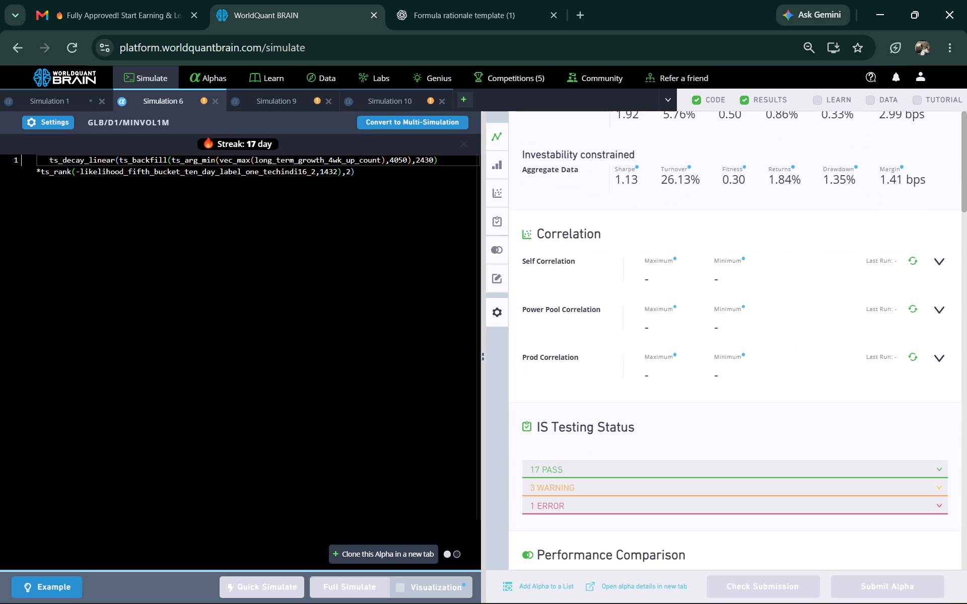
{"action": "left_click", "coordinate": [926, 504]}
{"action": "left_click_drag", "start_coordinate": [951, 507], "coordinate": [946, 507]}
{"action": "left_click", "coordinate": [938, 506]}
{"action": "left_click", "coordinate": [940, 506]}
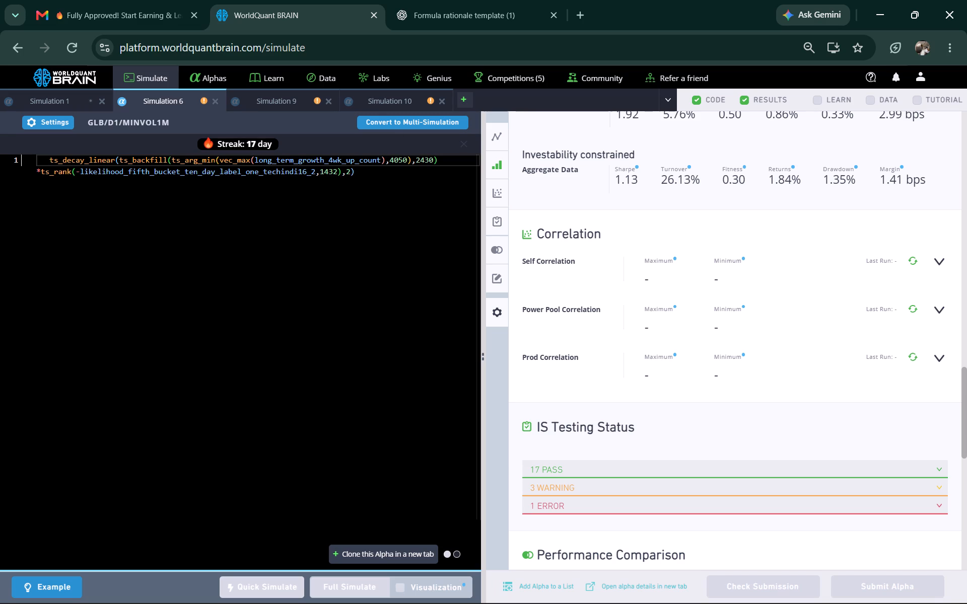
Run the Prod Correlation calculation for Simulation 6's alpha.
{"action": "left_click", "coordinate": [913, 358]}
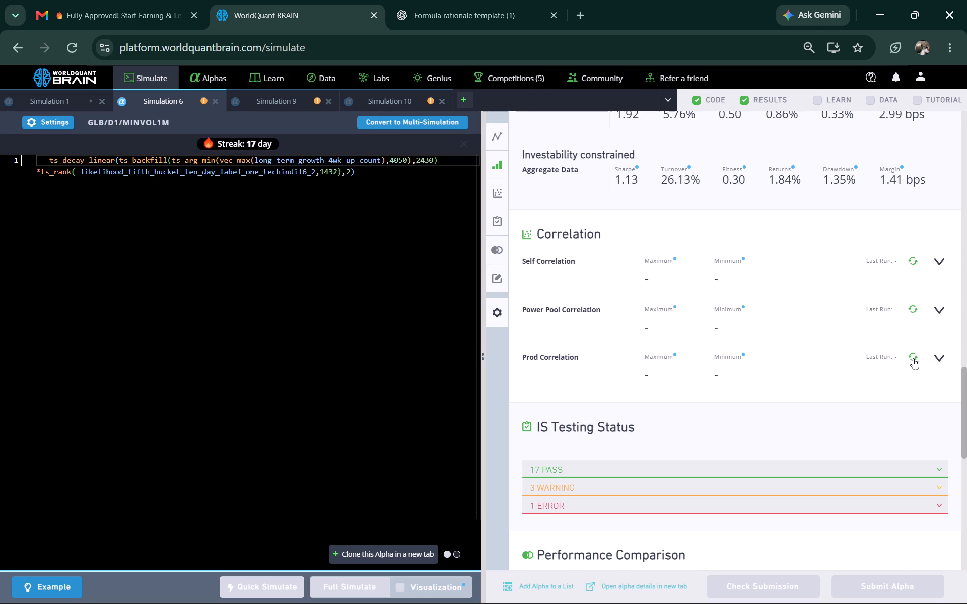
{"action": "left_click", "coordinate": [913, 355]}
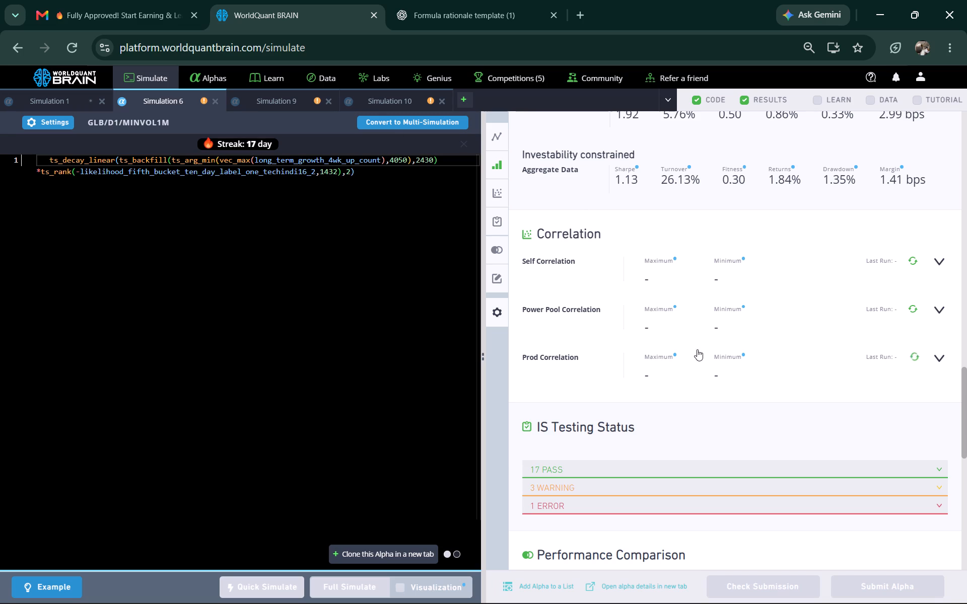
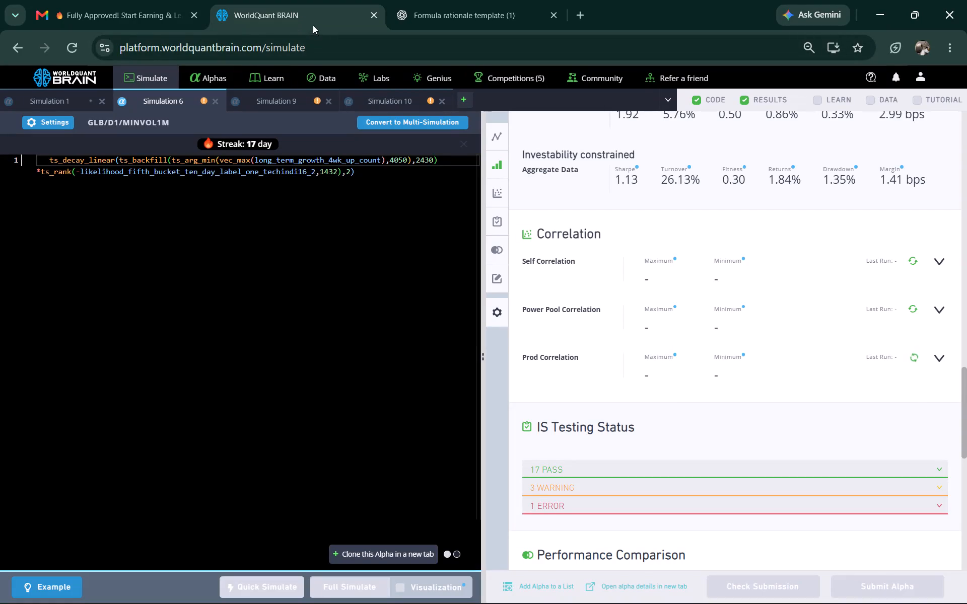
Duplicate the WorldQuant BRAIN simulate browser tab and place the copy before the original tab.
{"action": "right_click", "coordinate": [316, 17]}
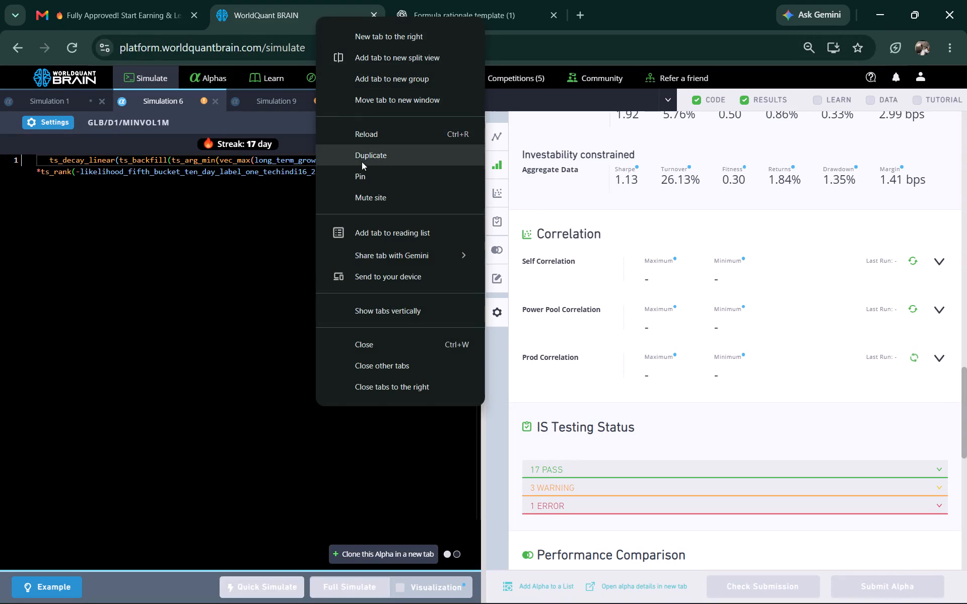
{"action": "left_click", "coordinate": [362, 162]}
{"action": "left_click_drag", "start_coordinate": [468, 22], "coordinate": [296, 23]}
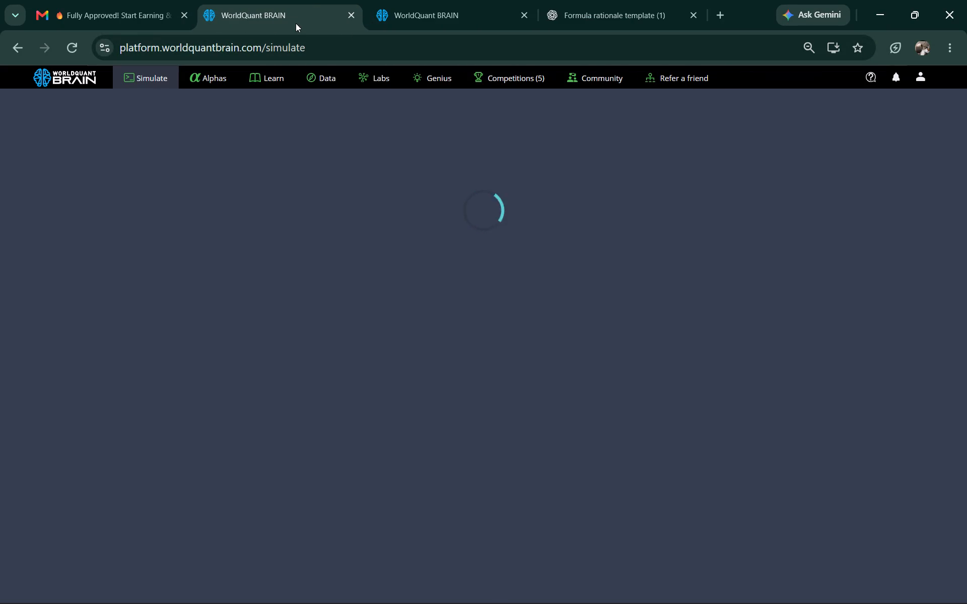
{"action": "left_click_drag", "start_coordinate": [296, 23], "coordinate": [299, 23]}
Examine the warning entries in Simulation 6's IS Testing Status in the duplicated browser tab.
{"action": "left_click", "coordinate": [406, 14]}
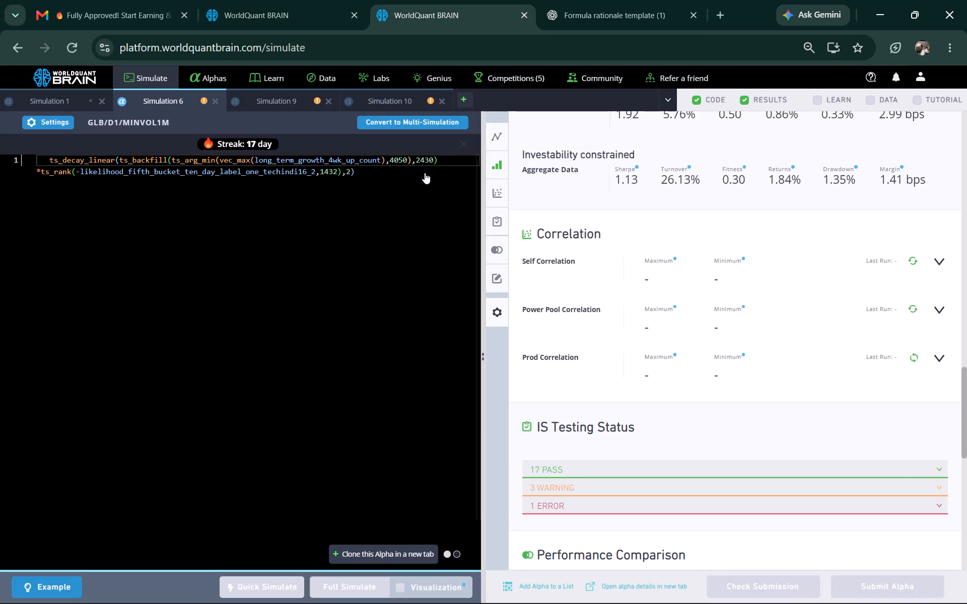
{"action": "left_click", "coordinate": [301, 15]}
{"action": "scroll", "coordinate": [742, 481], "scroll_direction": "down", "scroll_amount": 6}
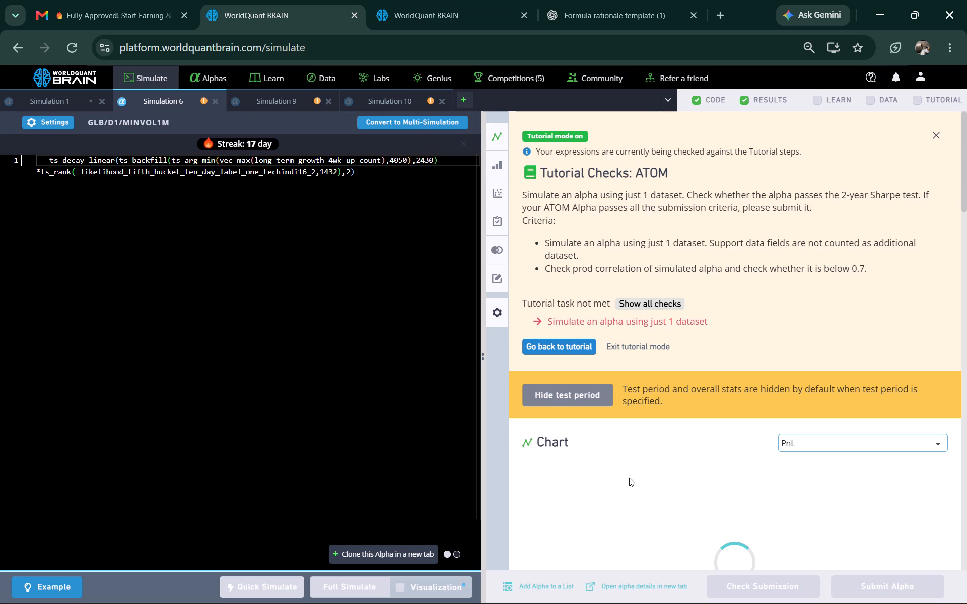
{"action": "scroll", "coordinate": [702, 439], "scroll_direction": "down", "scroll_amount": 3}
{"action": "scroll", "coordinate": [610, 474], "scroll_direction": "down", "scroll_amount": 7}
{"action": "scroll", "coordinate": [375, 454], "scroll_direction": "up", "scroll_amount": 1}
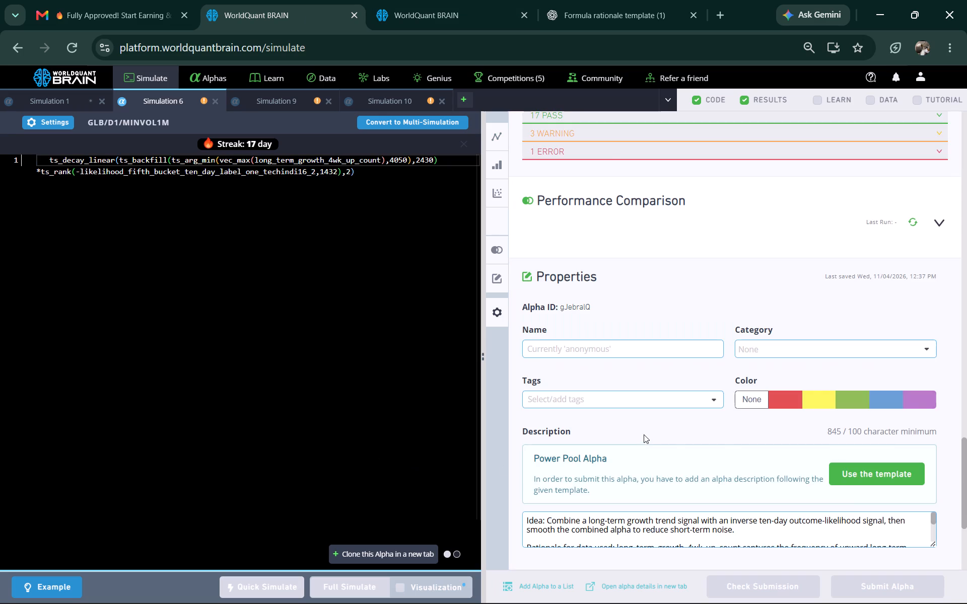
{"action": "scroll", "coordinate": [644, 434], "scroll_direction": "up", "scroll_amount": 2}
{"action": "left_click", "coordinate": [608, 484]}
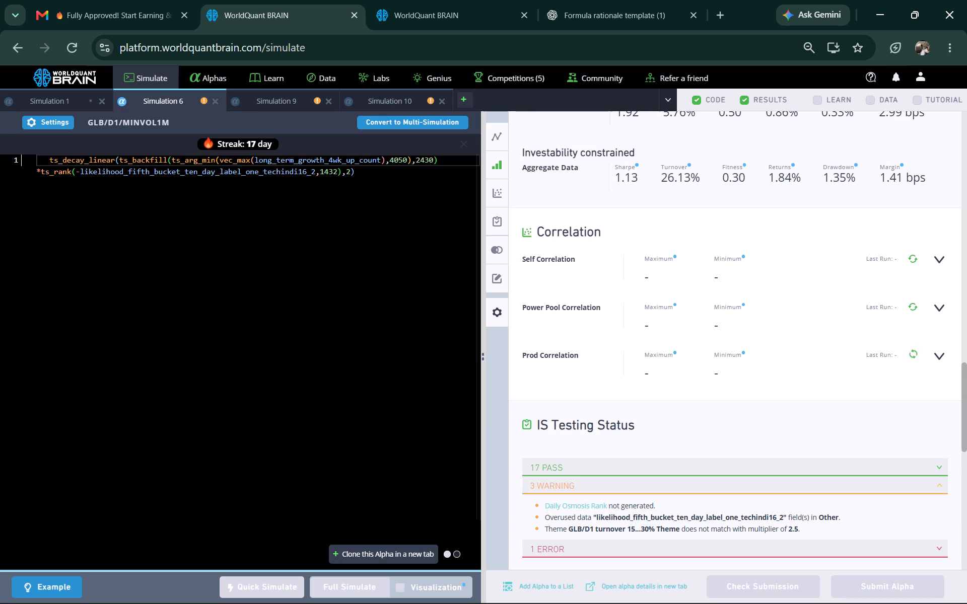
Review Simulation 9's regional performance data, correlation and IS Testing Status in the original browser tab, and check Simulation 10's.
{"action": "left_click", "coordinate": [430, 12]}
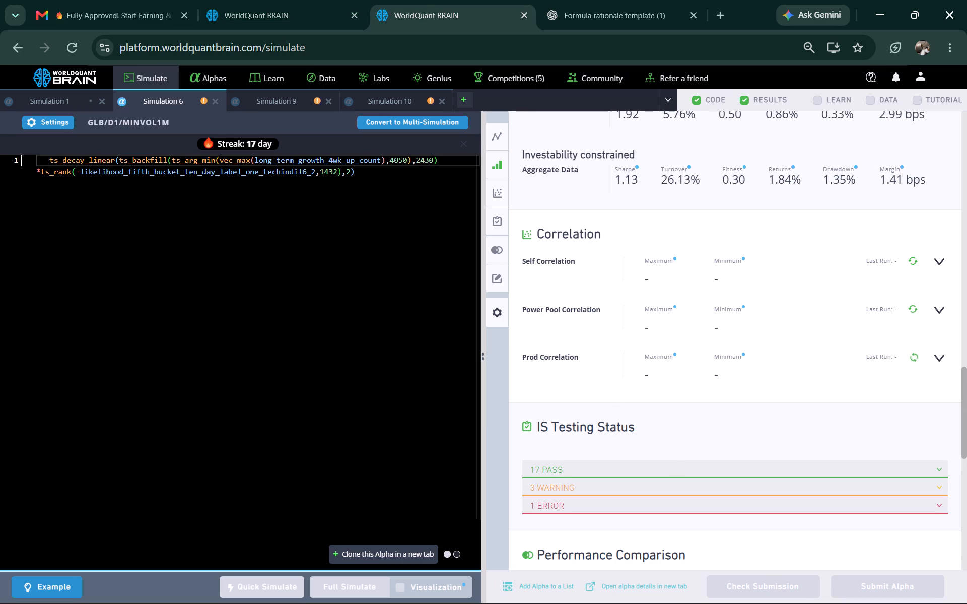
{"action": "left_click", "coordinate": [304, 101]}
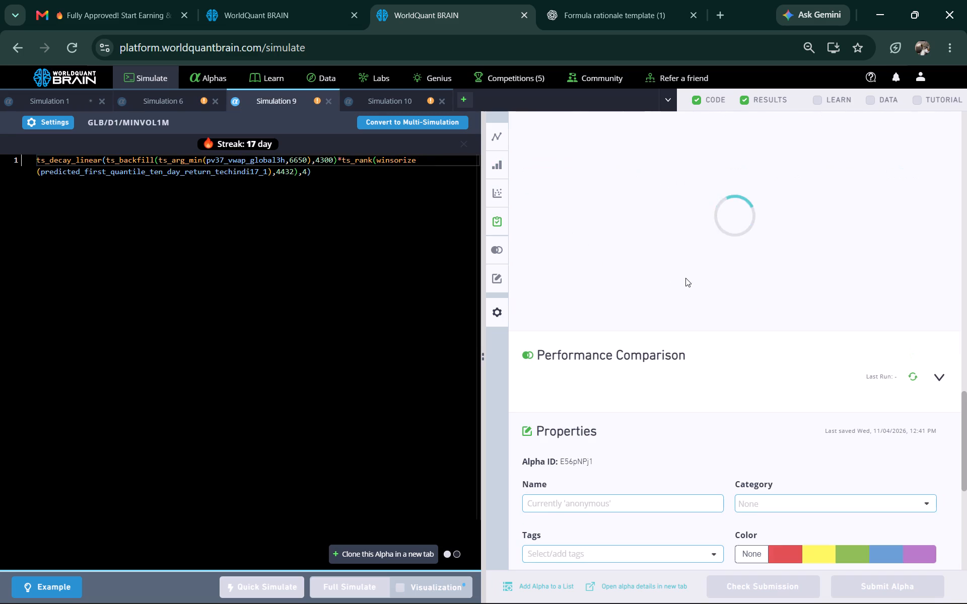
{"action": "scroll", "coordinate": [685, 278], "scroll_direction": "up", "scroll_amount": 3}
{"action": "scroll", "coordinate": [685, 278], "scroll_direction": "down", "scroll_amount": 3}
{"action": "scroll", "coordinate": [685, 278], "scroll_direction": "up", "scroll_amount": 4}
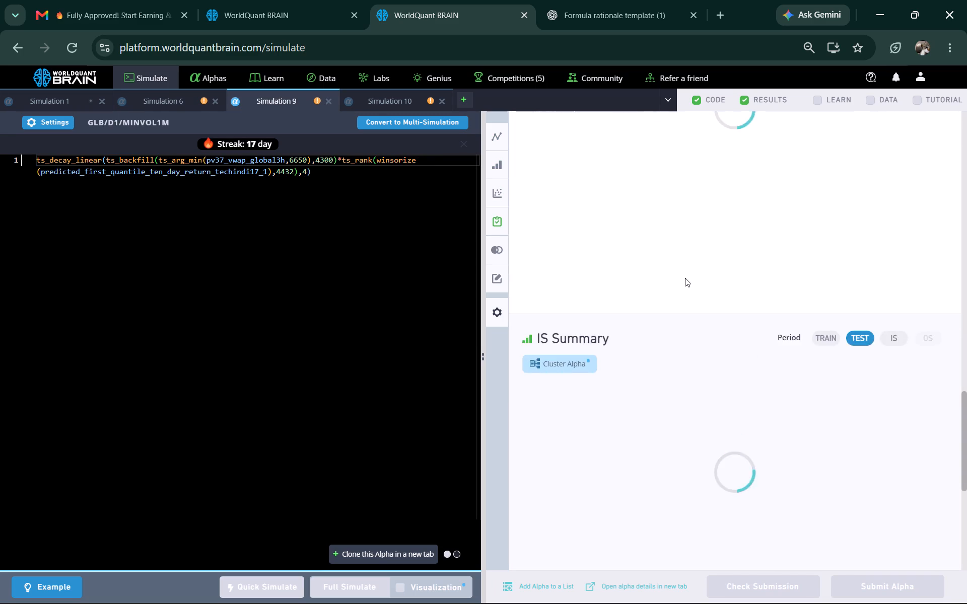
{"action": "scroll", "coordinate": [685, 278], "scroll_direction": "up", "scroll_amount": 5}
{"action": "scroll", "coordinate": [685, 278], "scroll_direction": "down", "scroll_amount": 6}
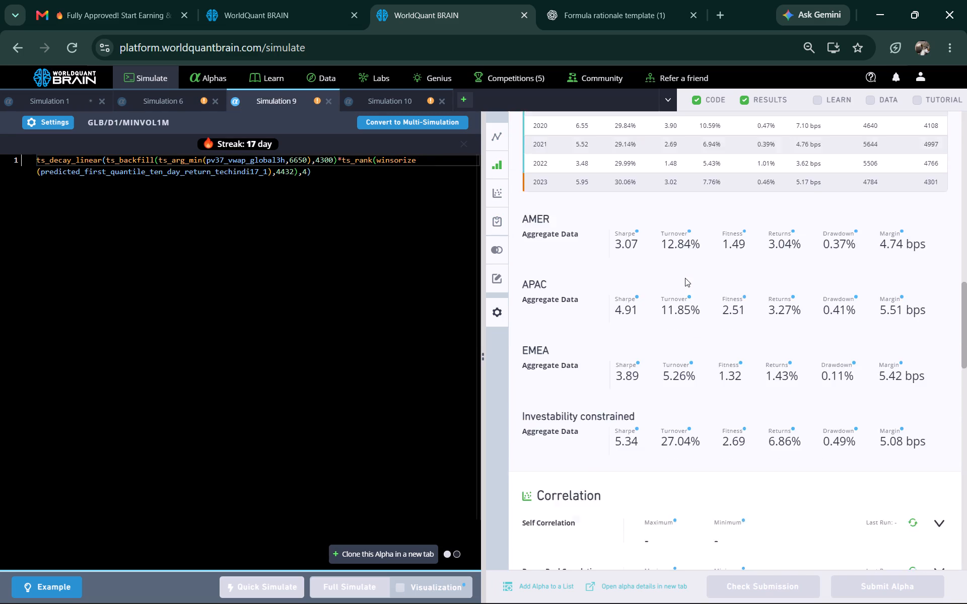
{"action": "scroll", "coordinate": [685, 278], "scroll_direction": "down", "scroll_amount": 2}
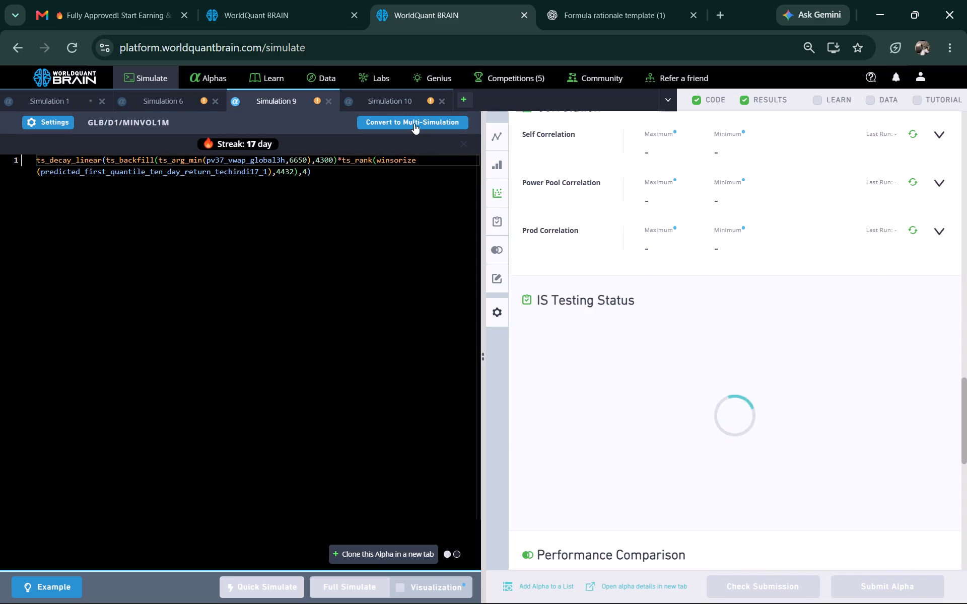
{"action": "left_click", "coordinate": [399, 102]}
Set the ts_arg_min window in Simulation 6's expression to 4150 and run a full simulation.
{"action": "left_click", "coordinate": [171, 98]}
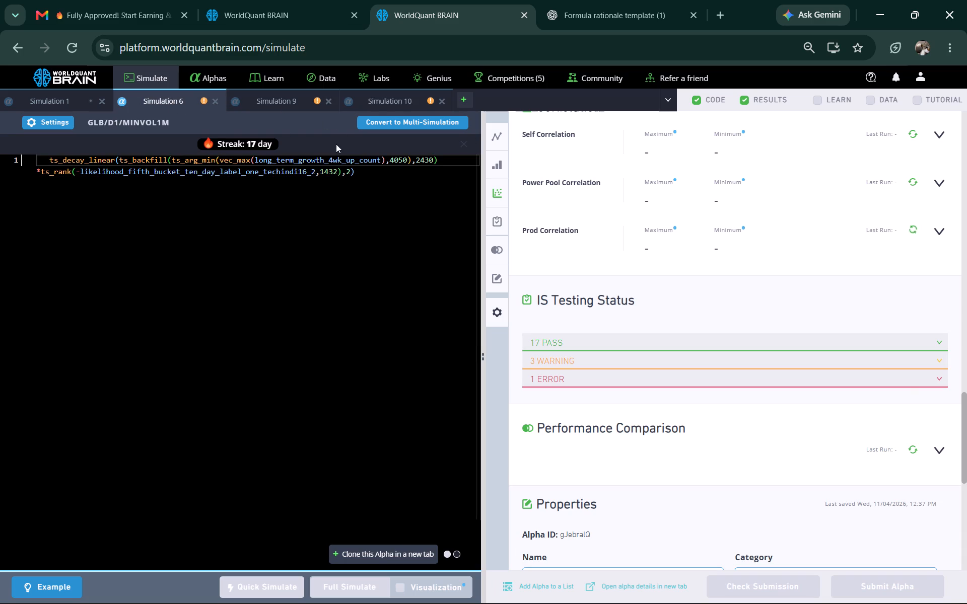
{"action": "left_click", "coordinate": [397, 159]}
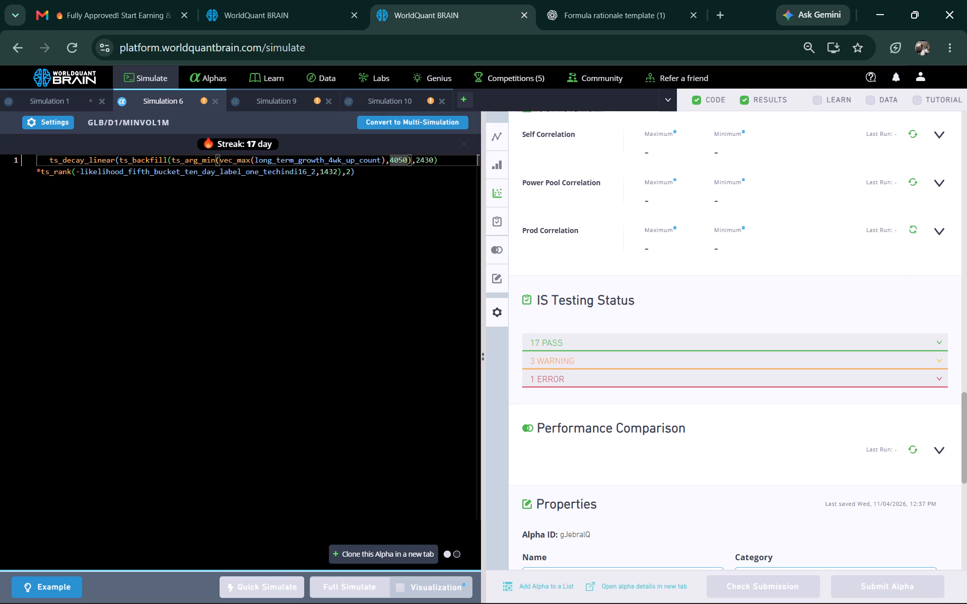
{"action": "key", "text": "BackSpace"}
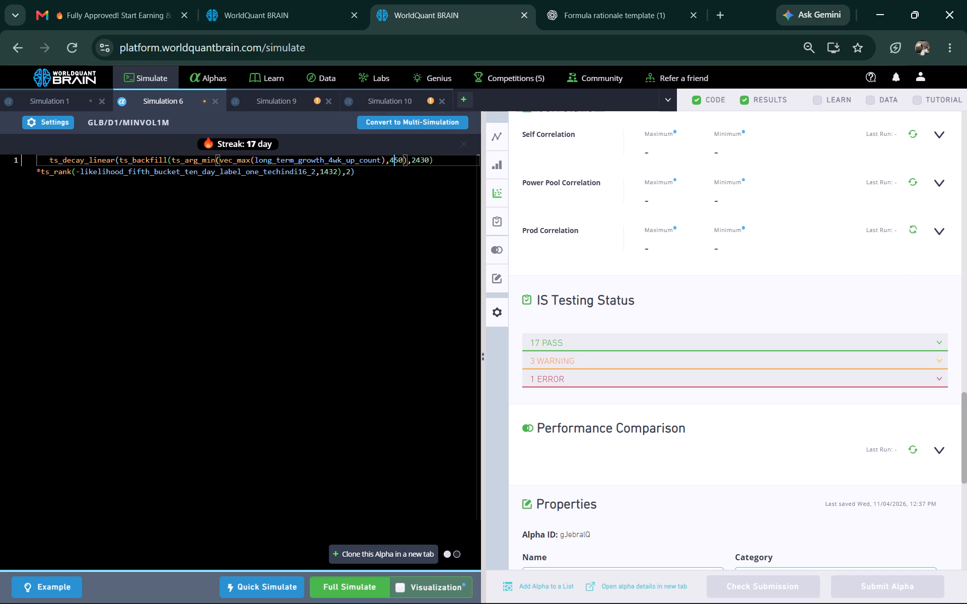
{"action": "key", "text": "1"}
{"action": "left_click", "coordinate": [354, 585]}
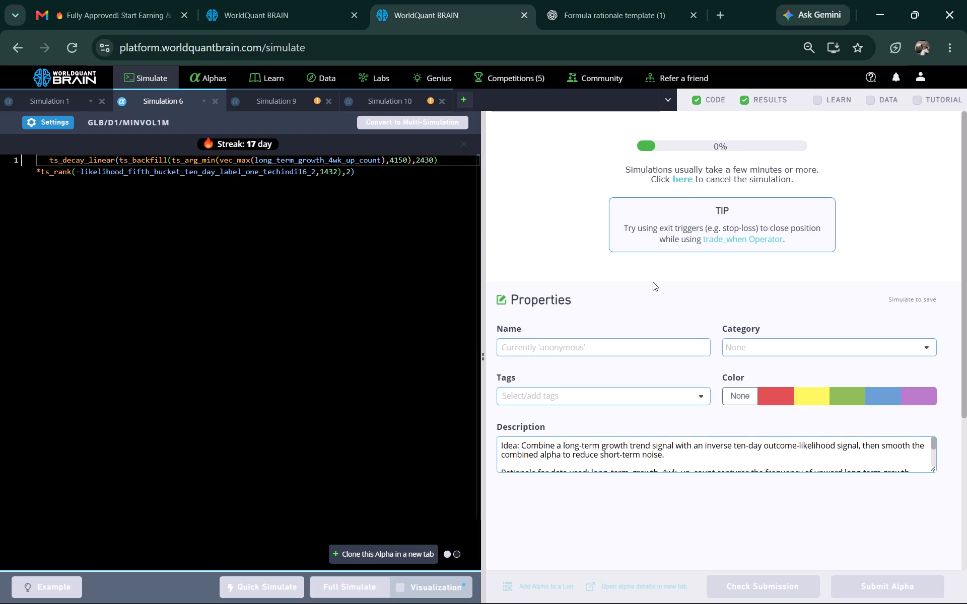
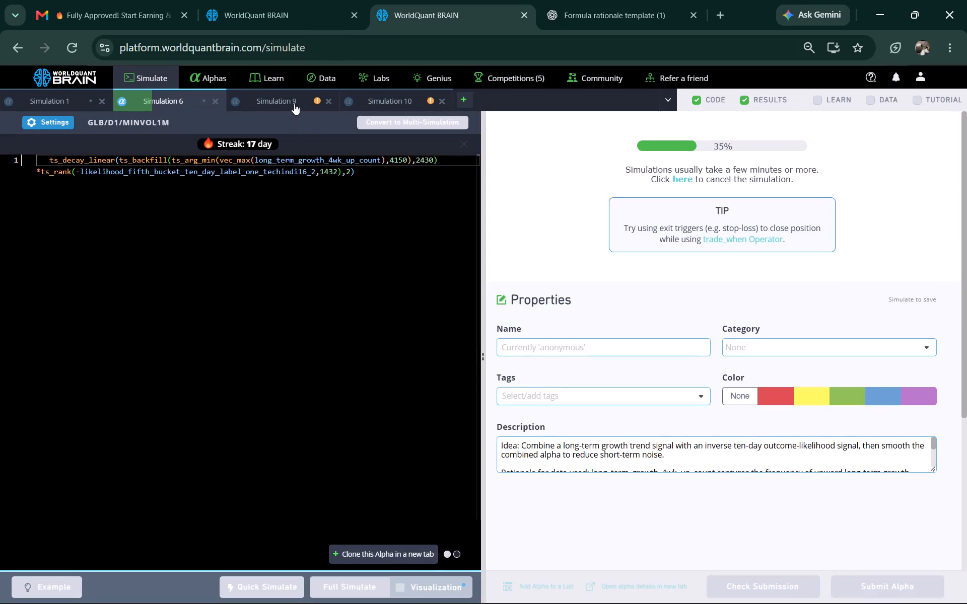
Review Simulation 9's PnL chart, IS Summary, correlation section and IS Testing Status.
{"action": "left_click", "coordinate": [294, 104]}
{"action": "scroll", "coordinate": [747, 511], "scroll_direction": "down", "scroll_amount": 2}
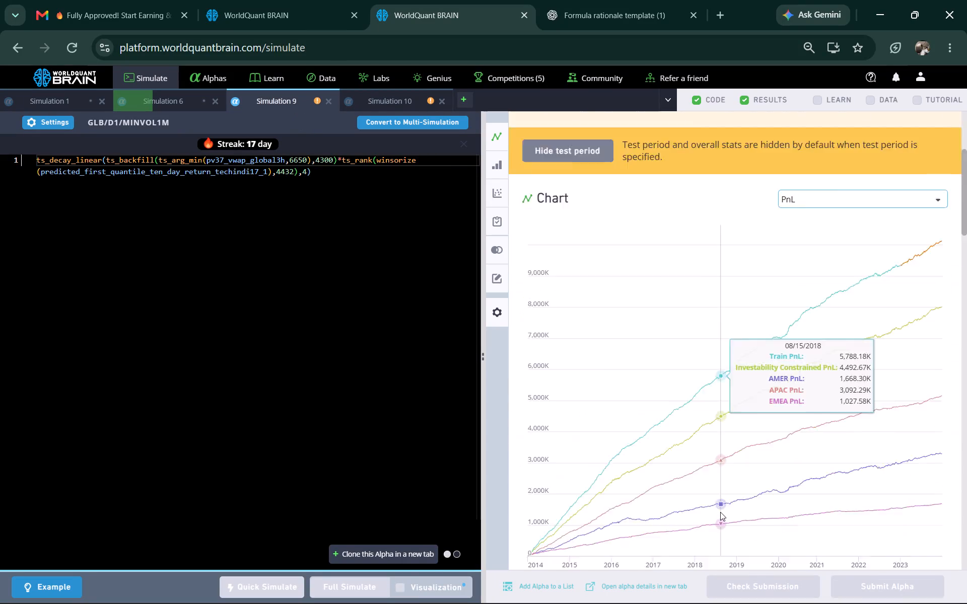
{"action": "scroll", "coordinate": [720, 512], "scroll_direction": "down", "scroll_amount": 6}
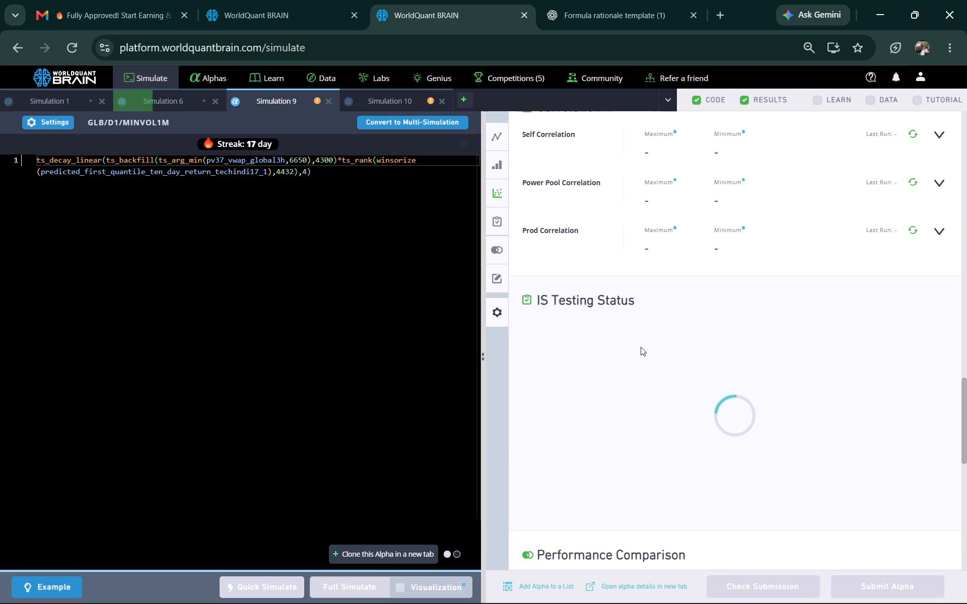
{"action": "scroll", "coordinate": [711, 335], "scroll_direction": "down", "scroll_amount": 2}
{"action": "scroll", "coordinate": [711, 335], "scroll_direction": "up", "scroll_amount": 10}
{"action": "scroll", "coordinate": [711, 335], "scroll_direction": "down", "scroll_amount": 2}
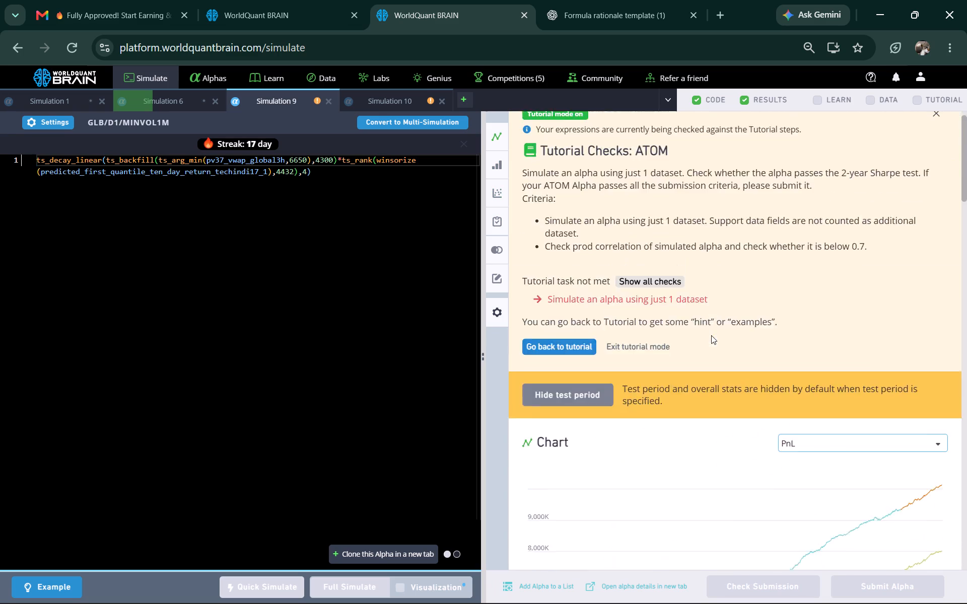
{"action": "scroll", "coordinate": [711, 335], "scroll_direction": "down", "scroll_amount": 3}
{"action": "scroll", "coordinate": [711, 335], "scroll_direction": "up", "scroll_amount": 1}
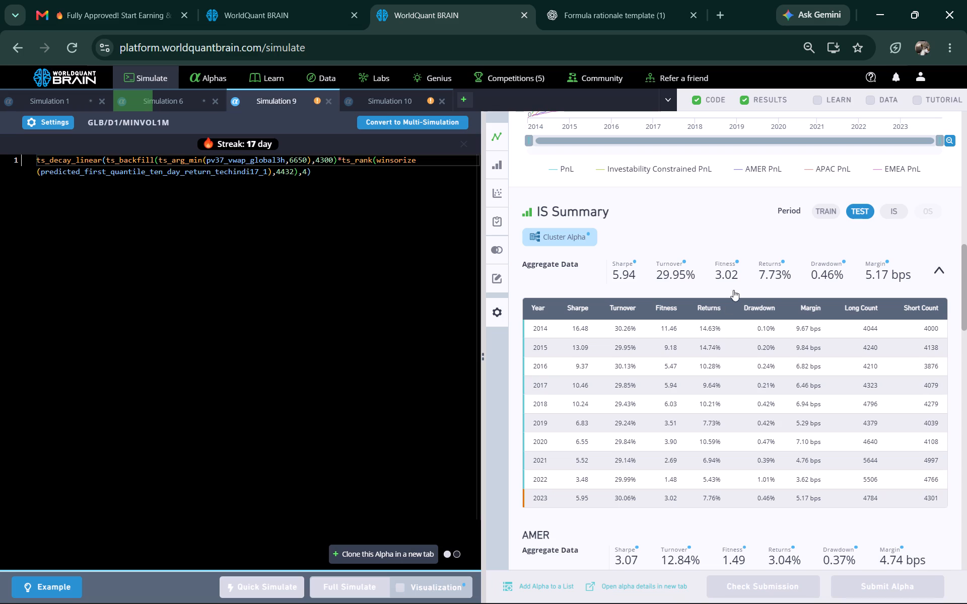
{"action": "scroll", "coordinate": [714, 328], "scroll_direction": "down", "scroll_amount": 5}
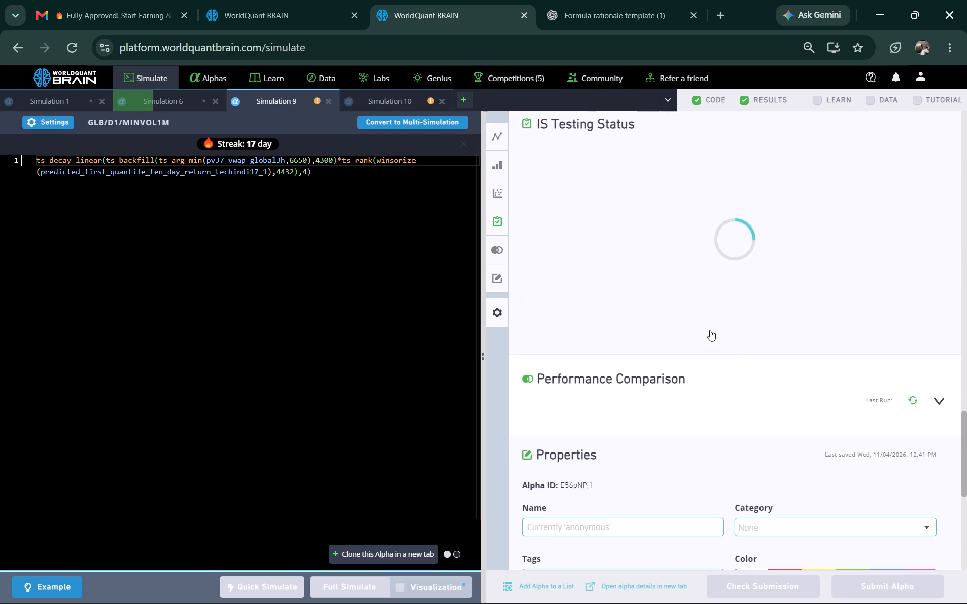
{"action": "scroll", "coordinate": [710, 330], "scroll_direction": "up", "scroll_amount": 1}
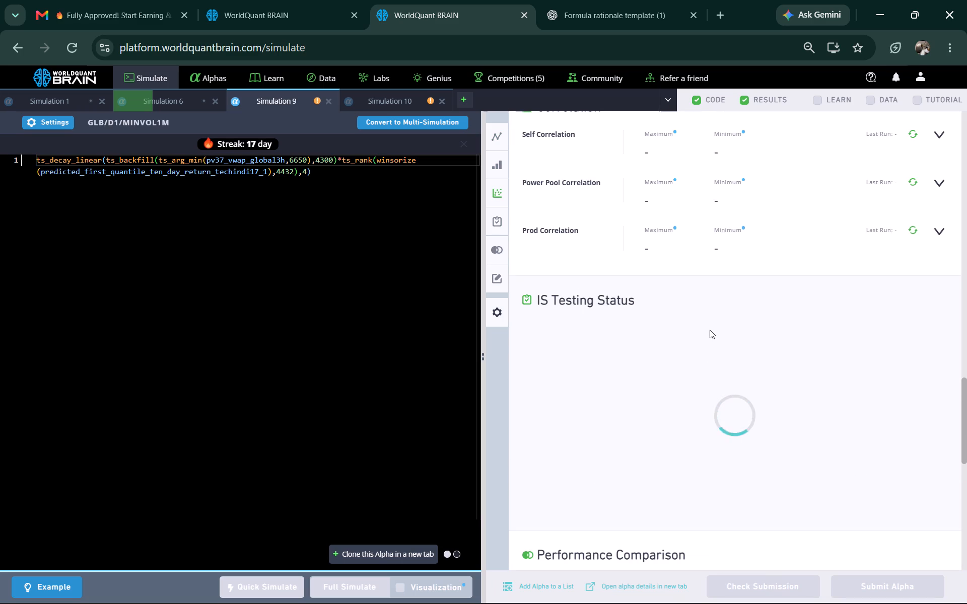
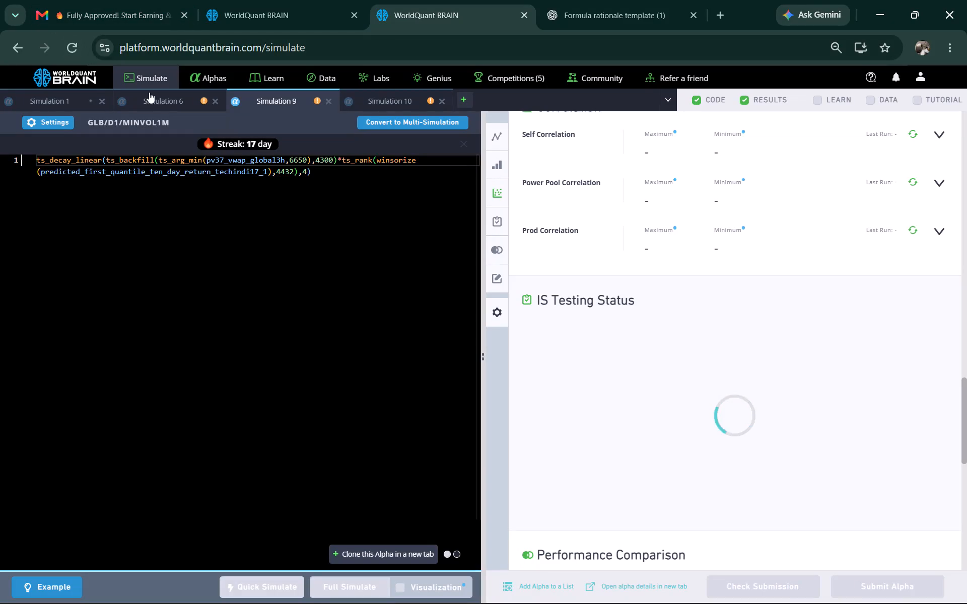
Switch to Simulation 6 and show its test period.
{"action": "left_click", "coordinate": [165, 100]}
{"action": "left_click", "coordinate": [759, 582]}
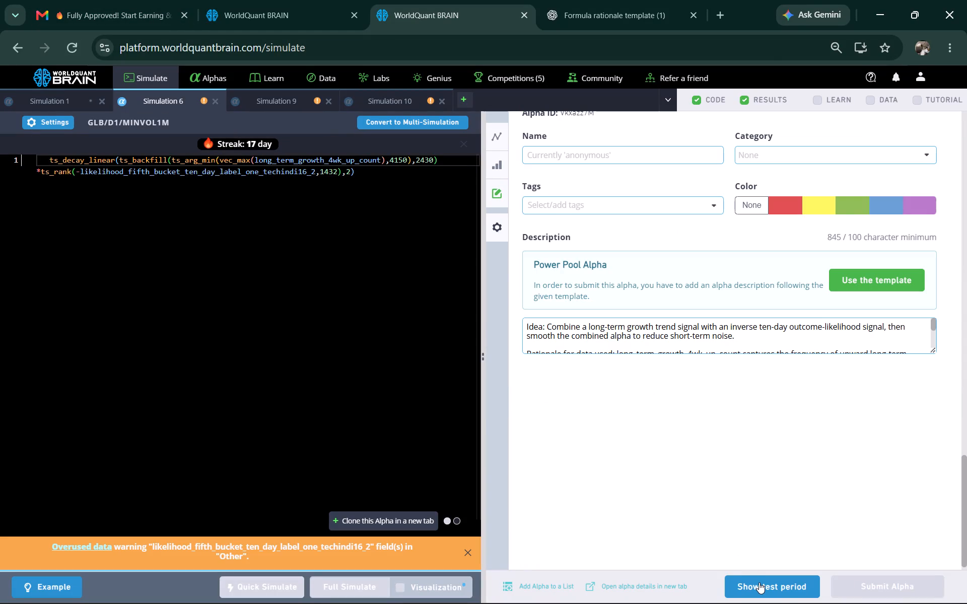
{"action": "left_click", "coordinate": [708, 364]}
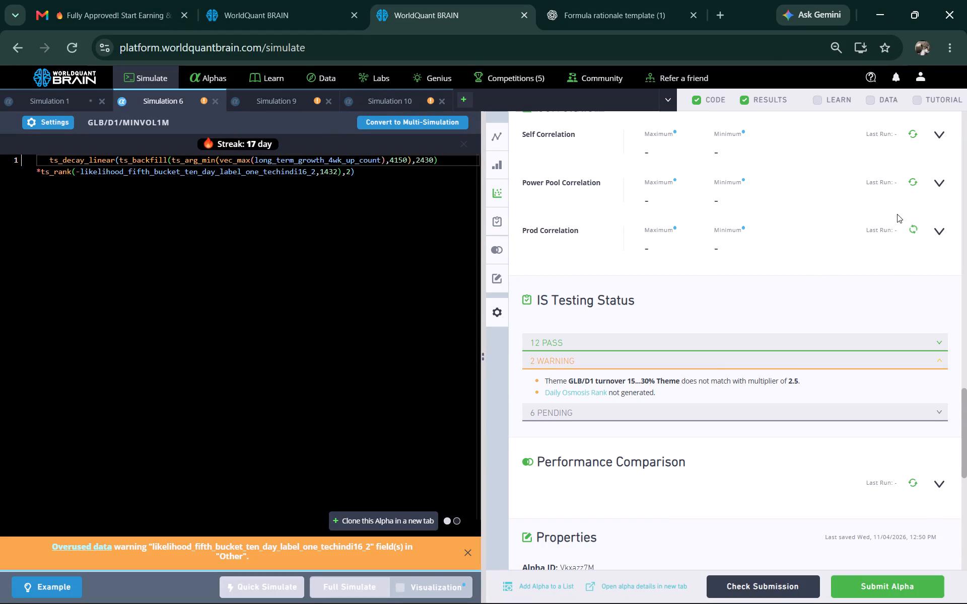
Run the Power Pool Correlation check for Simulation 6.
{"action": "left_click", "coordinate": [912, 186]}
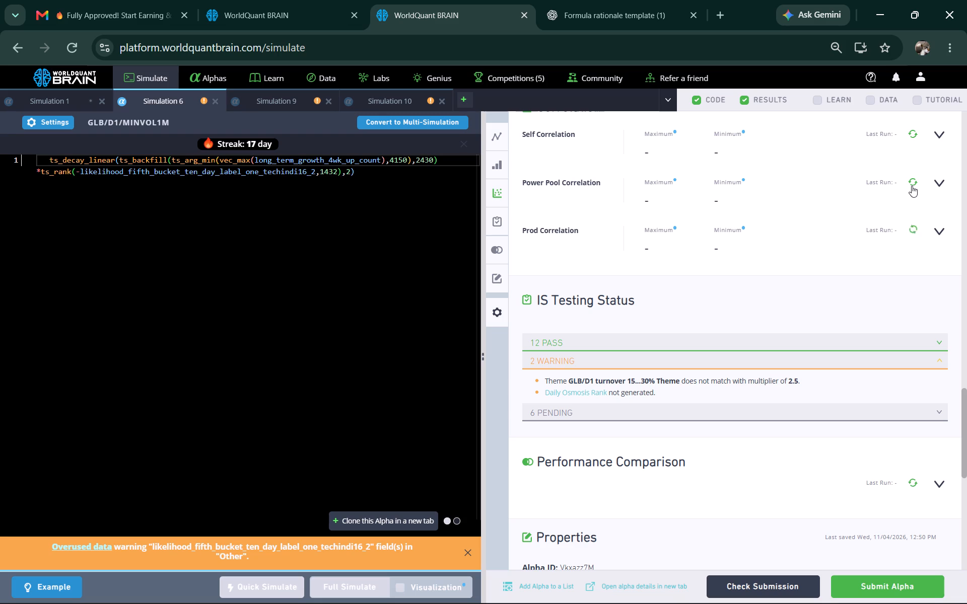
{"action": "left_click", "coordinate": [910, 180]}
Review Simulation 6's Prod Correlation, IS Testing Status warnings and Properties description.
{"action": "double_click", "coordinate": [782, 355]}
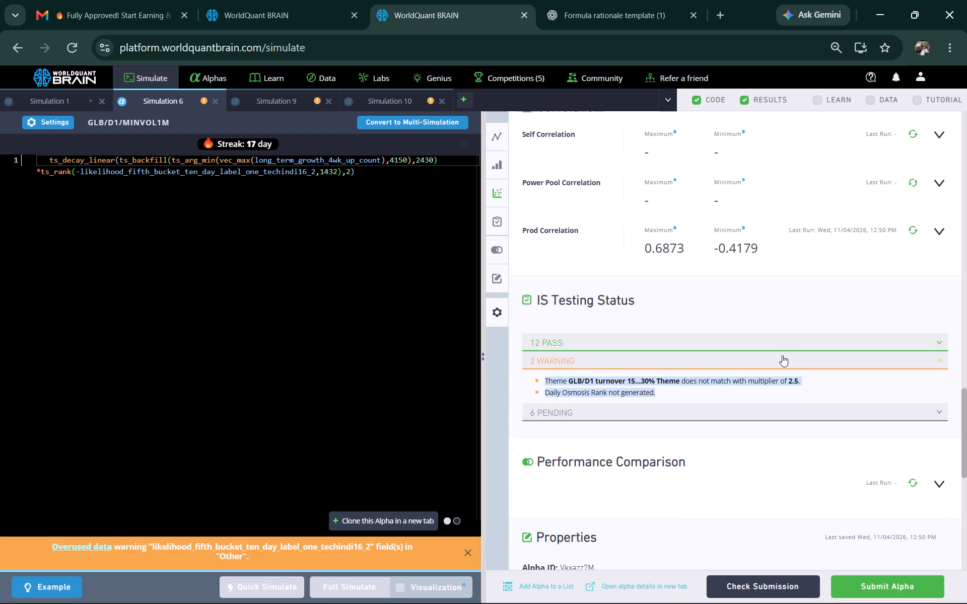
{"action": "left_click", "coordinate": [782, 355]}
{"action": "left_click", "coordinate": [782, 355]}
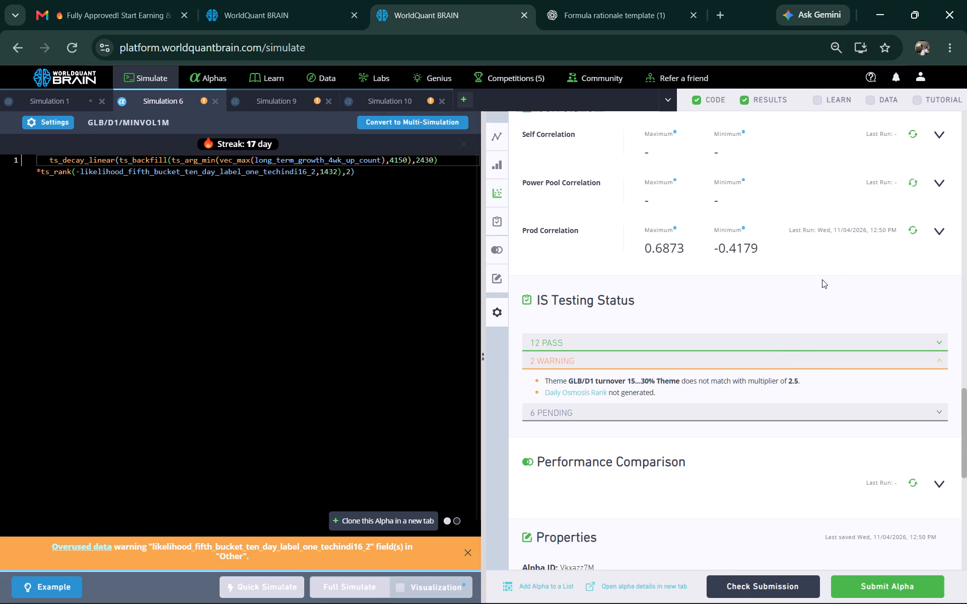
{"action": "scroll", "coordinate": [679, 318], "scroll_direction": "down", "scroll_amount": 2}
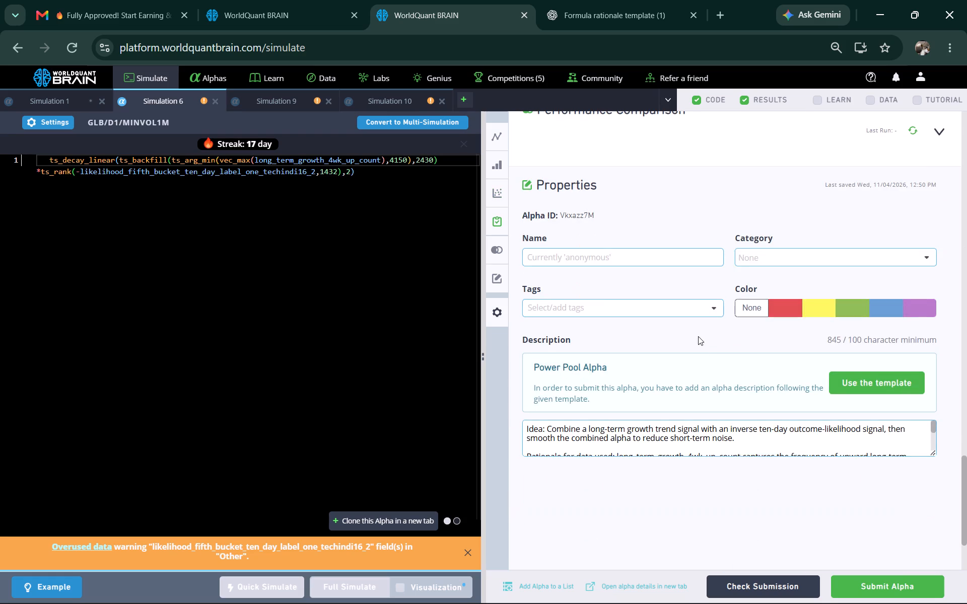
{"action": "scroll", "coordinate": [699, 314], "scroll_direction": "up", "scroll_amount": 2}
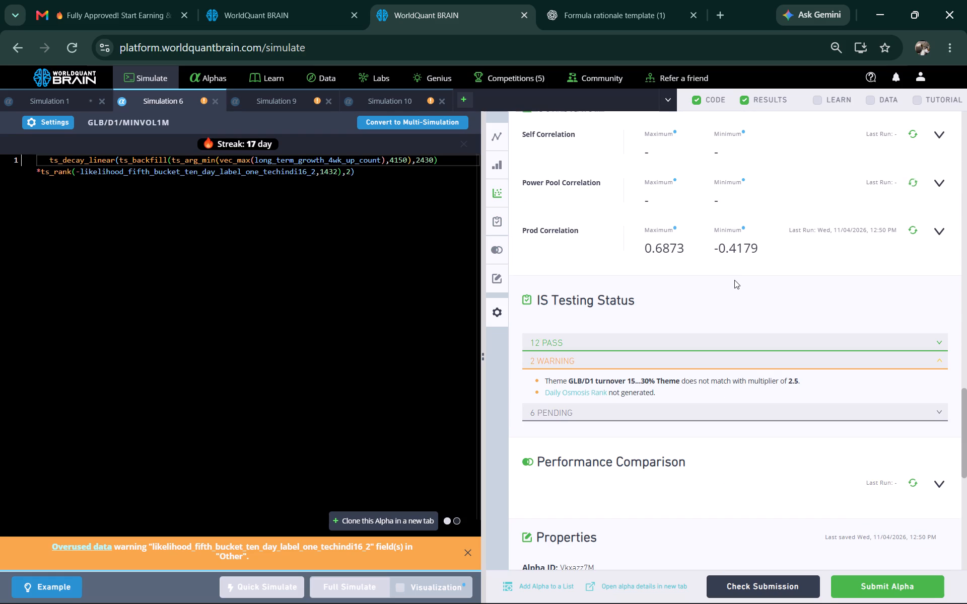
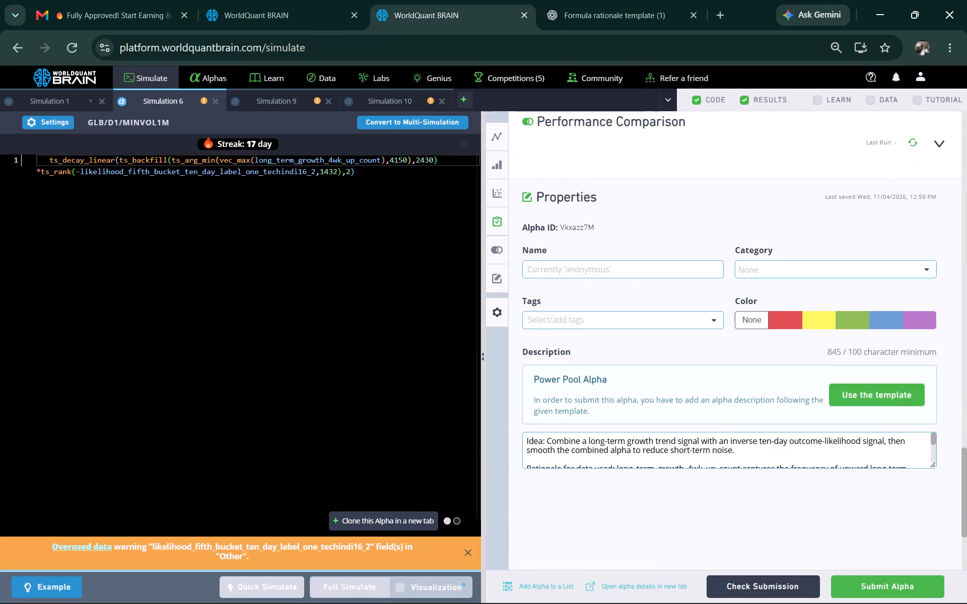
Run the submission check for the Simulation 6 alpha.
{"action": "left_click", "coordinate": [755, 582]}
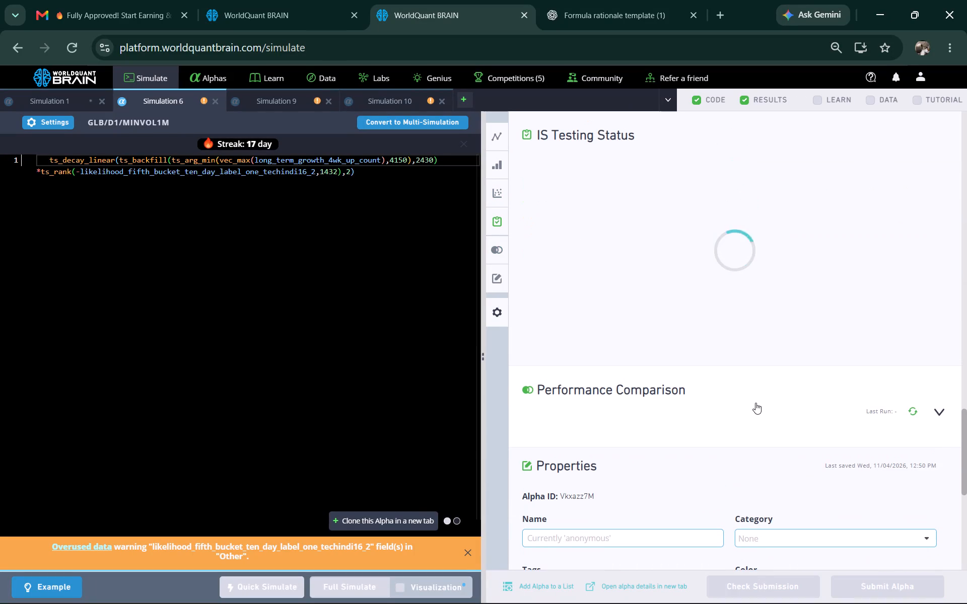
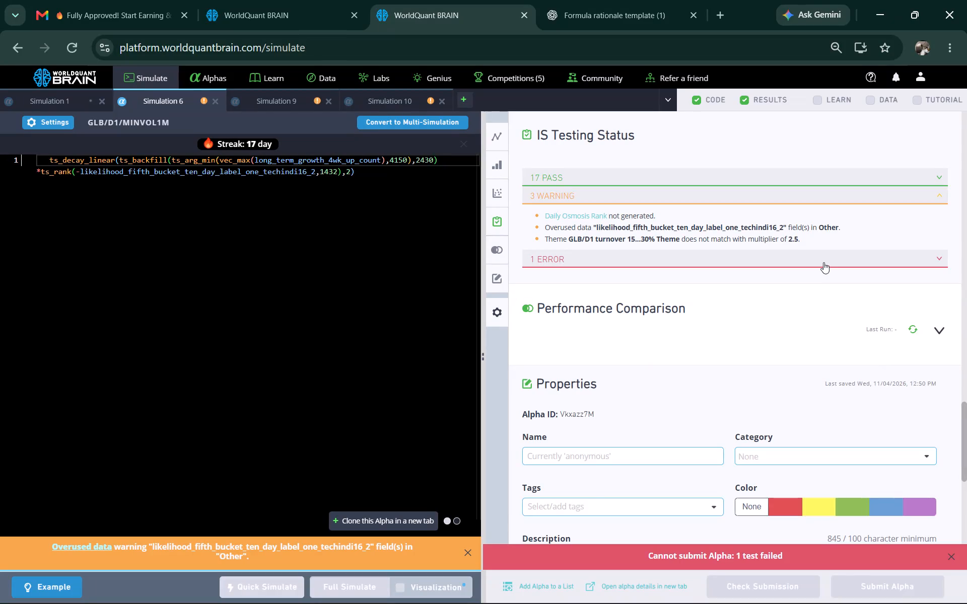
Inspect the failed test in Simulation 6's IS Testing Status, and review Simulation 9's correlation and testing status.
{"action": "left_click", "coordinate": [822, 261]}
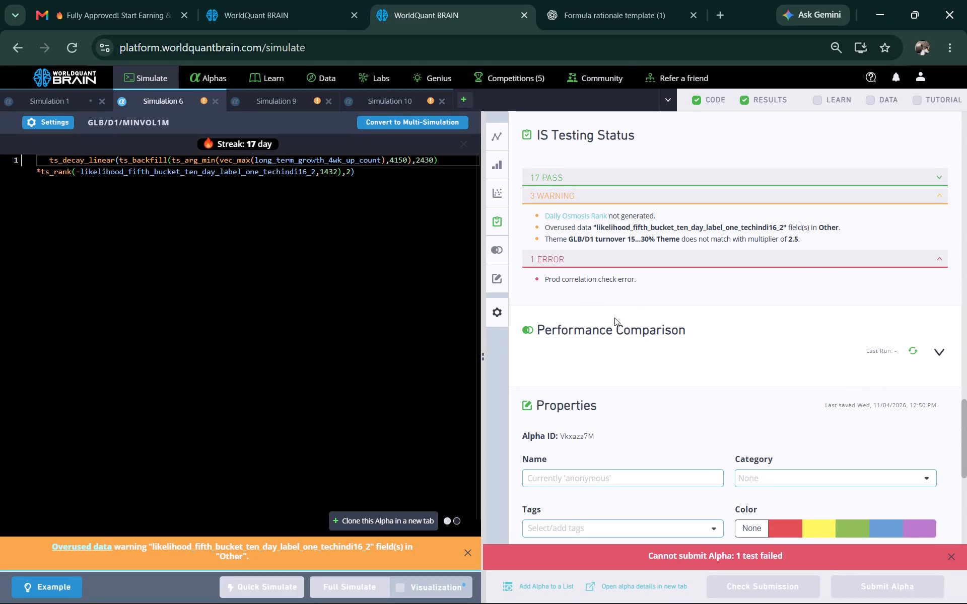
{"action": "left_click", "coordinate": [255, 104]}
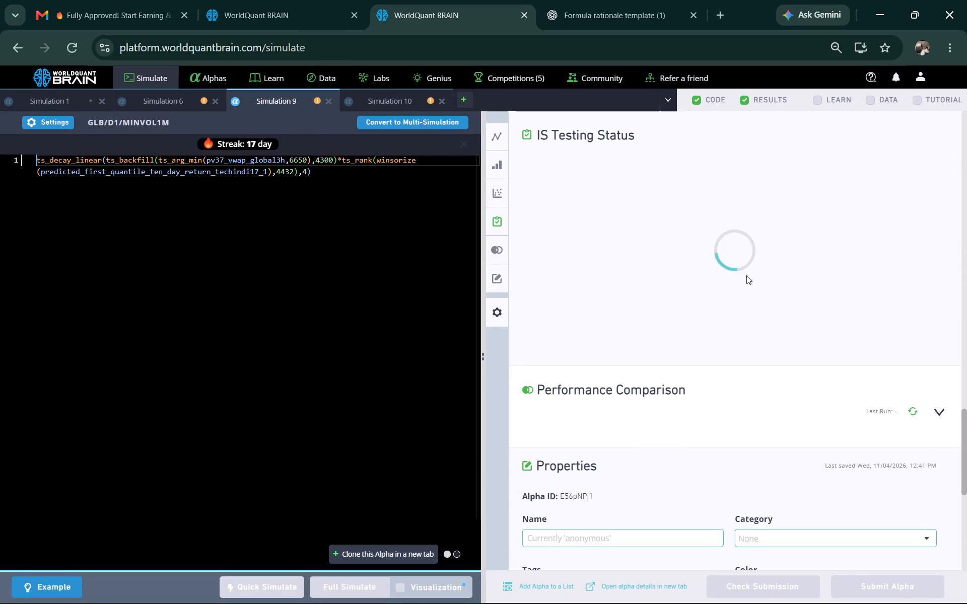
{"action": "scroll", "coordinate": [794, 332], "scroll_direction": "down", "scroll_amount": 3}
{"action": "scroll", "coordinate": [798, 347], "scroll_direction": "up", "scroll_amount": 4}
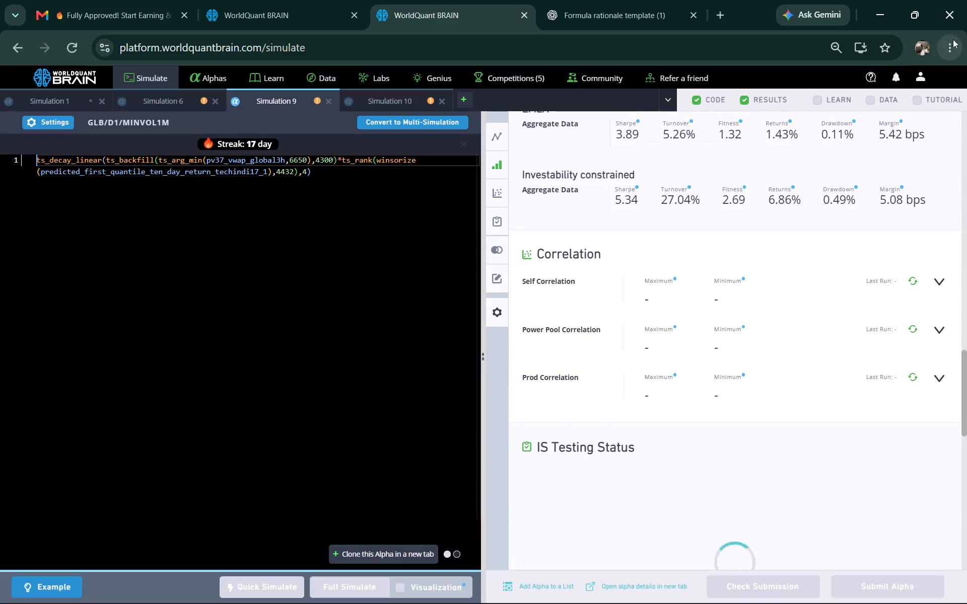
{"action": "left_click", "coordinate": [923, 50]}
{"action": "left_click", "coordinate": [555, 317]}
Go to the BRAIN home page and close the other browser tab showing the Simulate page.
{"action": "left_click", "coordinate": [42, 78]}
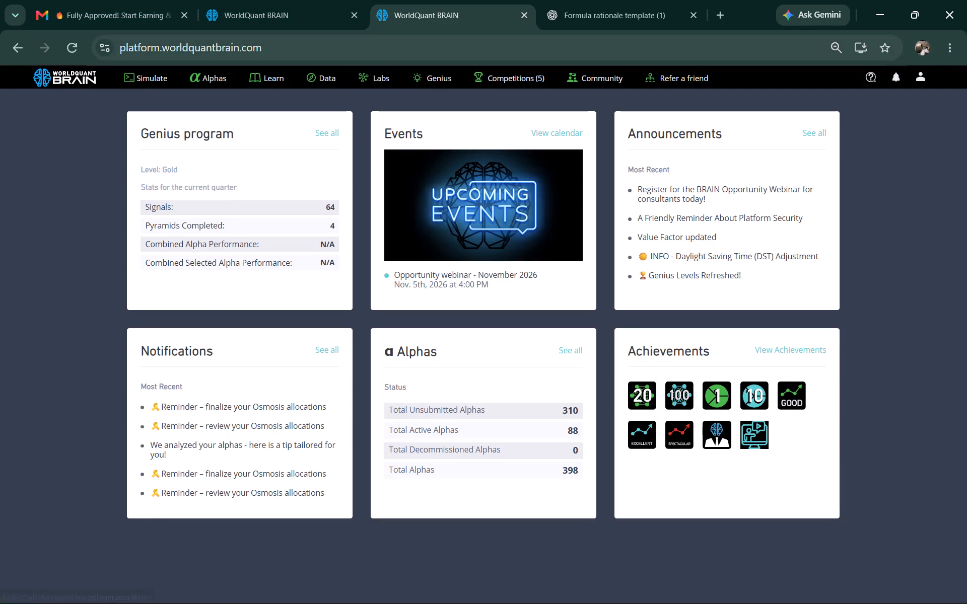
{"action": "left_click", "coordinate": [316, 23]}
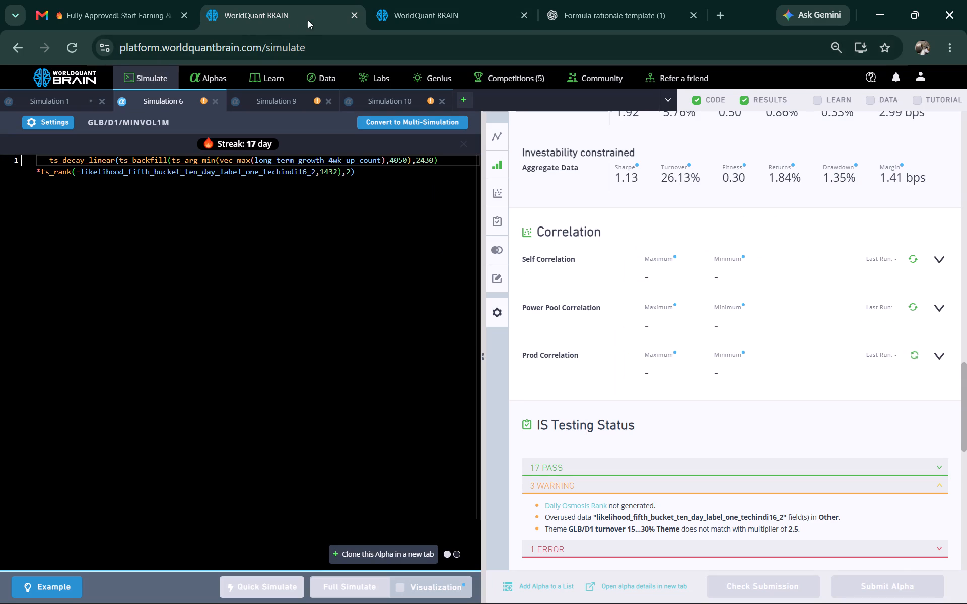
{"action": "left_click", "coordinate": [351, 17]}
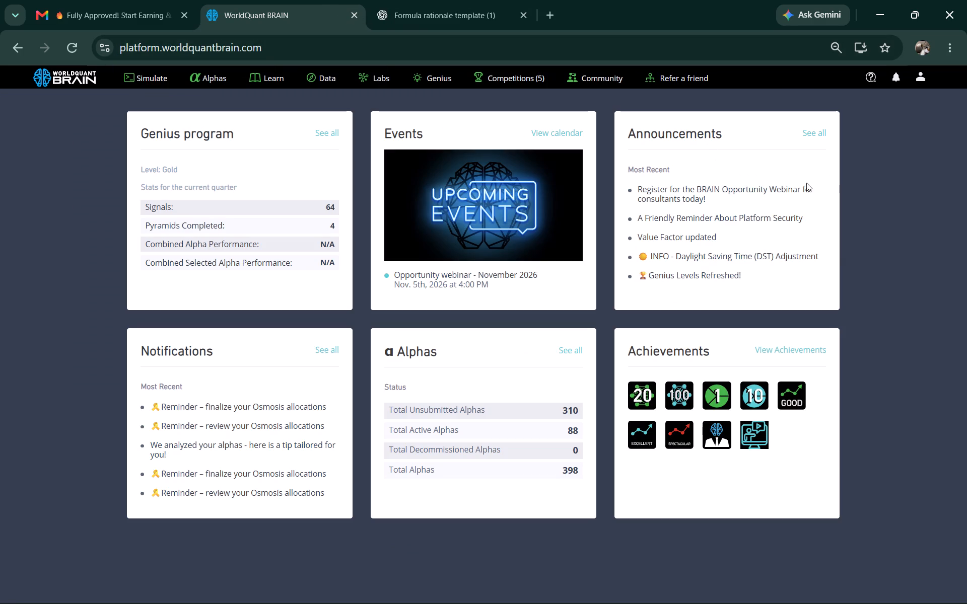
Open the profile's Performance page and review the payment, submitted-alpha and simulated-alpha statistics.
{"action": "scroll", "coordinate": [843, 189], "scroll_direction": "up", "scroll_amount": 2}
{"action": "left_click", "coordinate": [897, 79]}
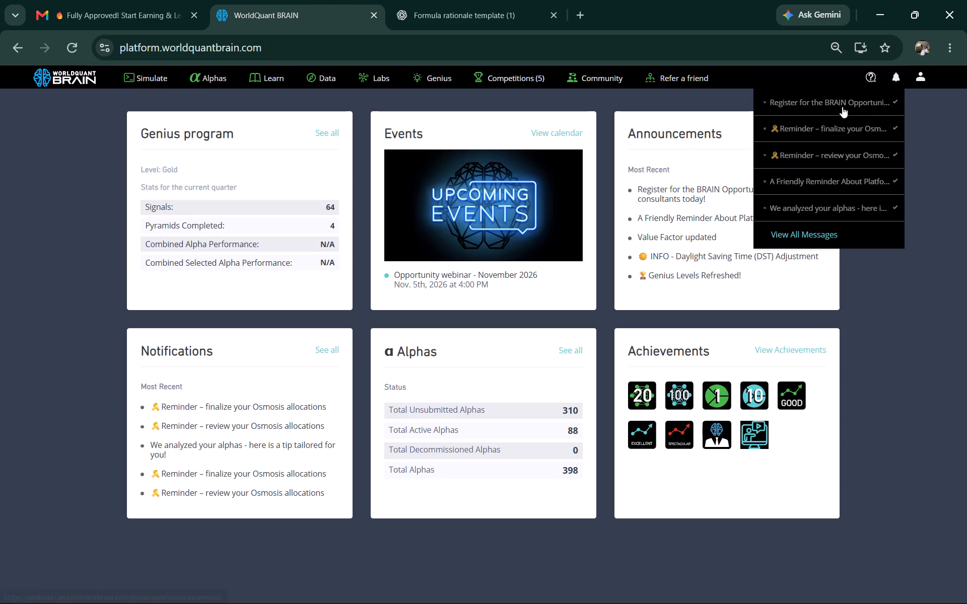
{"action": "left_click", "coordinate": [924, 81]}
{"action": "left_click", "coordinate": [868, 105]}
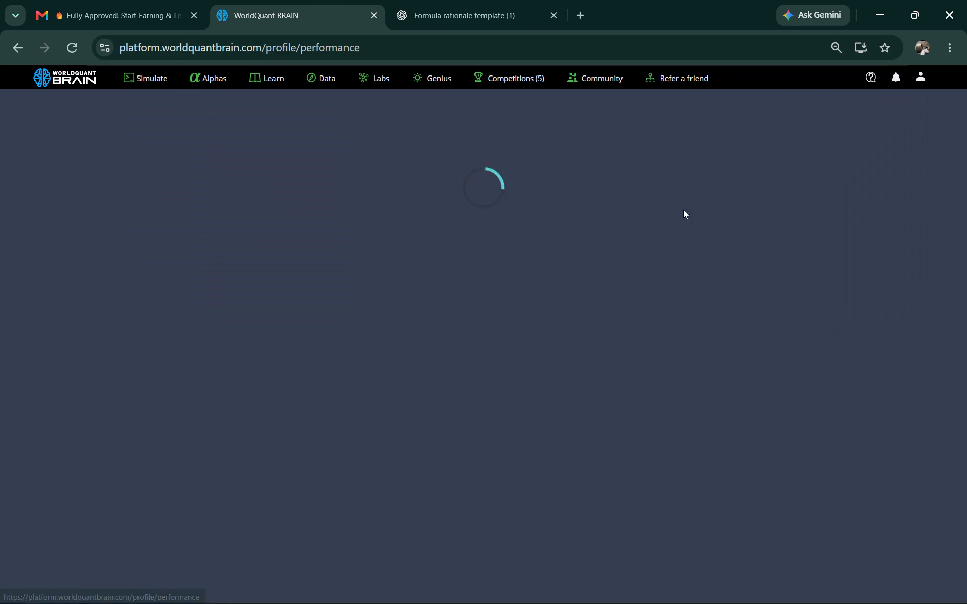
{"action": "scroll", "coordinate": [652, 305], "scroll_direction": "down", "scroll_amount": 3}
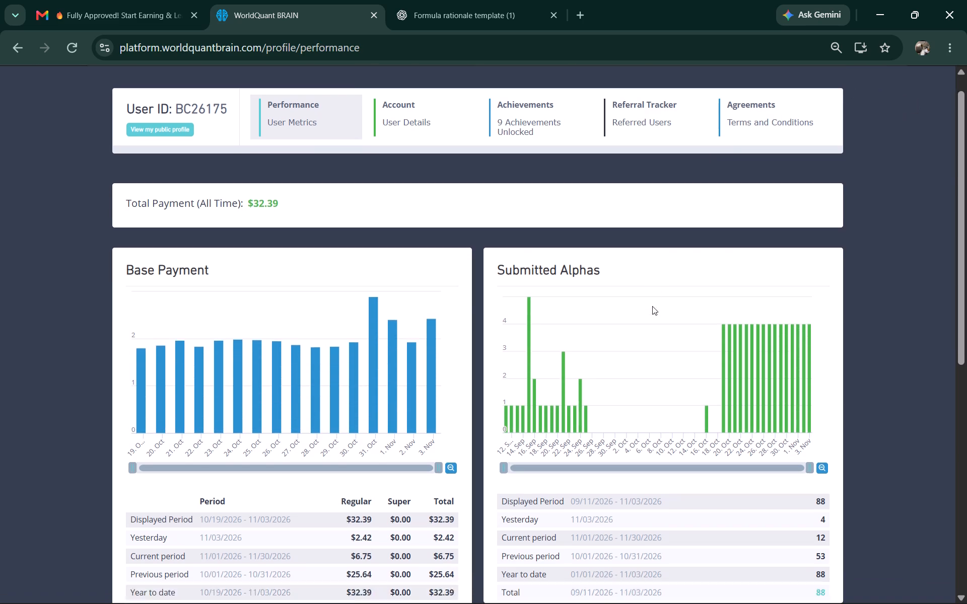
{"action": "scroll", "coordinate": [652, 306], "scroll_direction": "down", "scroll_amount": 5}
{"action": "scroll", "coordinate": [855, 165], "scroll_direction": "up", "scroll_amount": 1}
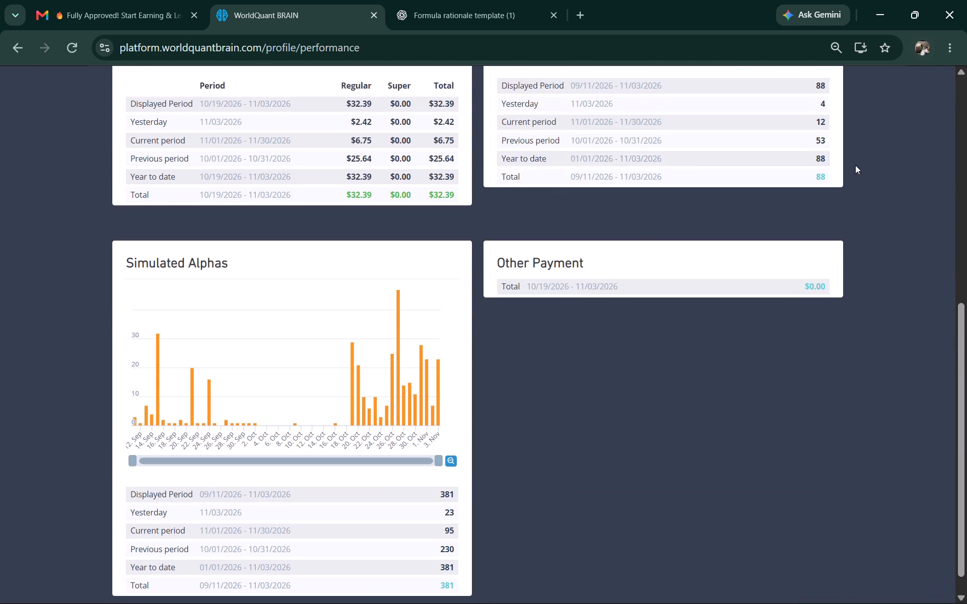
{"action": "scroll", "coordinate": [855, 165], "scroll_direction": "up", "scroll_amount": 3}
Open the account's Basic Details page and look through the profile information.
{"action": "left_click", "coordinate": [906, 81]}
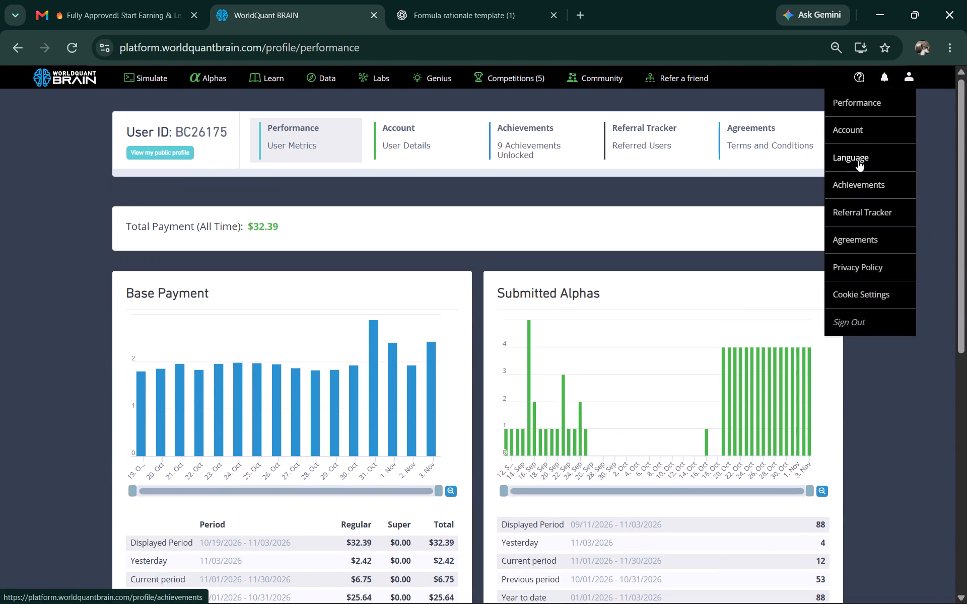
{"action": "left_click", "coordinate": [863, 136]}
{"action": "scroll", "coordinate": [668, 277], "scroll_direction": "down", "scroll_amount": 6}
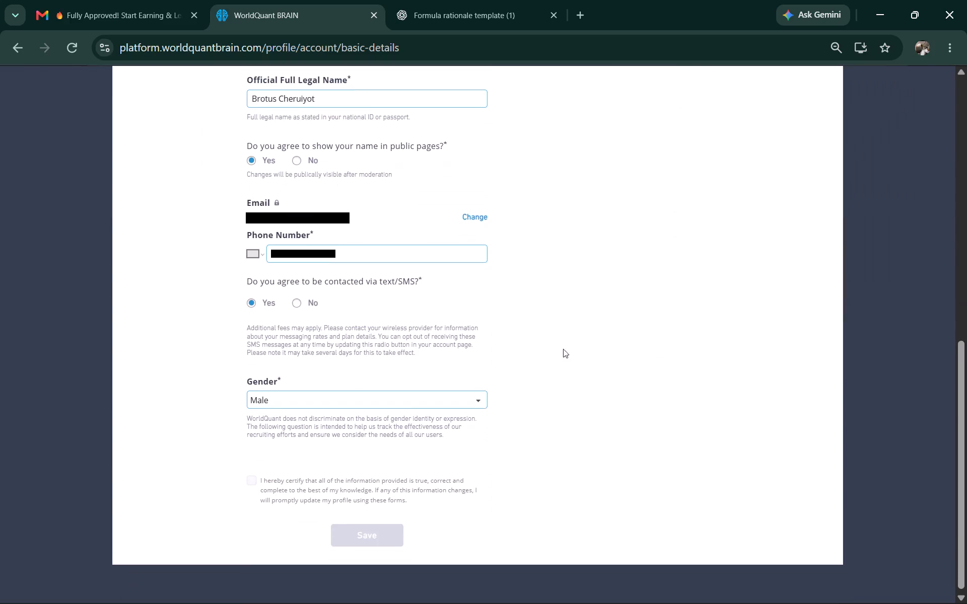
{"action": "scroll", "coordinate": [525, 369], "scroll_direction": "up", "scroll_amount": 3}
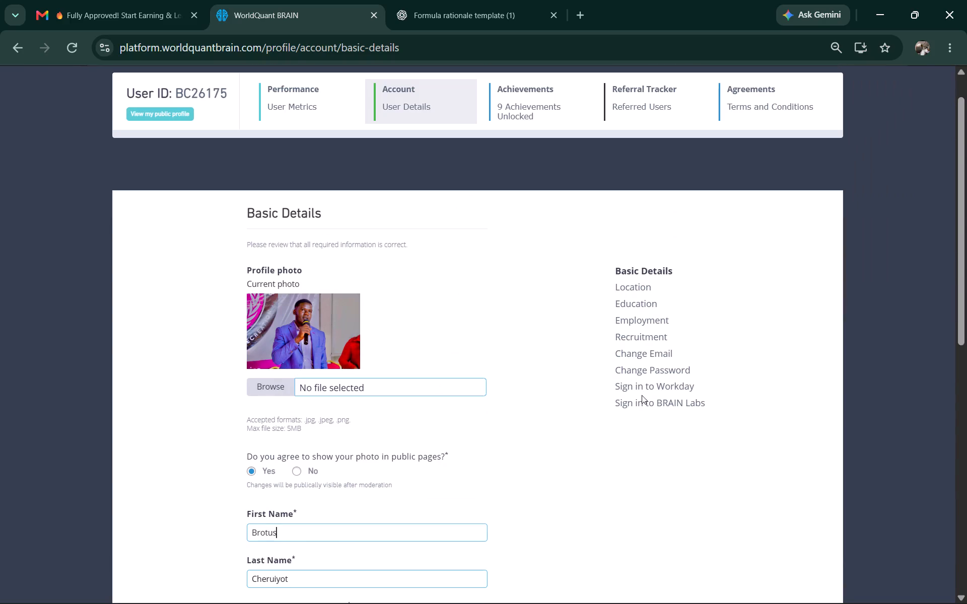
{"action": "scroll", "coordinate": [615, 398], "scroll_direction": "down", "scroll_amount": 6}
{"action": "scroll", "coordinate": [380, 425], "scroll_direction": "up", "scroll_amount": 4}
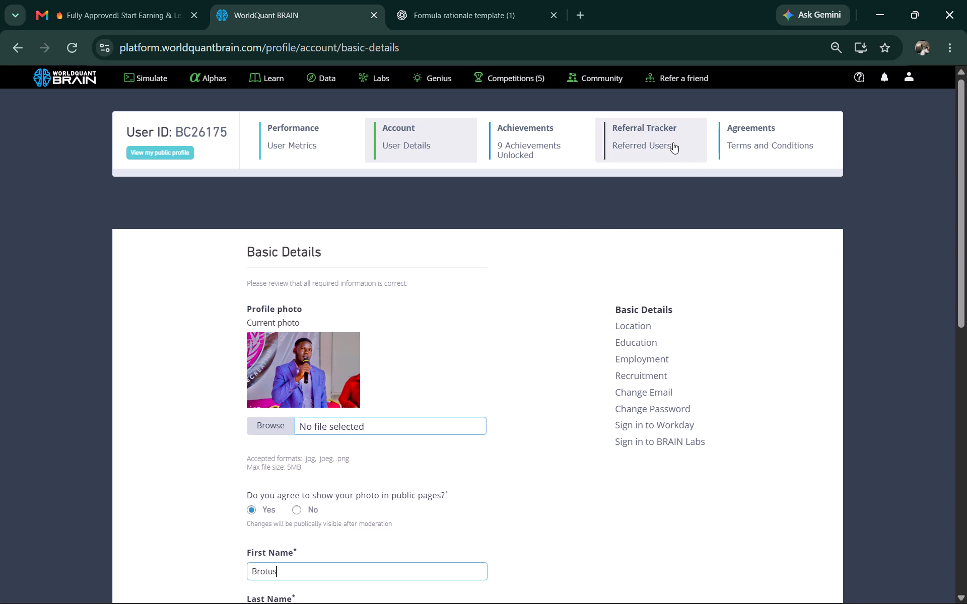
{"action": "scroll", "coordinate": [615, 351], "scroll_direction": "down", "scroll_amount": 3}
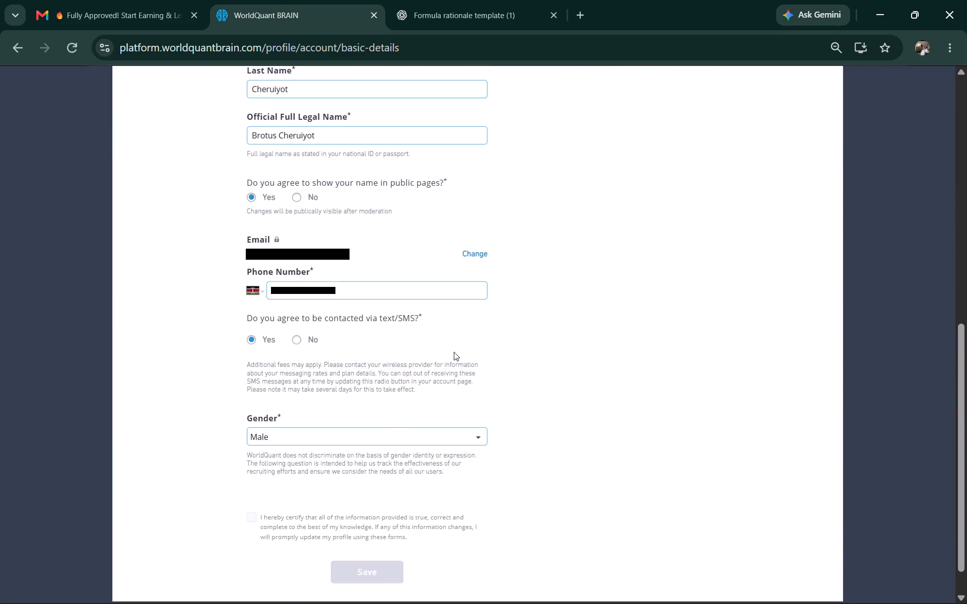
{"action": "scroll", "coordinate": [388, 419], "scroll_direction": "down", "scroll_amount": 3}
{"action": "scroll", "coordinate": [379, 414], "scroll_direction": "up", "scroll_amount": 7}
Open the account's public profile and examine its consultant details, leaderboard stats and achievements.
{"action": "left_click", "coordinate": [304, 133]}
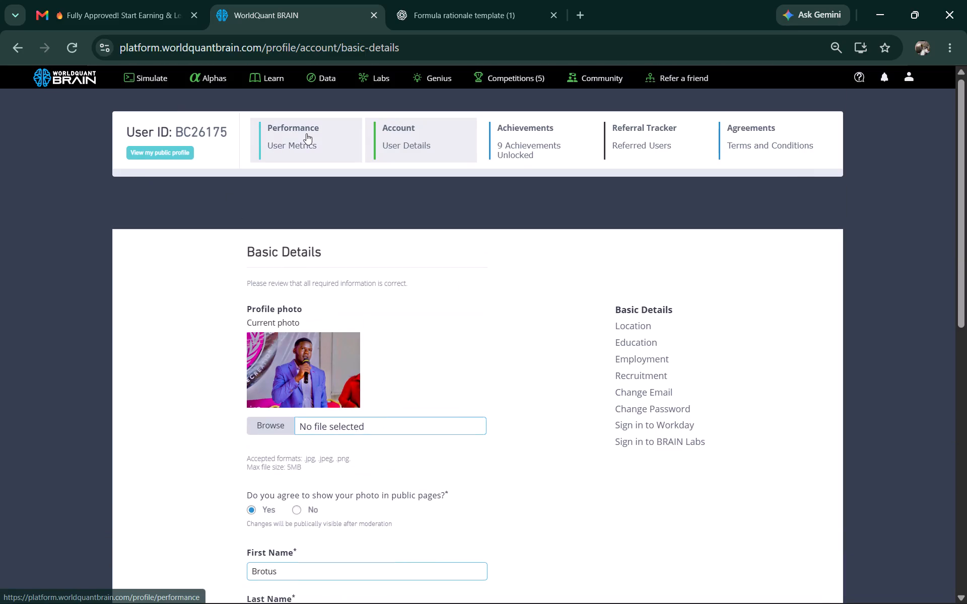
{"action": "left_click", "coordinate": [168, 139]}
{"action": "left_click", "coordinate": [168, 139]}
{"action": "left_click", "coordinate": [157, 157]}
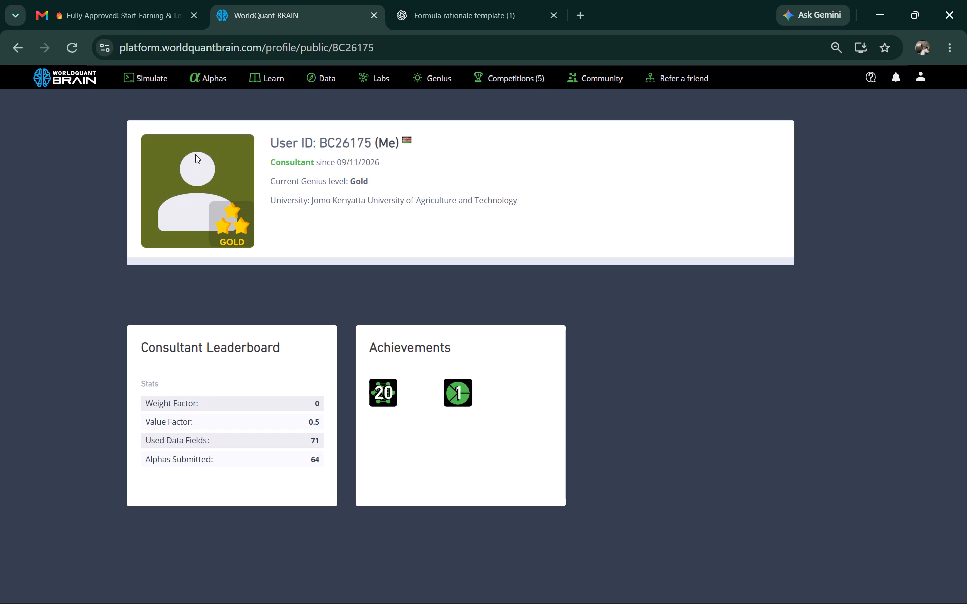
{"action": "scroll", "coordinate": [395, 291], "scroll_direction": "down", "scroll_amount": 5}
{"action": "scroll", "coordinate": [289, 394], "scroll_direction": "up", "scroll_amount": 2}
Copy the user ID from the public profile heading.
{"action": "left_click_drag", "start_coordinate": [316, 140], "coordinate": [321, 141]}
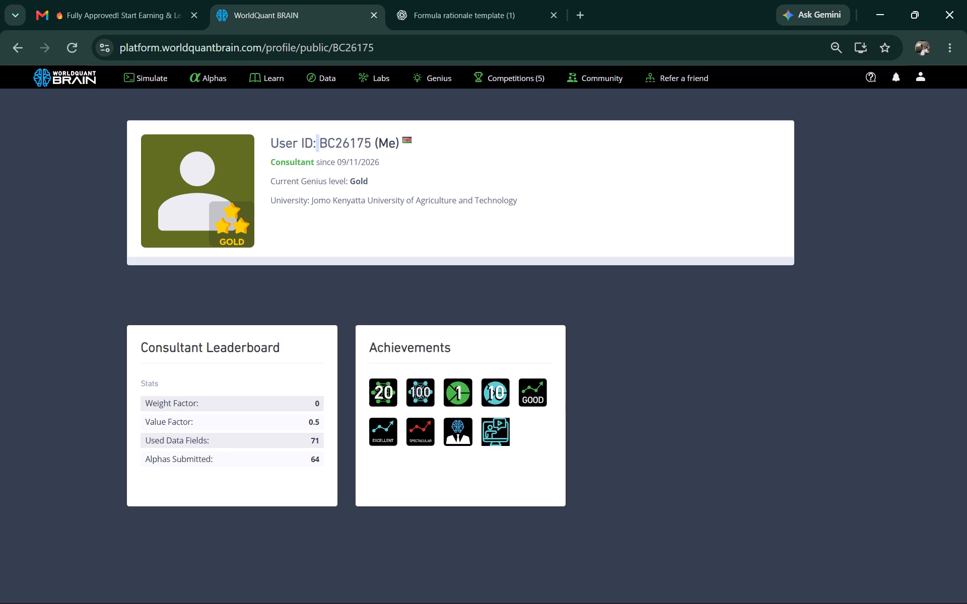
{"action": "left_click_drag", "start_coordinate": [321, 141], "coordinate": [371, 142]}
{"action": "right_click", "coordinate": [367, 142]}
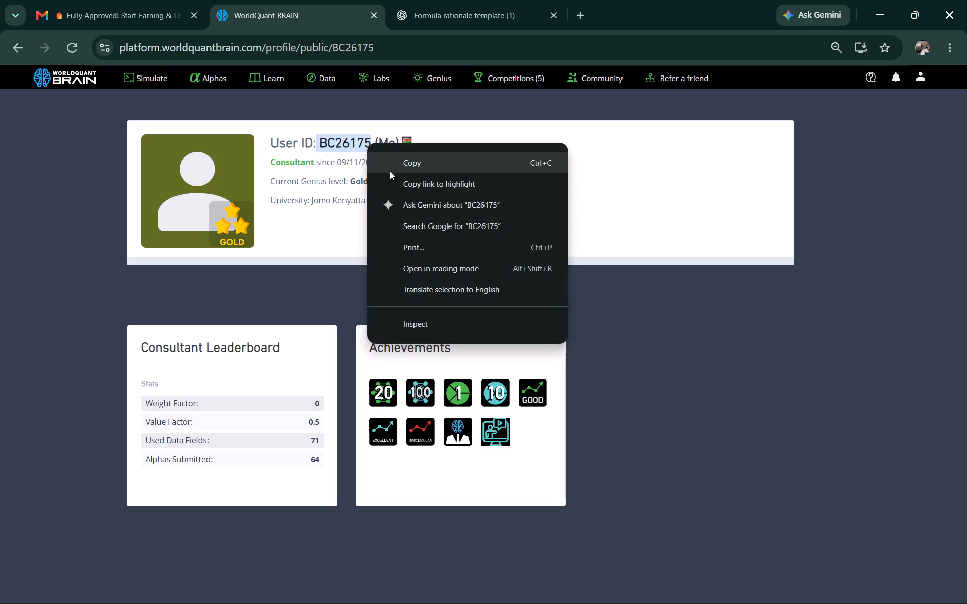
{"action": "left_click", "coordinate": [410, 162]}
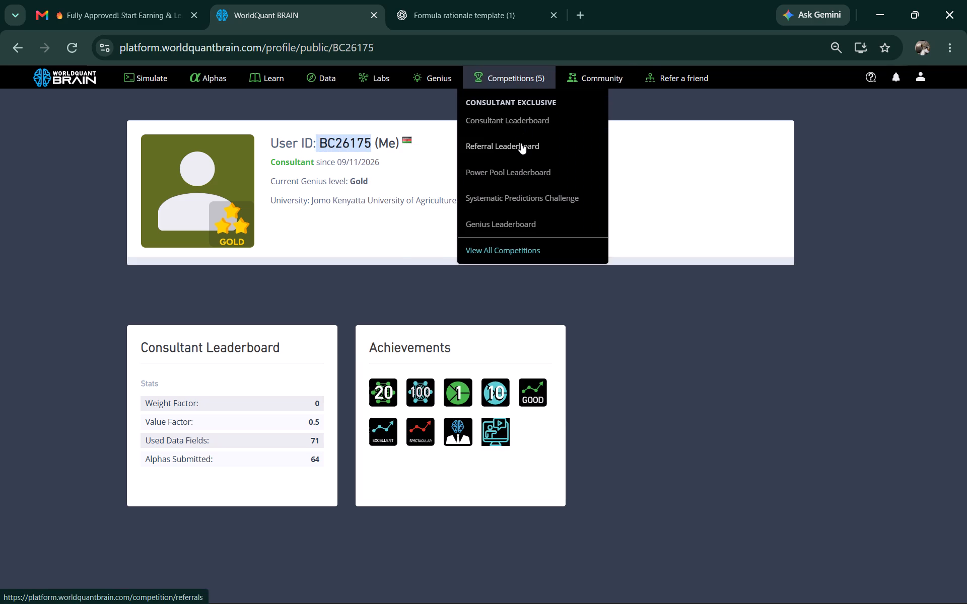
Open the Power Pool Leaderboard and filter the GLB/D1 Power Pool Nov`26 board by the copied user ID.
{"action": "left_click", "coordinate": [518, 172]}
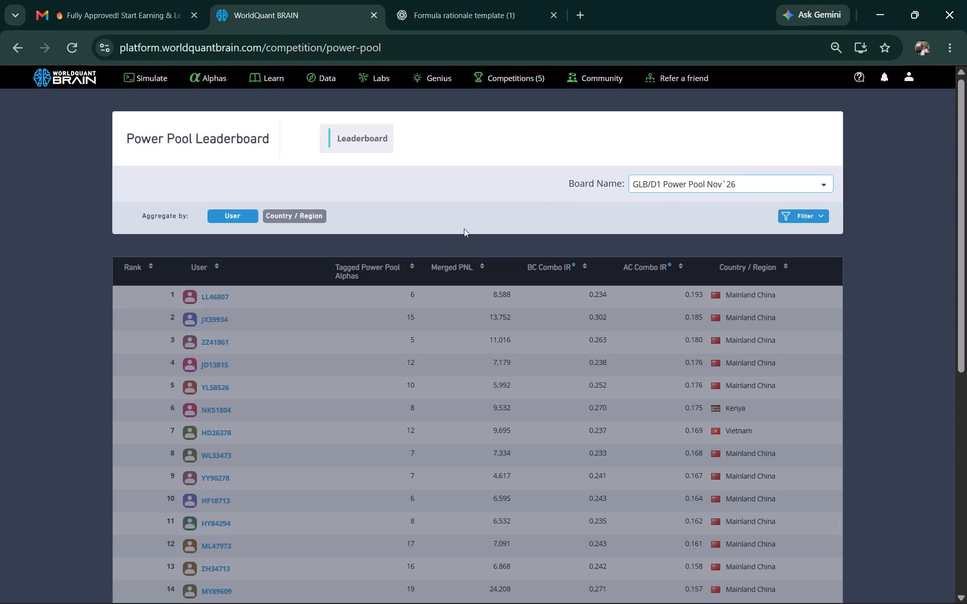
{"action": "scroll", "coordinate": [625, 249], "scroll_direction": "down", "scroll_amount": 4}
{"action": "scroll", "coordinate": [625, 249], "scroll_direction": "up", "scroll_amount": 5}
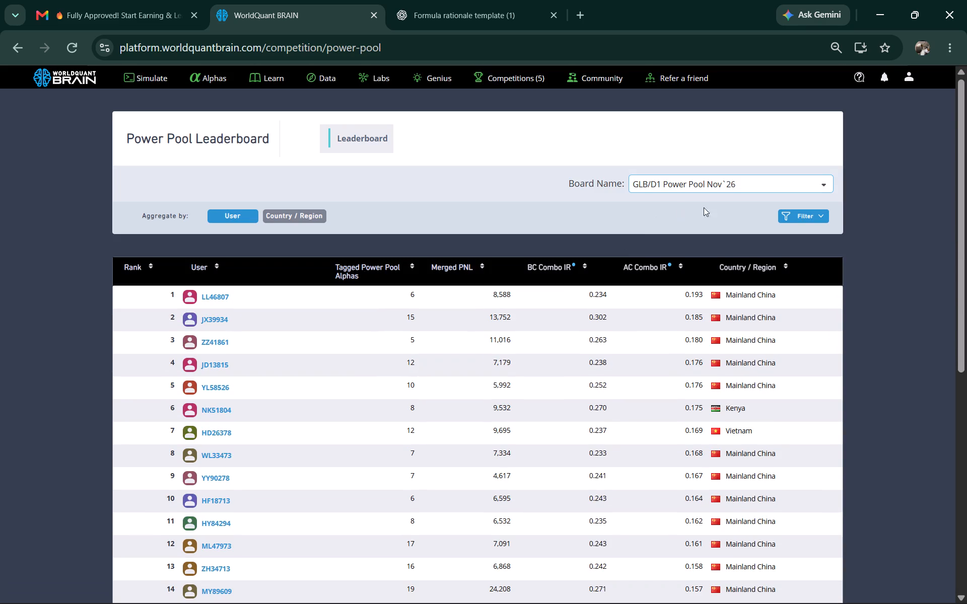
{"action": "left_click", "coordinate": [790, 213]}
{"action": "left_click", "coordinate": [572, 268]}
{"action": "right_click", "coordinate": [569, 269]}
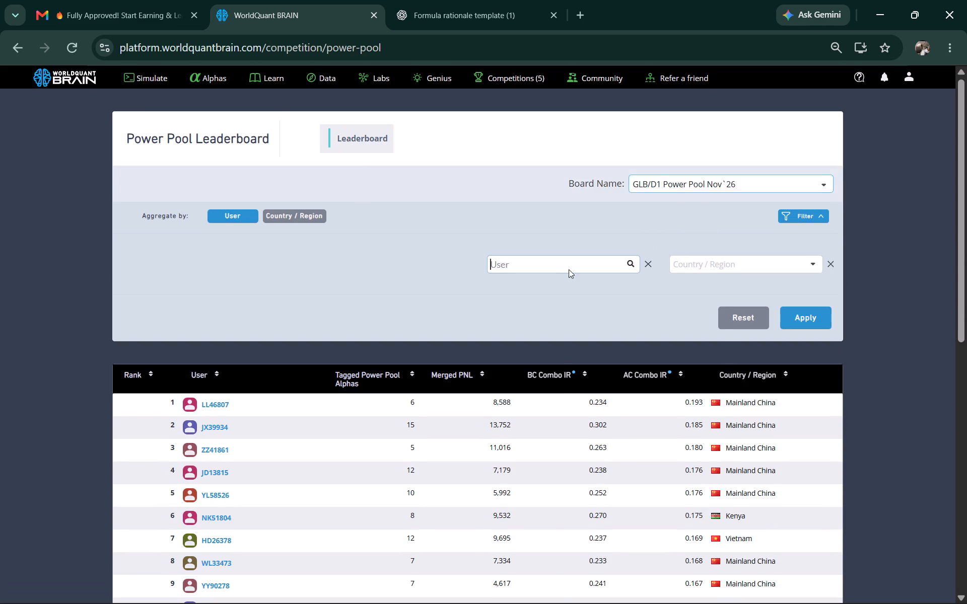
{"action": "left_click", "coordinate": [605, 440]}
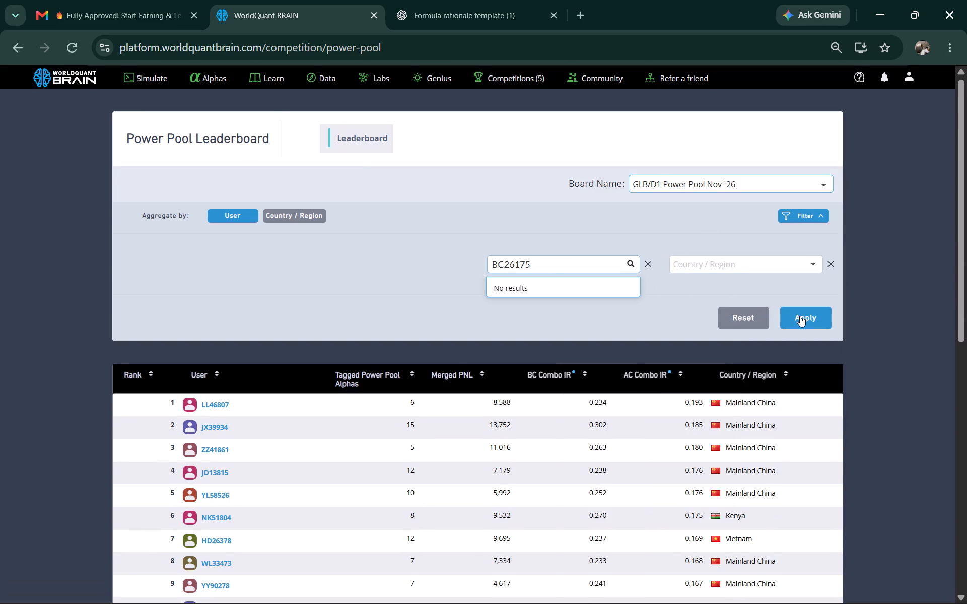
{"action": "left_click", "coordinate": [580, 269]}
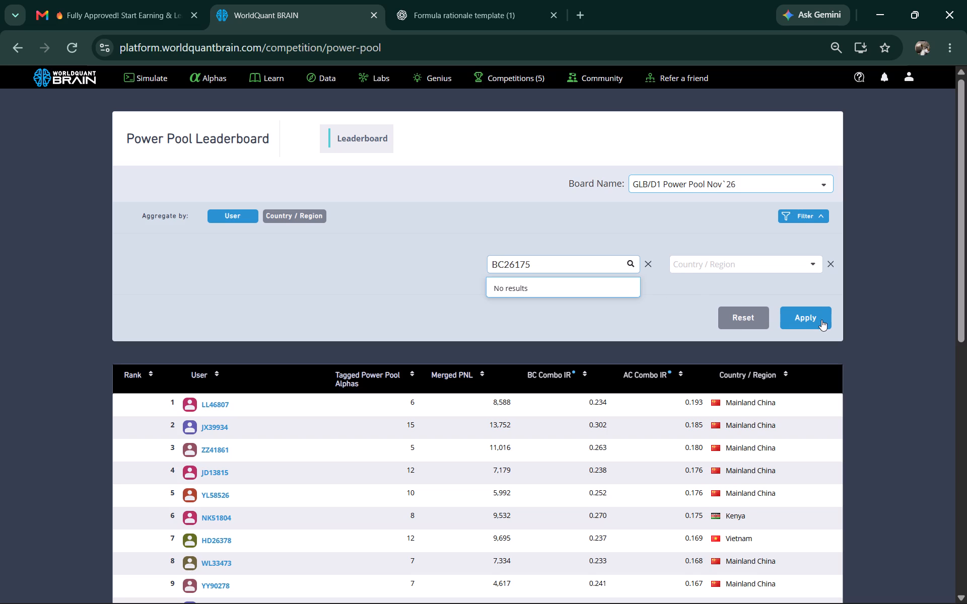
{"action": "left_click", "coordinate": [816, 319]}
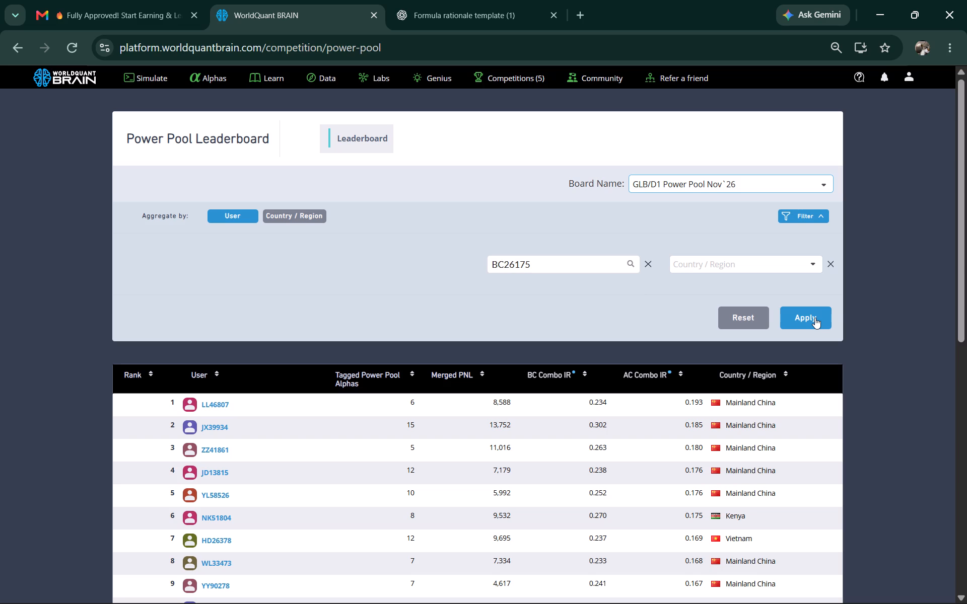
{"action": "left_click", "coordinate": [798, 316]}
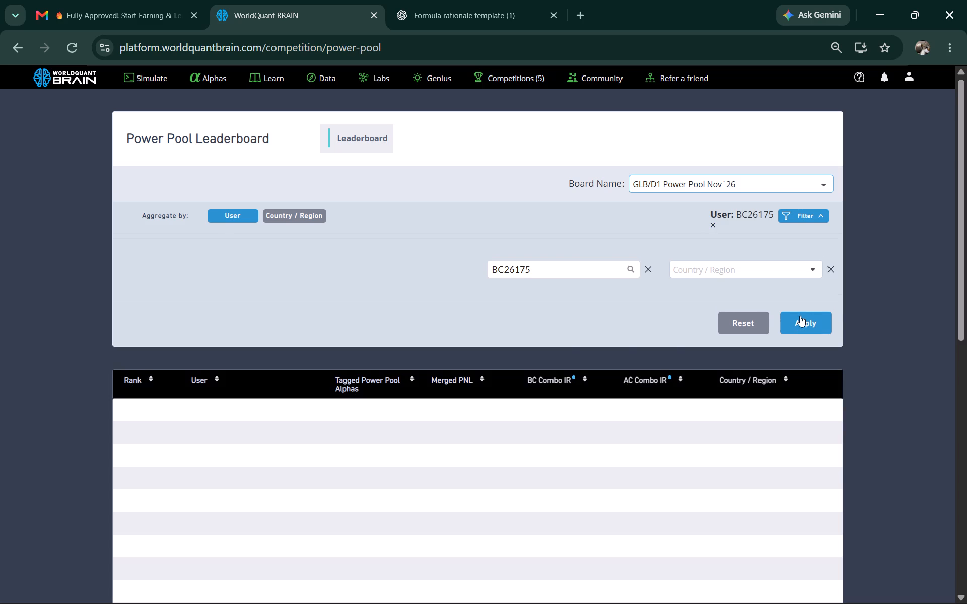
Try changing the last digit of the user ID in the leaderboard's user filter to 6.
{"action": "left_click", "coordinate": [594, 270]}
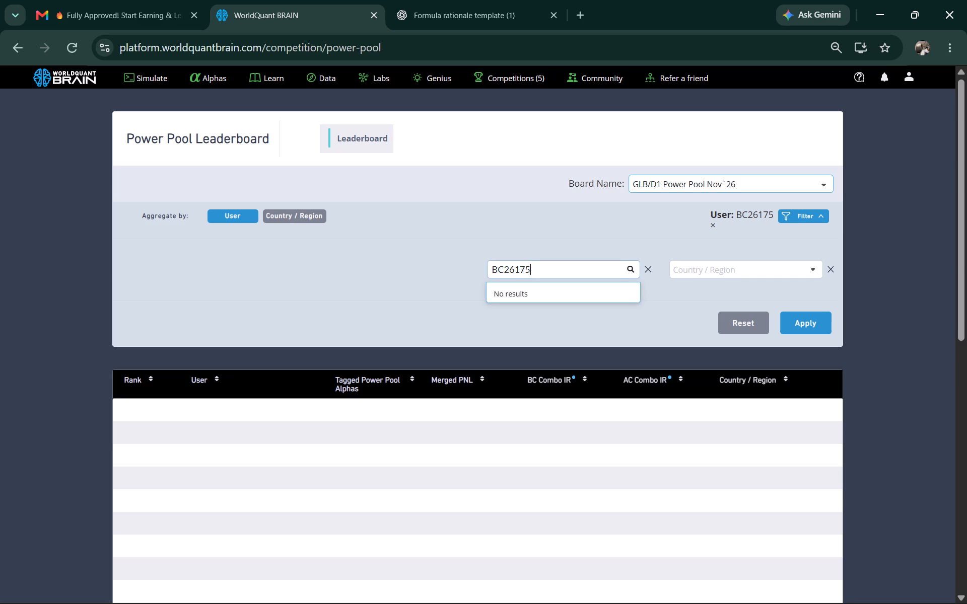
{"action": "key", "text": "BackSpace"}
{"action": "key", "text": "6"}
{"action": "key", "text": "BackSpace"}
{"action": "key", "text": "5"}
Reopen the account's Basic Details page.
{"action": "left_click", "coordinate": [907, 79]}
{"action": "left_click", "coordinate": [857, 131]}
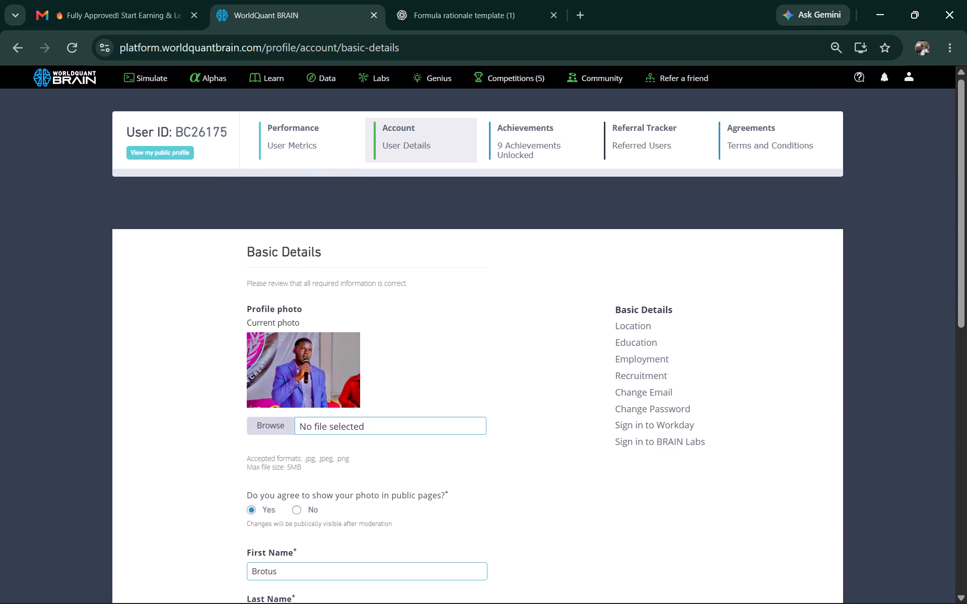
Copy the user ID from the account header and filter the Power Pool Leaderboard's GLB/D1 Power Pool Nov`26 board by it.
{"action": "left_click_drag", "start_coordinate": [175, 128], "coordinate": [226, 130]}
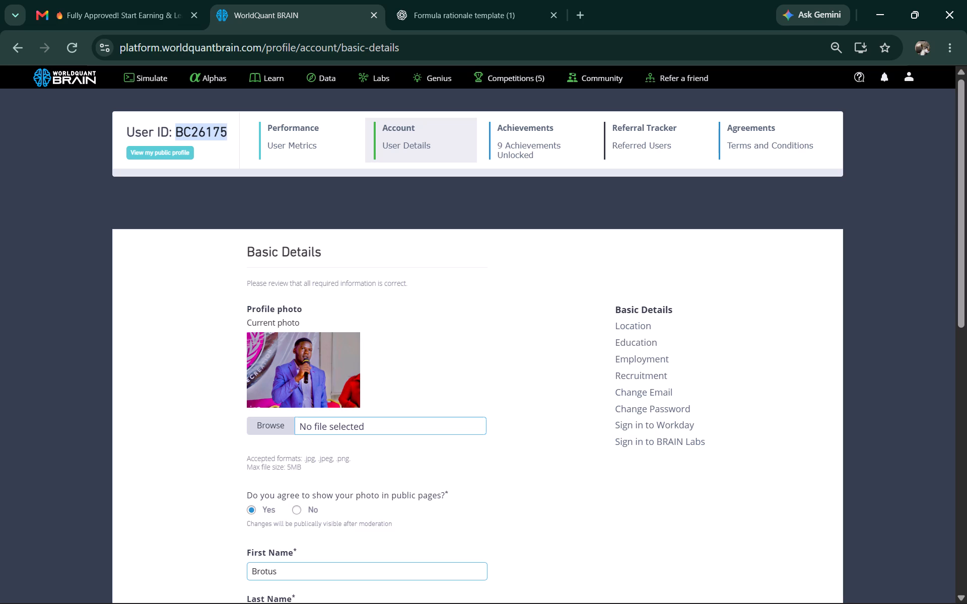
{"action": "left_click_drag", "start_coordinate": [226, 130], "coordinate": [230, 130]}
{"action": "right_click", "coordinate": [212, 129]}
{"action": "left_click", "coordinate": [243, 155]}
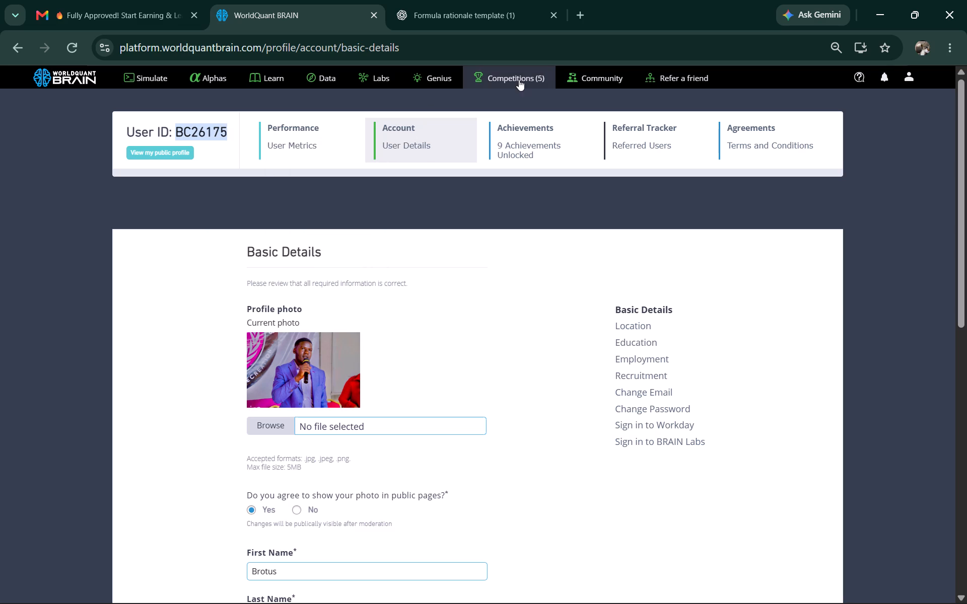
{"action": "left_click", "coordinate": [501, 168]}
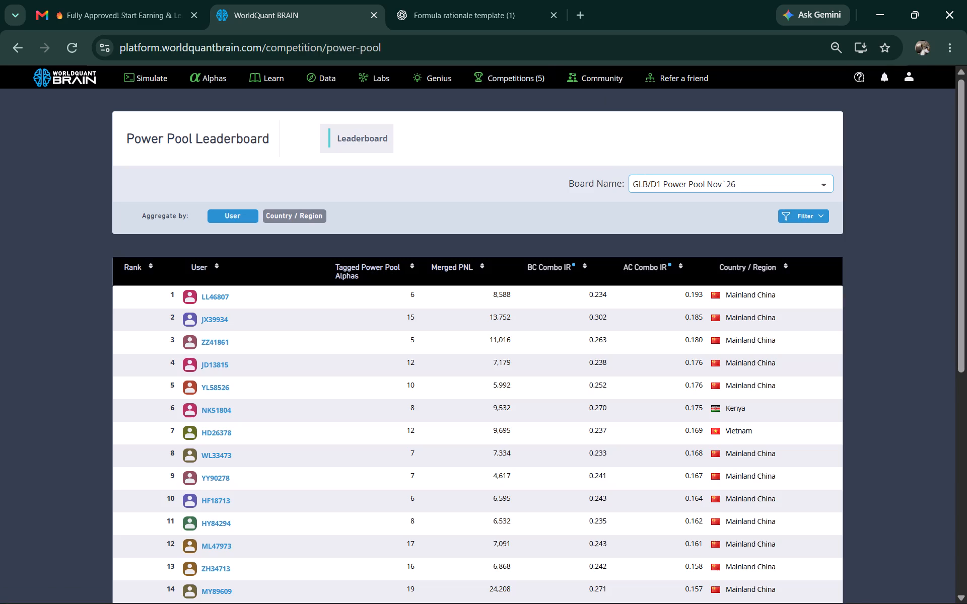
{"action": "left_click", "coordinate": [806, 217]}
{"action": "left_click", "coordinate": [521, 269]}
{"action": "right_click", "coordinate": [521, 269]}
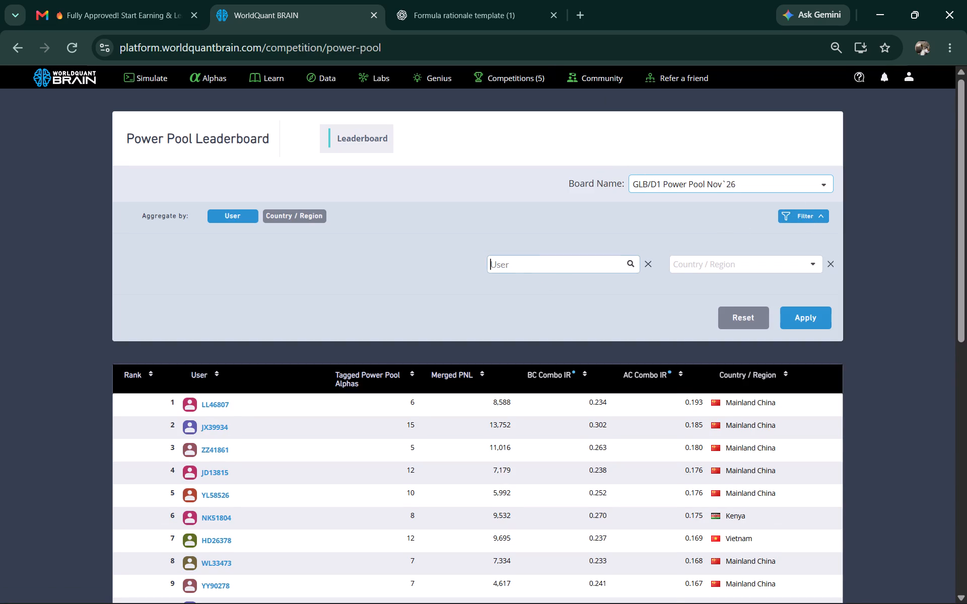
{"action": "left_click", "coordinate": [557, 442]}
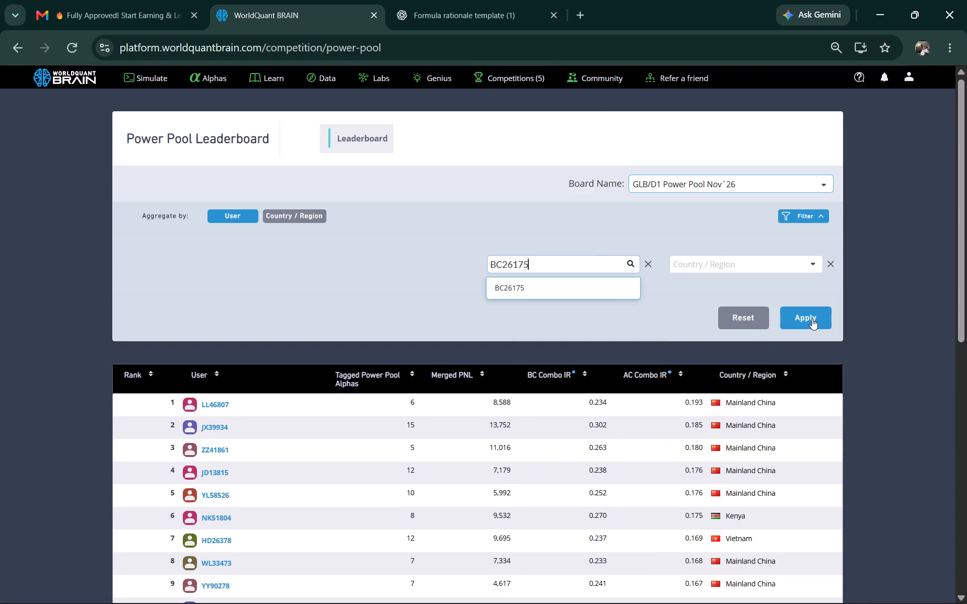
{"action": "left_click", "coordinate": [812, 319]}
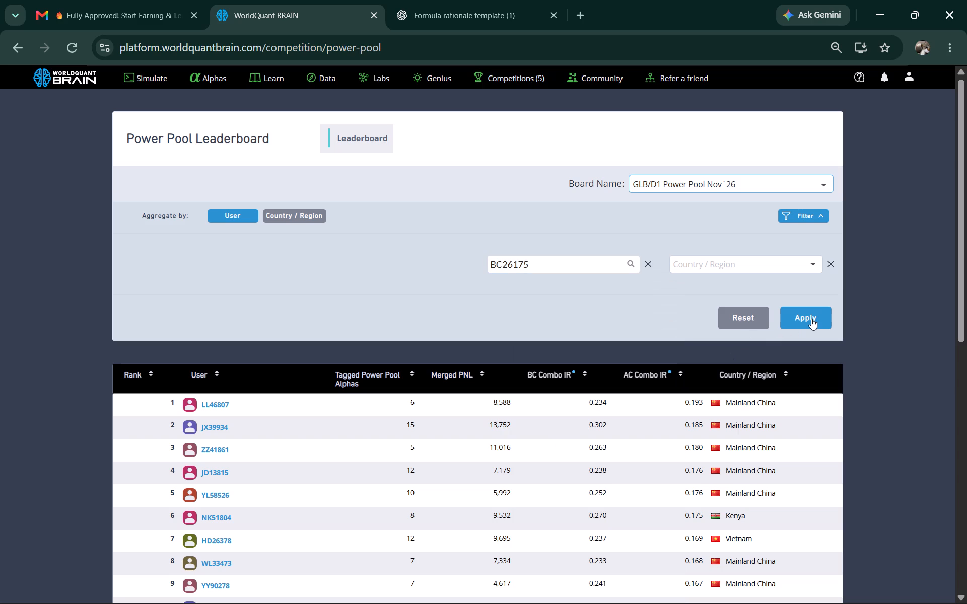
{"action": "left_click", "coordinate": [810, 318]}
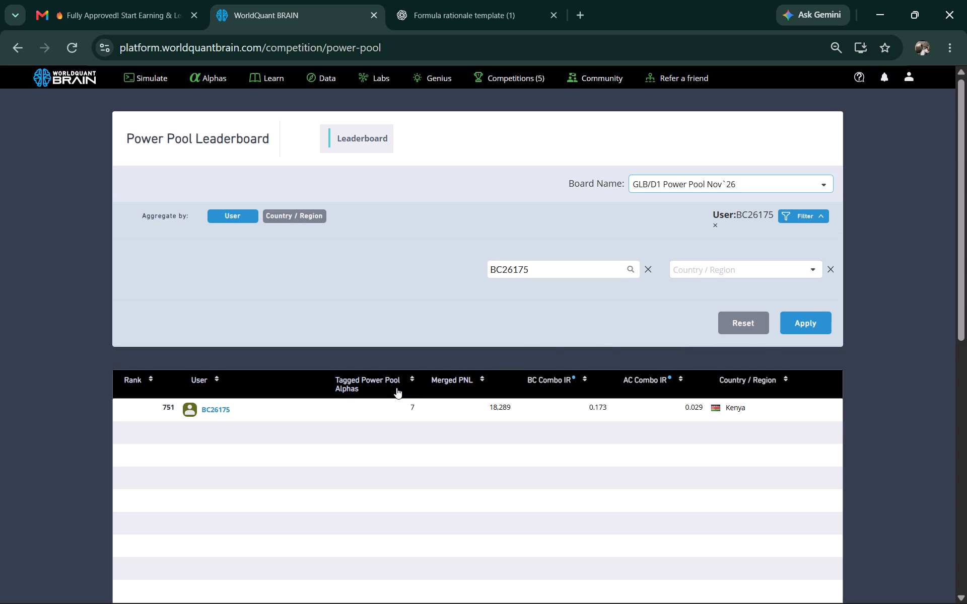
Open the account's public profile from its leaderboard entry.
{"action": "left_click", "coordinate": [212, 410]}
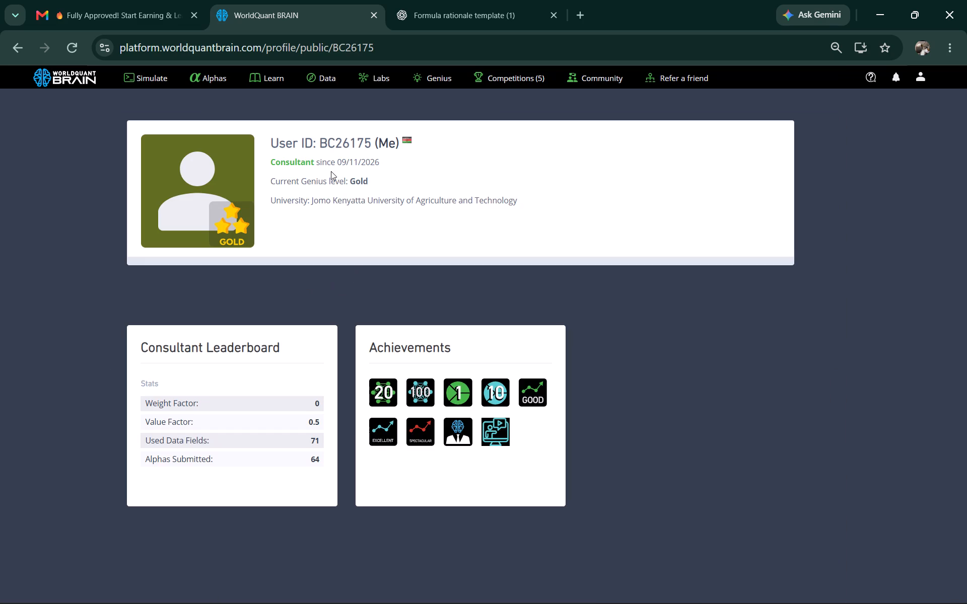
{"action": "left_click", "coordinate": [922, 79]}
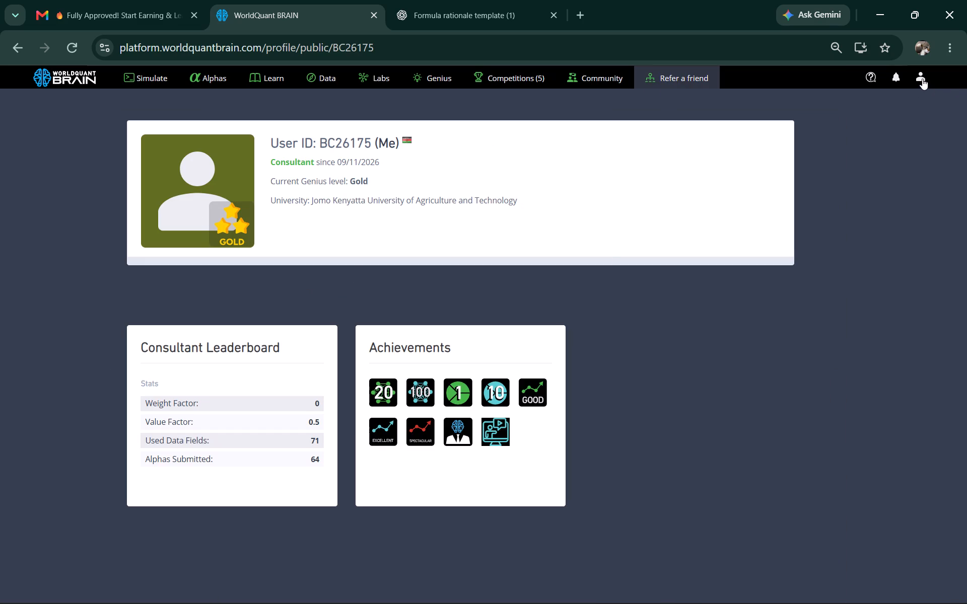
Return to the Simulate page and look through Simulation 9's results down to its alpha properties.
{"action": "left_click", "coordinate": [131, 78]}
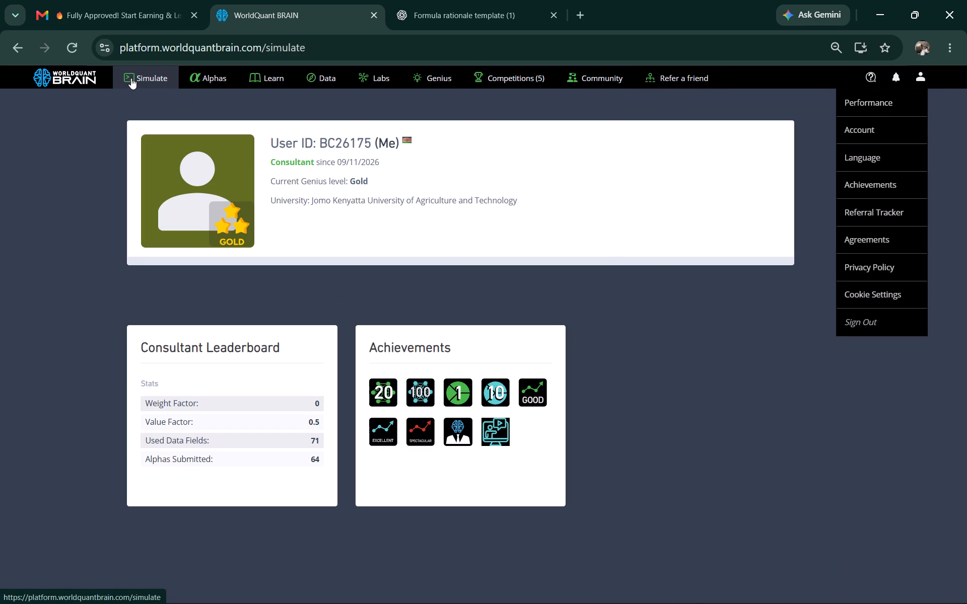
{"action": "left_click", "coordinate": [131, 78]}
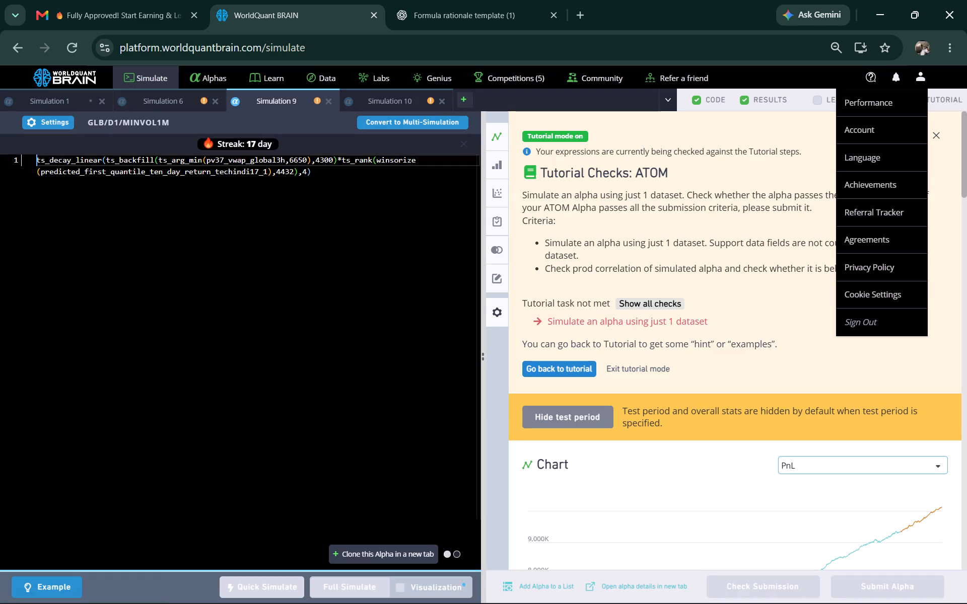
{"action": "scroll", "coordinate": [699, 358], "scroll_direction": "down", "scroll_amount": 8}
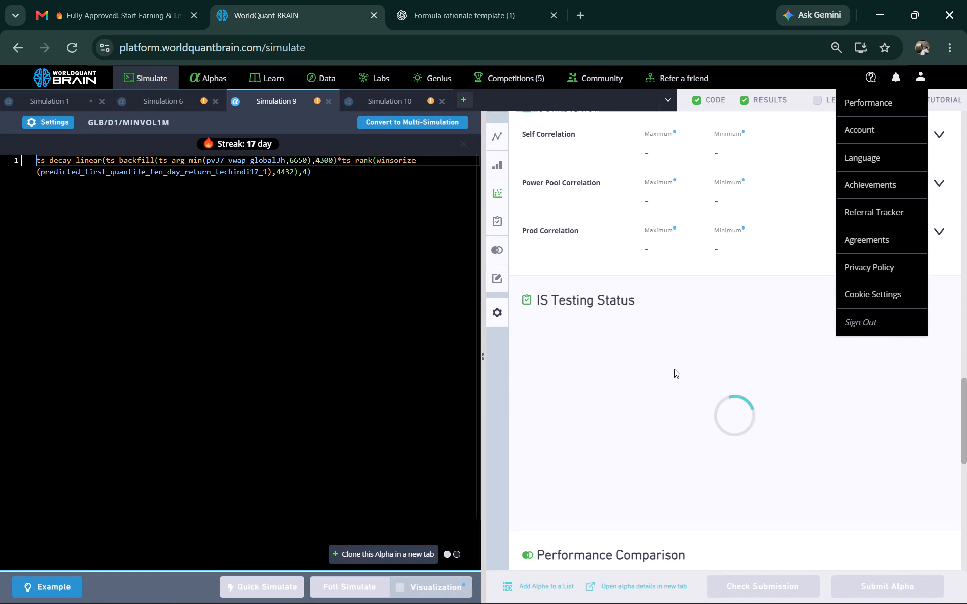
{"action": "scroll", "coordinate": [573, 319], "scroll_direction": "down", "scroll_amount": 2}
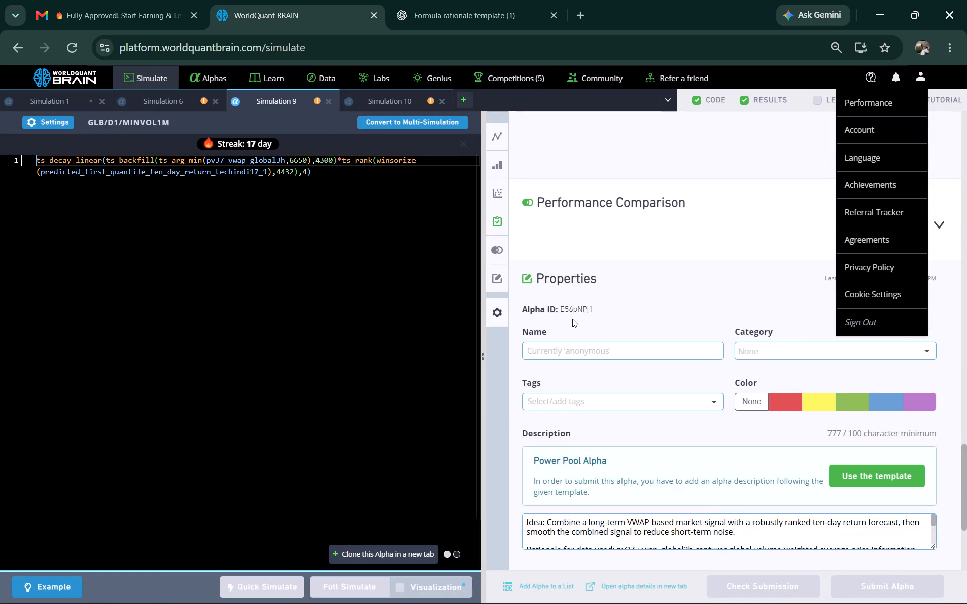
{"action": "scroll", "coordinate": [572, 319], "scroll_direction": "down", "scroll_amount": 3}
Switch to Simulation 10 and examine its yearly IS Summary and regional aggregate data.
{"action": "left_click", "coordinate": [380, 102]}
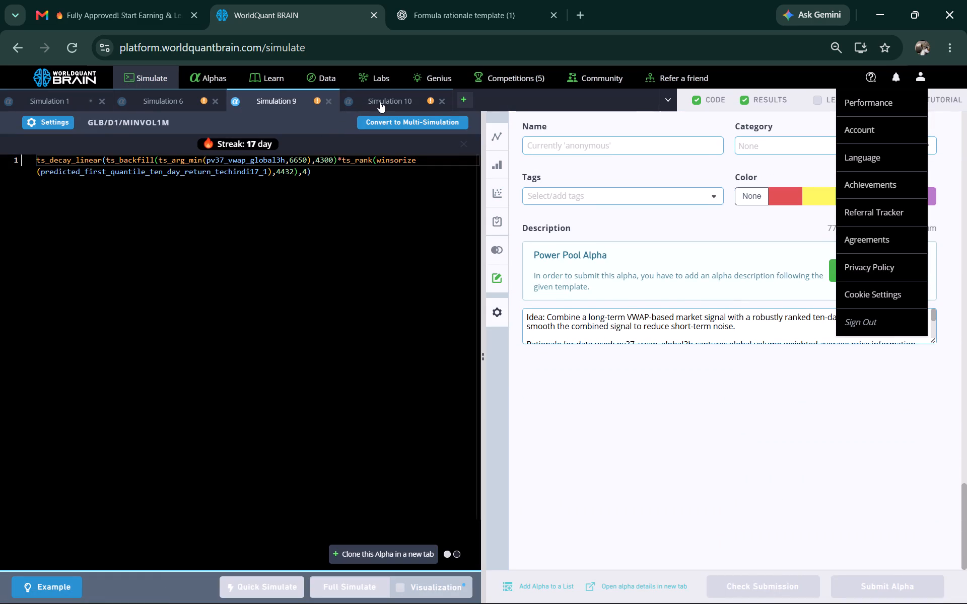
{"action": "scroll", "coordinate": [727, 315], "scroll_direction": "up", "scroll_amount": 5}
{"action": "scroll", "coordinate": [677, 324], "scroll_direction": "up", "scroll_amount": 1}
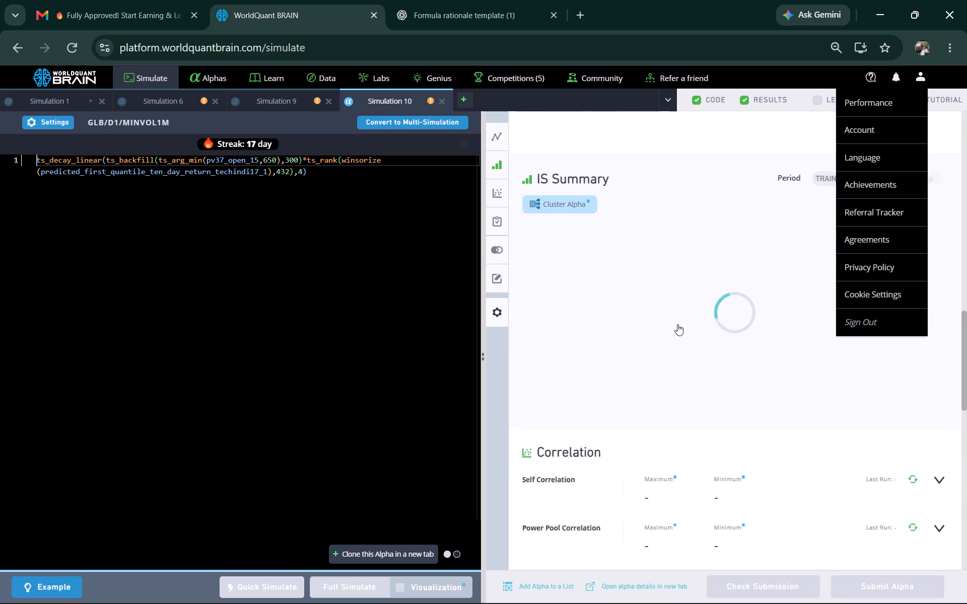
{"action": "scroll", "coordinate": [661, 321], "scroll_direction": "up", "scroll_amount": 1}
{"action": "scroll", "coordinate": [577, 175], "scroll_direction": "down", "scroll_amount": 3}
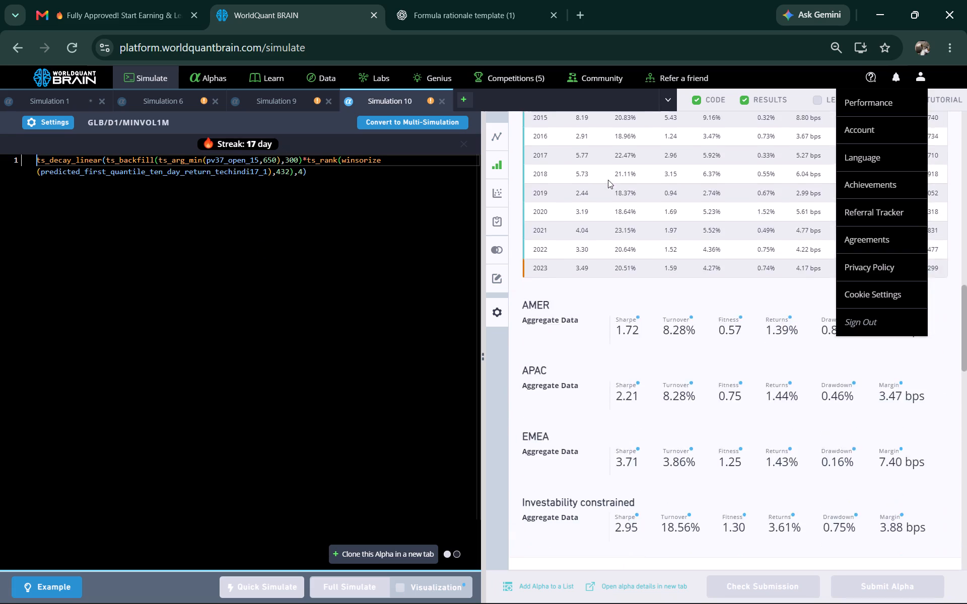
{"action": "scroll", "coordinate": [608, 180], "scroll_direction": "down", "scroll_amount": 2}
{"action": "scroll", "coordinate": [560, 187], "scroll_direction": "down", "scroll_amount": 2}
Switch to Simulation 6 and examine the errors and warnings in its IS Testing Status, plus its correlations and properties.
{"action": "left_click", "coordinate": [172, 108]}
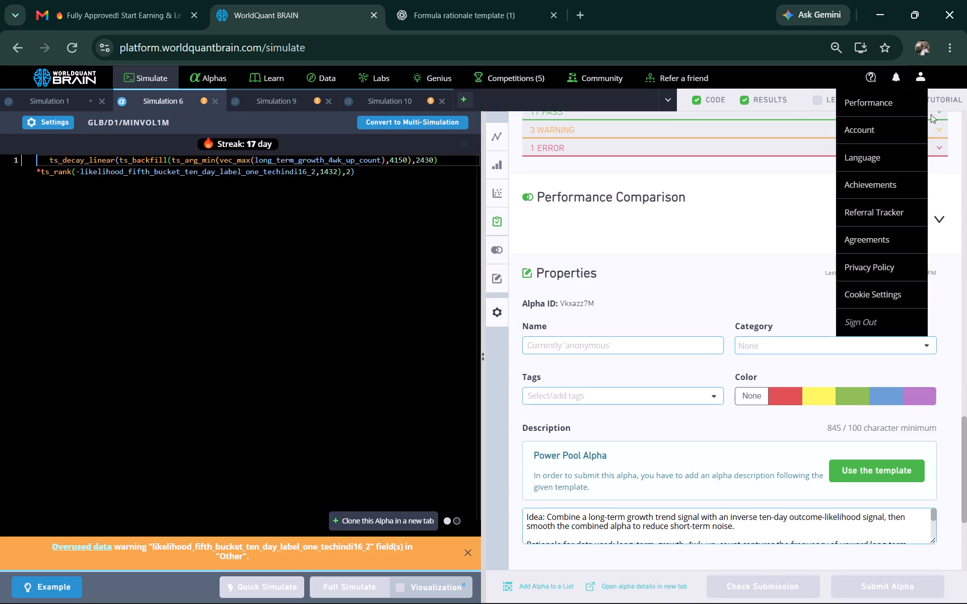
{"action": "left_click", "coordinate": [689, 192]}
{"action": "left_click", "coordinate": [944, 184]}
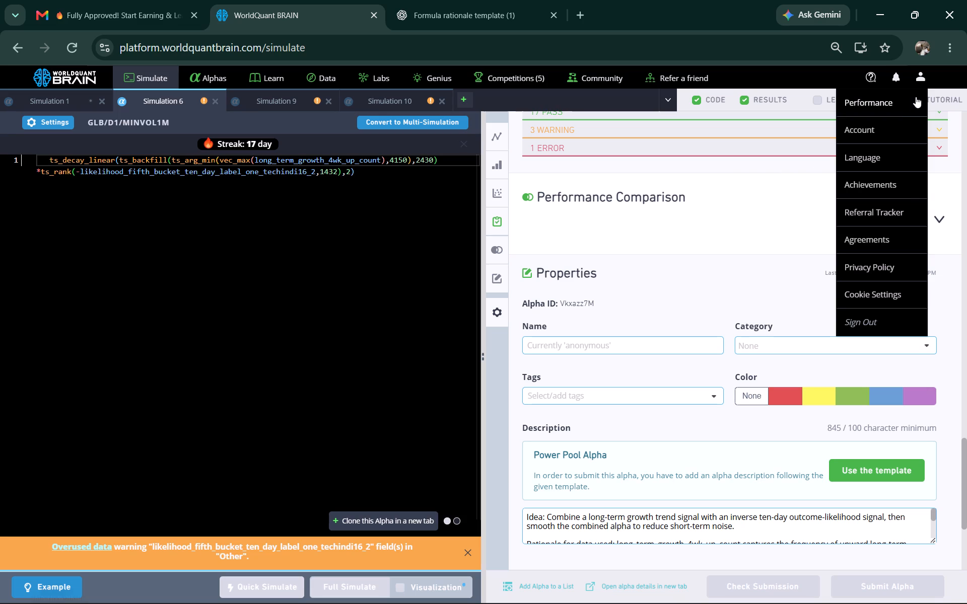
{"action": "left_click", "coordinate": [917, 79]}
{"action": "left_click", "coordinate": [776, 154]}
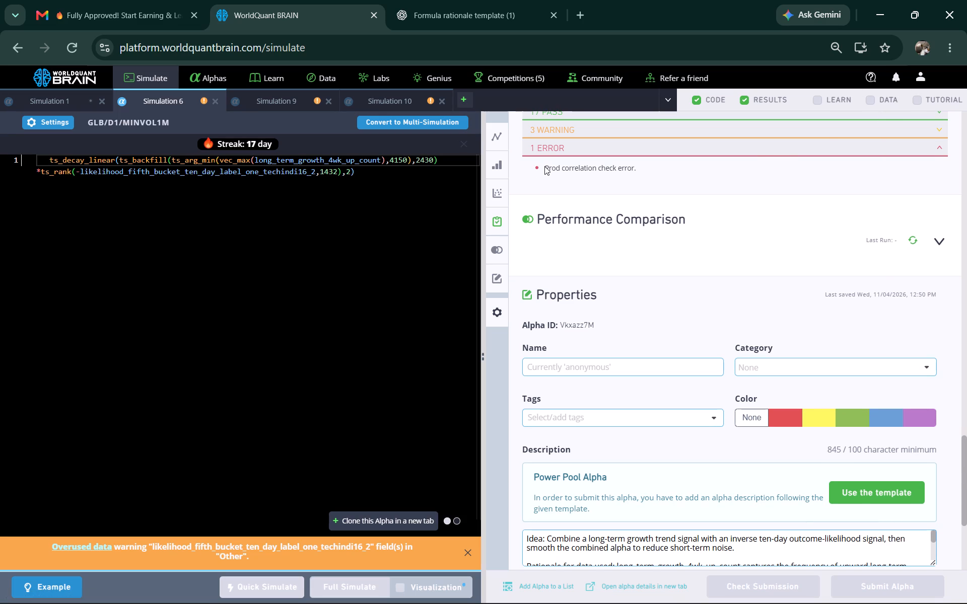
{"action": "scroll", "coordinate": [557, 169], "scroll_direction": "up", "scroll_amount": 2}
{"action": "scroll", "coordinate": [571, 292], "scroll_direction": "down", "scroll_amount": 3}
{"action": "scroll", "coordinate": [571, 299], "scroll_direction": "up", "scroll_amount": 2}
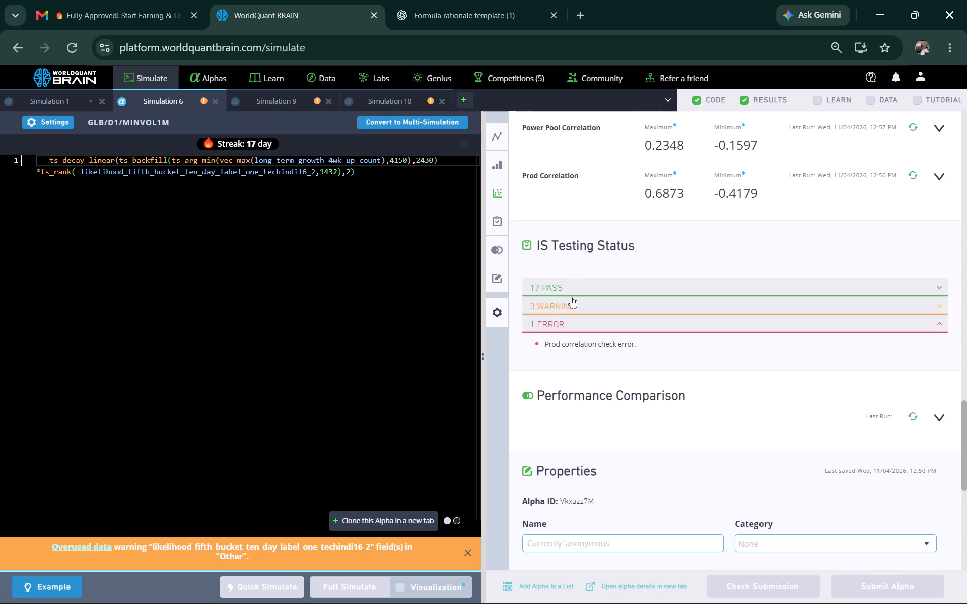
{"action": "left_click", "coordinate": [574, 301]}
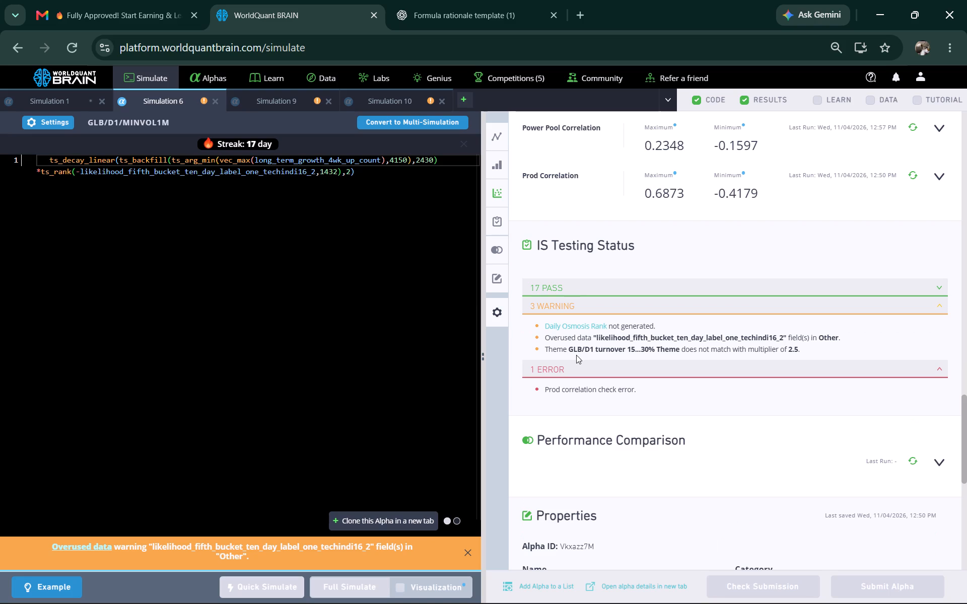
{"action": "scroll", "coordinate": [733, 226], "scroll_direction": "up", "scroll_amount": 1}
{"action": "scroll", "coordinate": [659, 278], "scroll_direction": "down", "scroll_amount": 3}
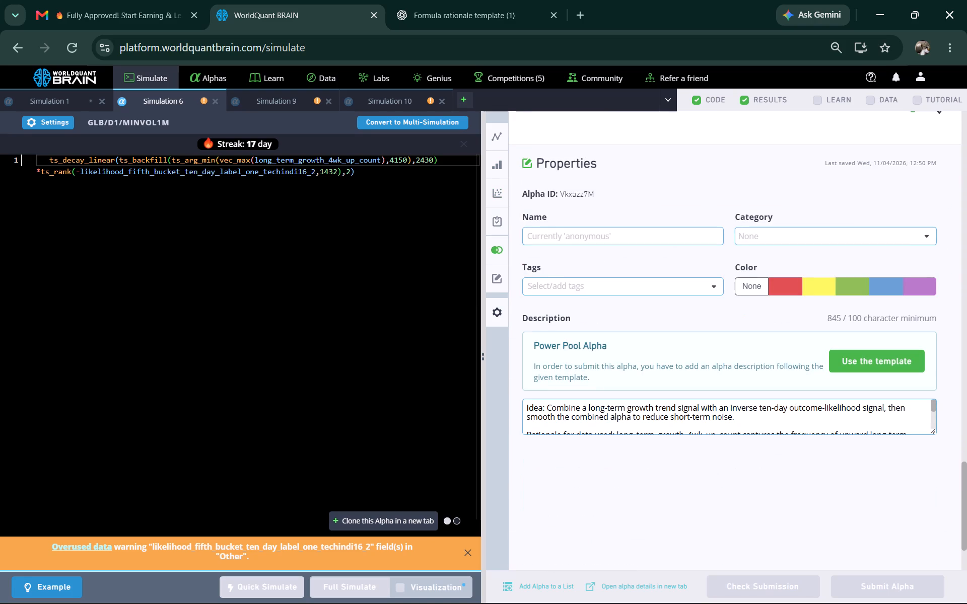
{"action": "scroll", "coordinate": [672, 331], "scroll_direction": "down", "scroll_amount": 3}
{"action": "scroll", "coordinate": [356, 320], "scroll_direction": "up", "scroll_amount": 1}
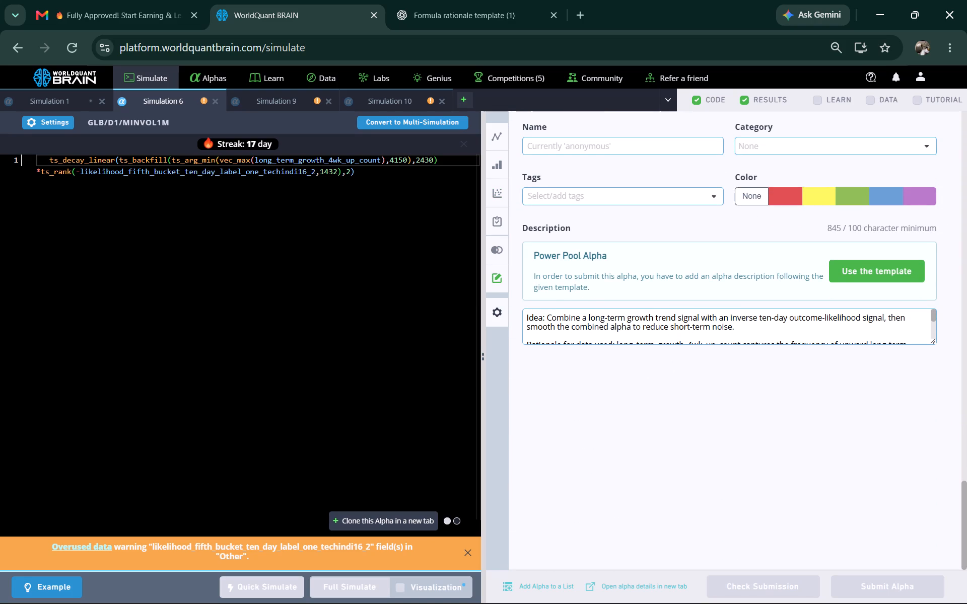
Set the ts_arg_min window in Simulation 6's expression to 4250.
{"action": "left_click", "coordinate": [397, 160]}
{"action": "key", "text": "BackSpace"}
{"action": "key", "text": "2"}
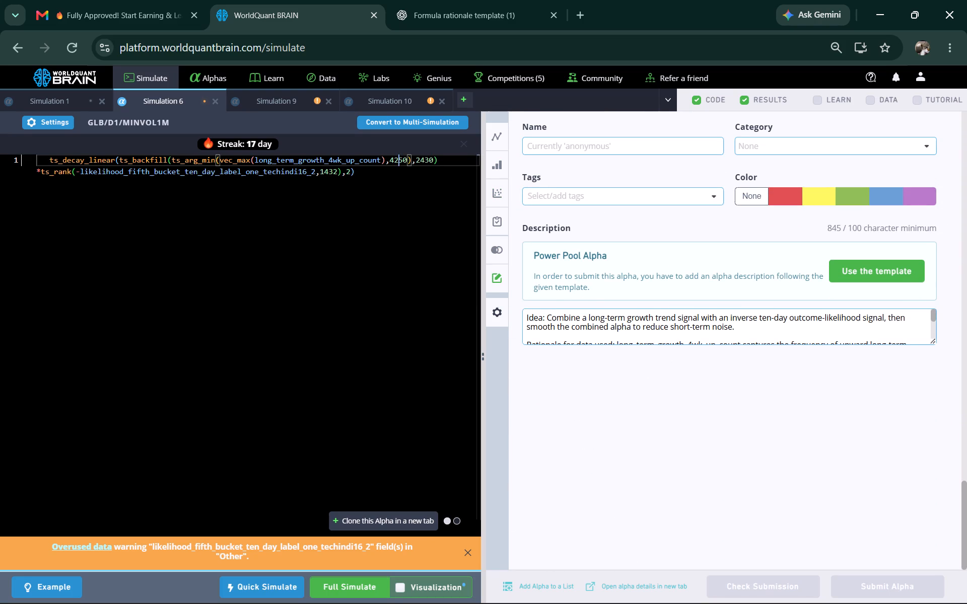
Switch Simulation 6's IS Summary from the test period to the in-sample period and examine the regional aggregate data.
{"action": "scroll", "coordinate": [732, 228], "scroll_direction": "up", "scroll_amount": 2}
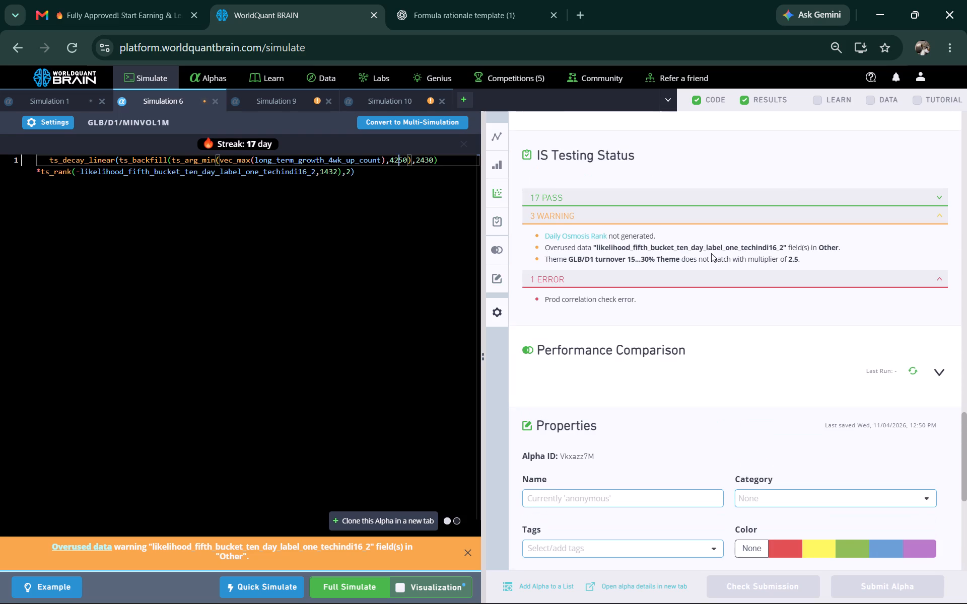
{"action": "scroll", "coordinate": [703, 217], "scroll_direction": "up", "scroll_amount": 4}
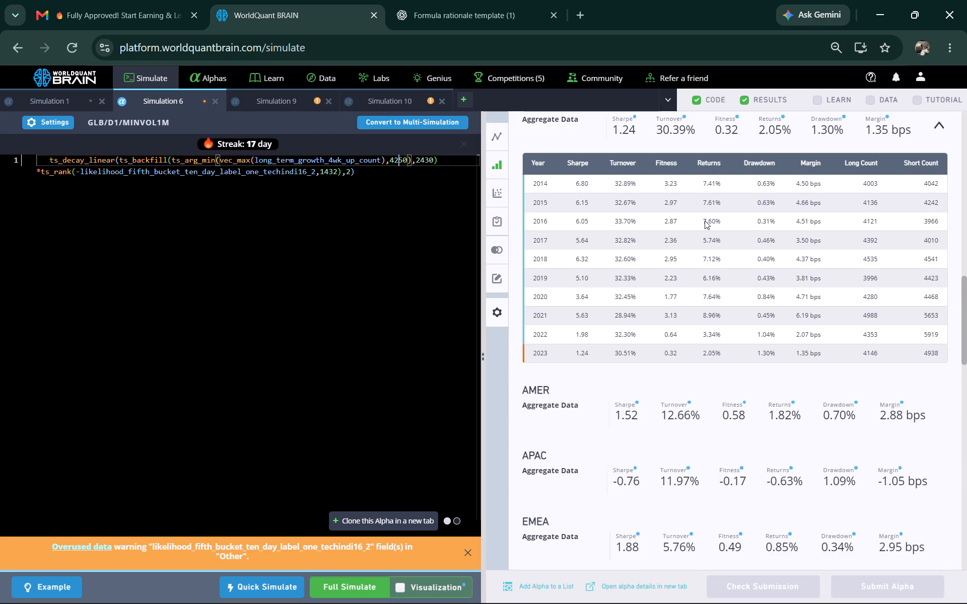
{"action": "scroll", "coordinate": [705, 220], "scroll_direction": "up", "scroll_amount": 1}
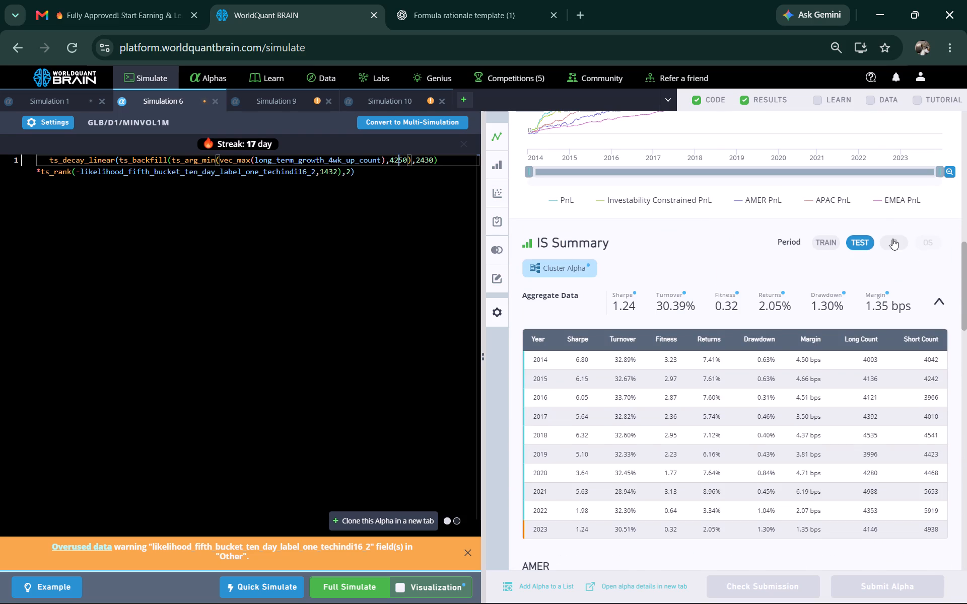
{"action": "left_click", "coordinate": [892, 239]}
{"action": "scroll", "coordinate": [614, 307], "scroll_direction": "down", "scroll_amount": 2}
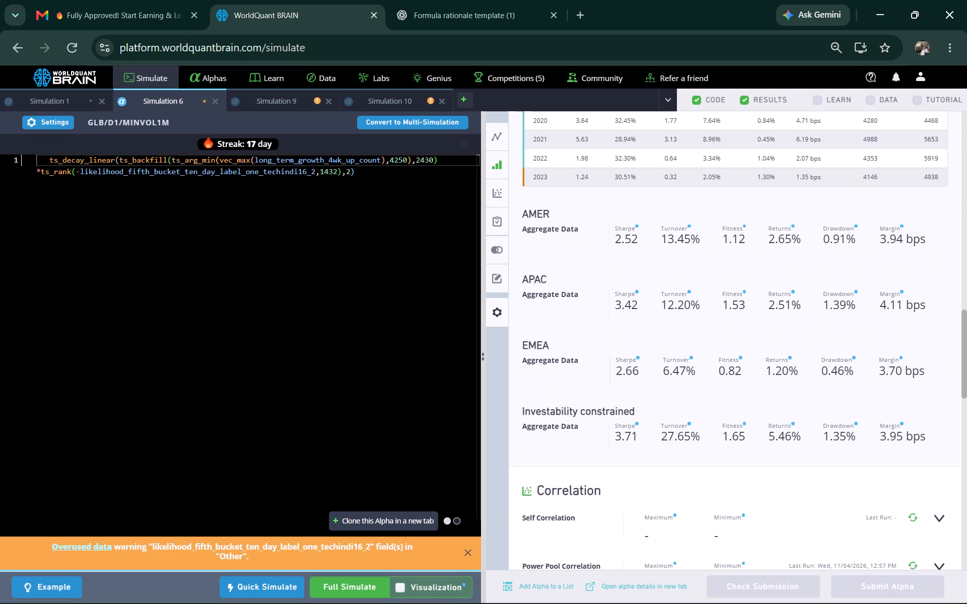
Run a full simulation of the edited Simulation 6 expression.
{"action": "left_click", "coordinate": [343, 583]}
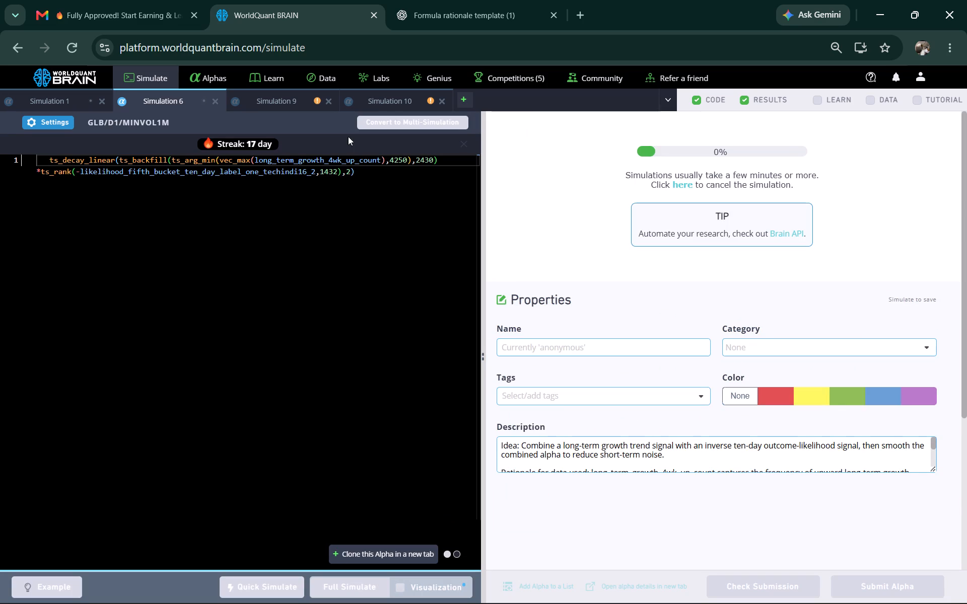
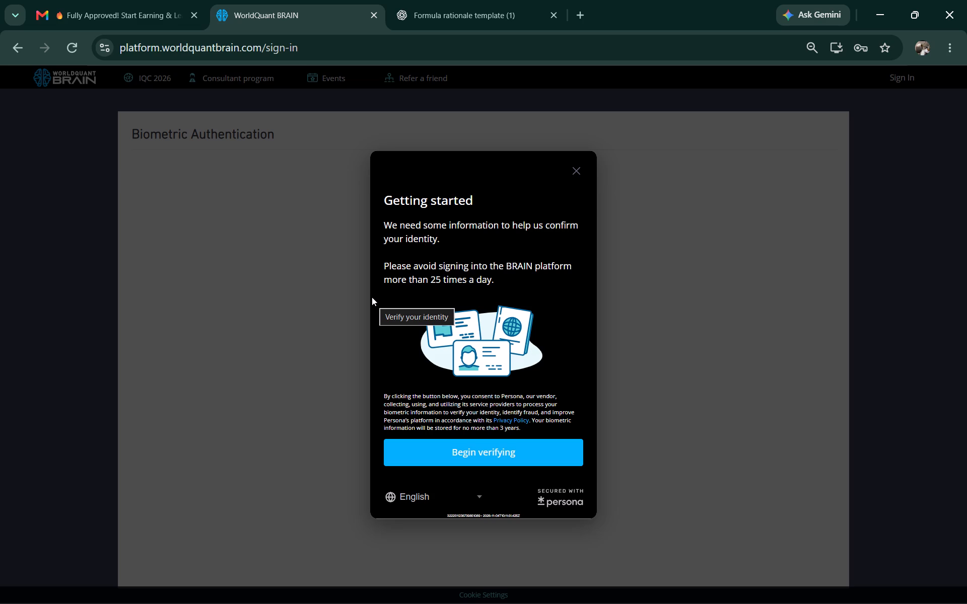
Complete the Persona biometric identity verification to sign back in to the BRAIN platform.
{"action": "left_click", "coordinate": [499, 451]}
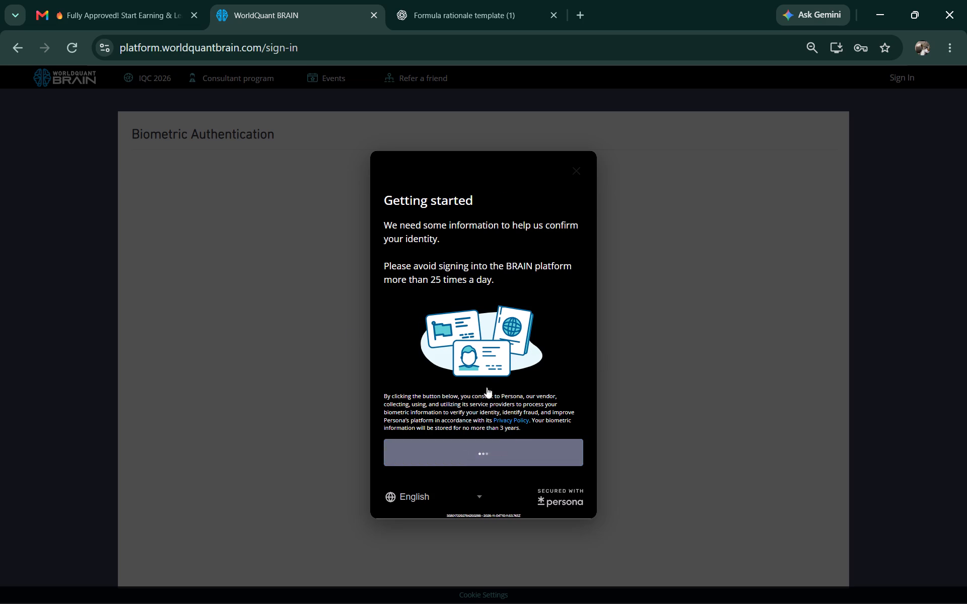
{"action": "left_click", "coordinate": [492, 392]}
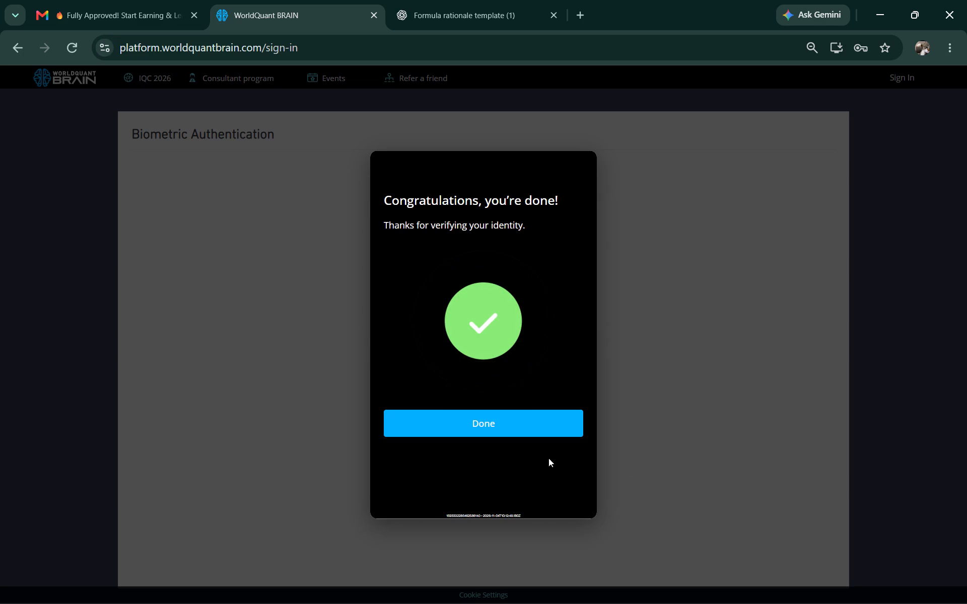
{"action": "left_click", "coordinate": [443, 422]}
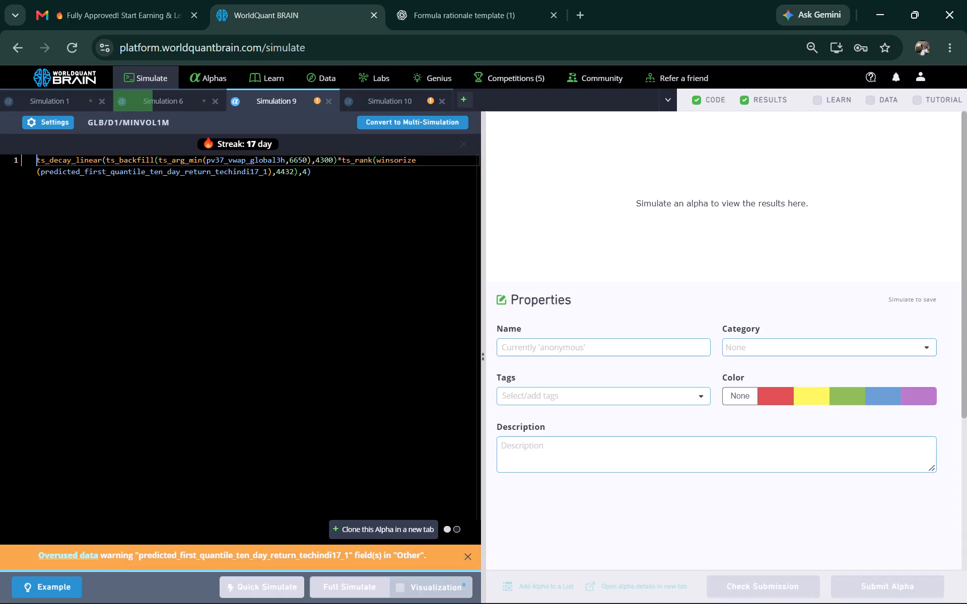
In Simulation 10, reveal the test period and run the submission check on the pv37_open_15 alpha.
{"action": "left_click", "coordinate": [384, 94]}
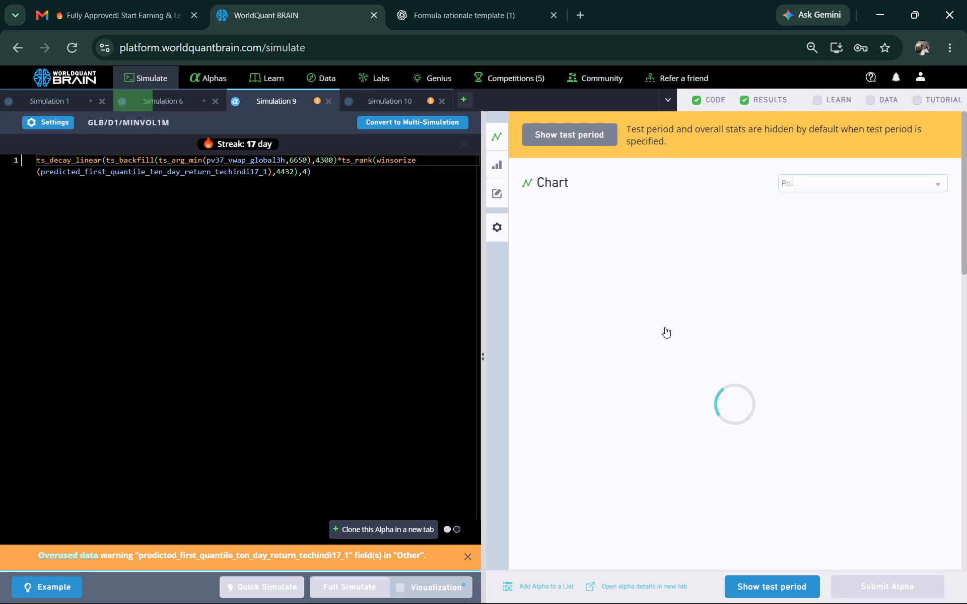
{"action": "scroll", "coordinate": [662, 428], "scroll_direction": "down", "scroll_amount": 6}
{"action": "scroll", "coordinate": [662, 438], "scroll_direction": "up", "scroll_amount": 3}
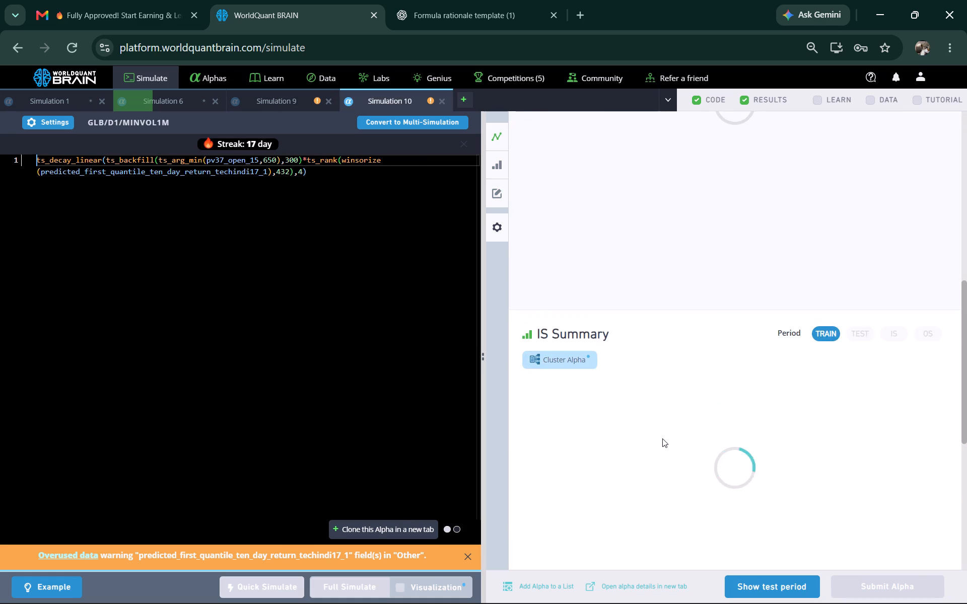
{"action": "scroll", "coordinate": [704, 423], "scroll_direction": "down", "scroll_amount": 7}
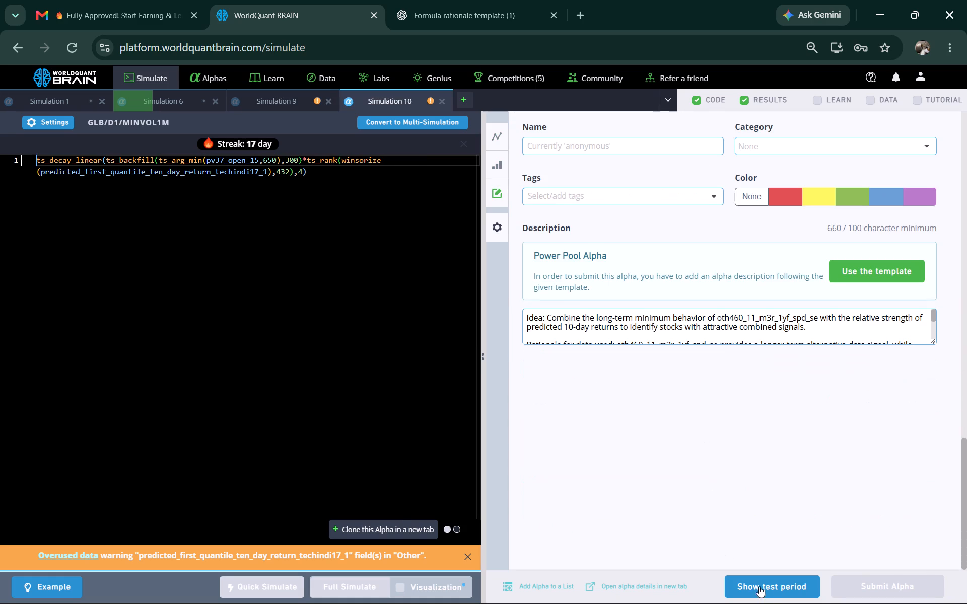
{"action": "left_click", "coordinate": [761, 587]}
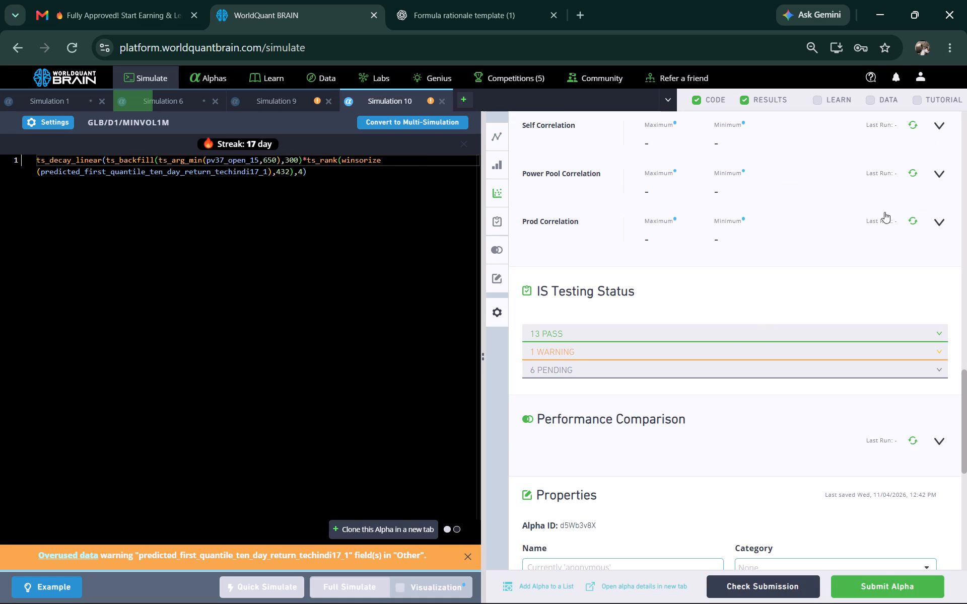
{"action": "scroll", "coordinate": [715, 474], "scroll_direction": "down", "scroll_amount": 4}
{"action": "scroll", "coordinate": [727, 514], "scroll_direction": "down", "scroll_amount": 1}
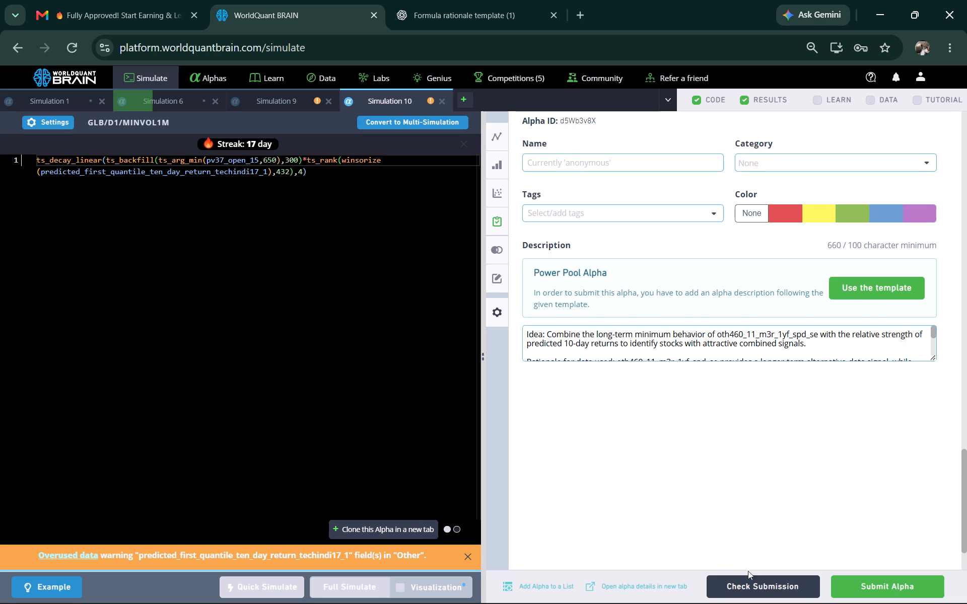
{"action": "left_click", "coordinate": [751, 579]}
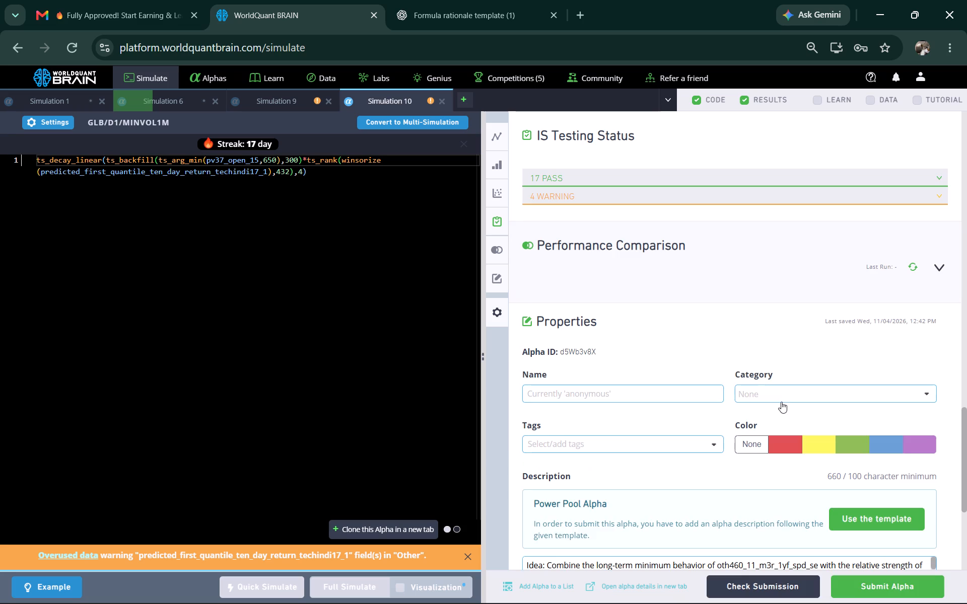
Examine the warnings in Simulation 10's IS Testing Status, plus its correlations and regional aggregate data.
{"action": "left_click", "coordinate": [721, 201]}
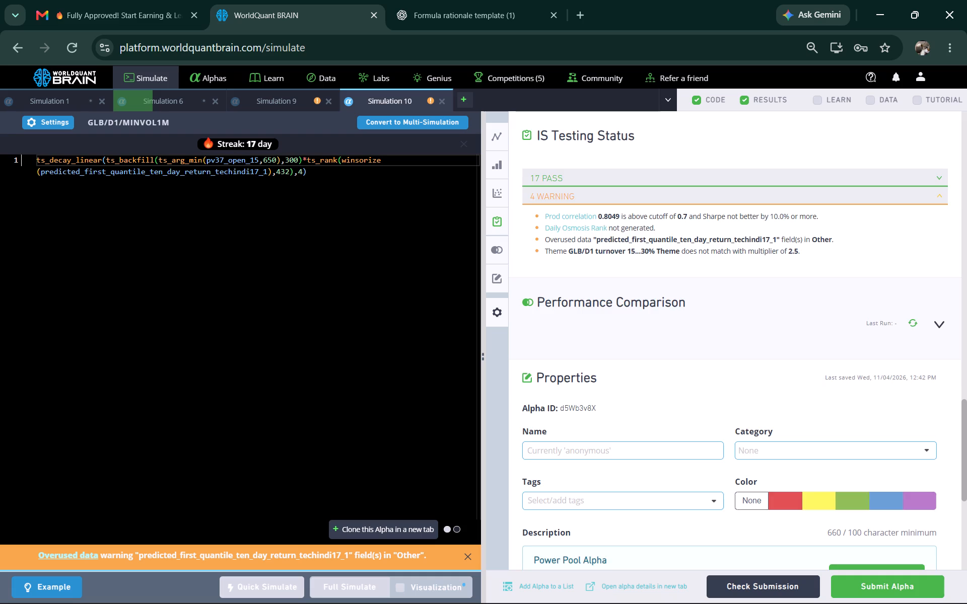
{"action": "scroll", "coordinate": [639, 252], "scroll_direction": "up", "scroll_amount": 1}
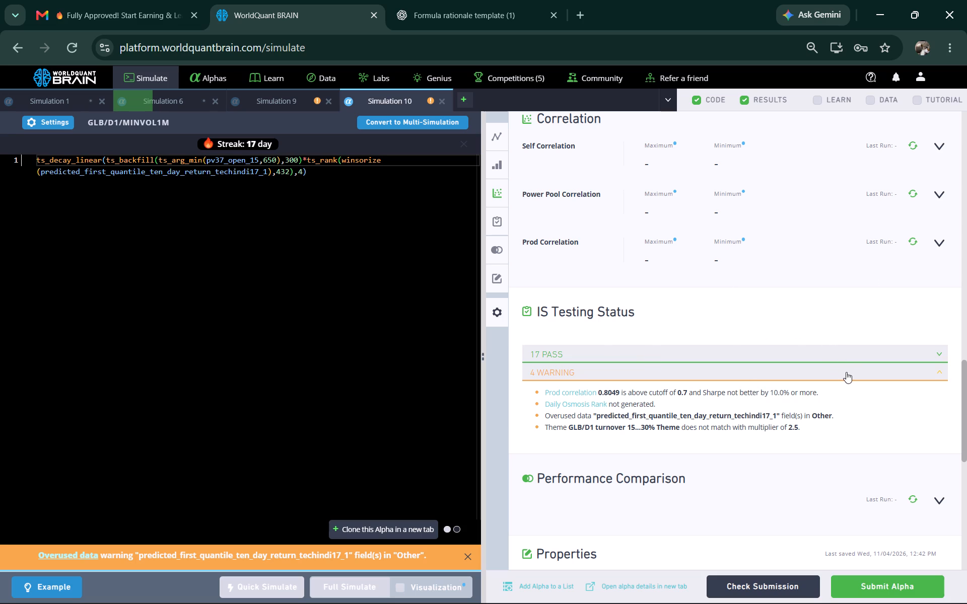
{"action": "scroll", "coordinate": [846, 372], "scroll_direction": "up", "scroll_amount": 1}
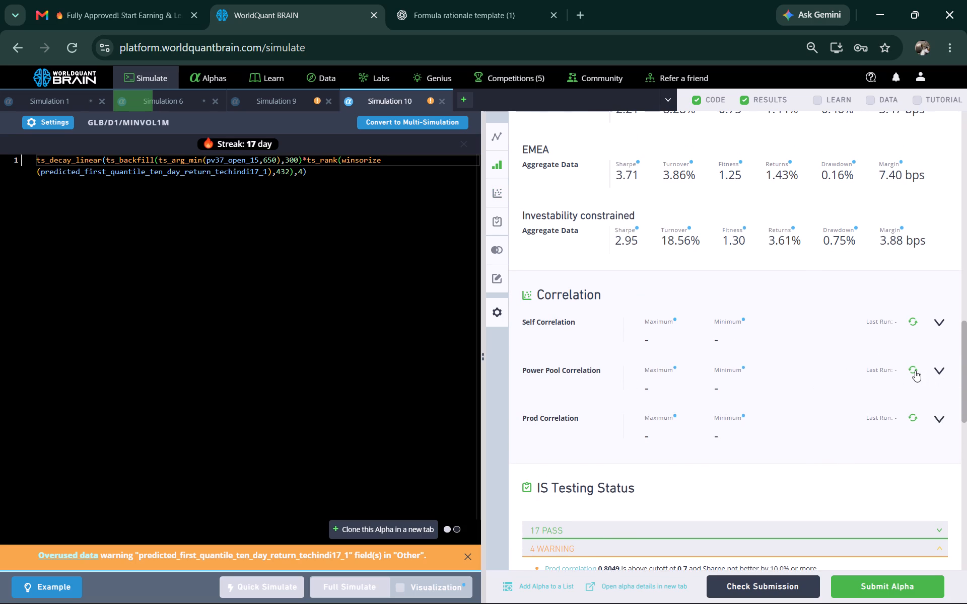
{"action": "scroll", "coordinate": [914, 369], "scroll_direction": "up", "scroll_amount": 1}
{"action": "scroll", "coordinate": [846, 374], "scroll_direction": "up", "scroll_amount": 1}
{"action": "scroll", "coordinate": [846, 374], "scroll_direction": "down", "scroll_amount": 1}
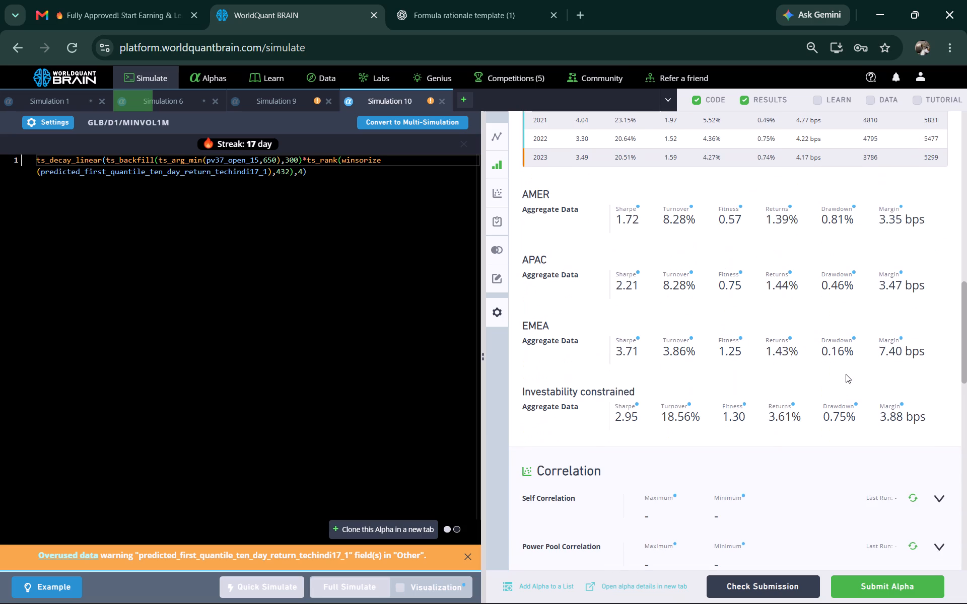
In Simulation 9, reveal the test period and run the submission check on the pv37_vwap_global3h alpha.
{"action": "left_click", "coordinate": [296, 101]}
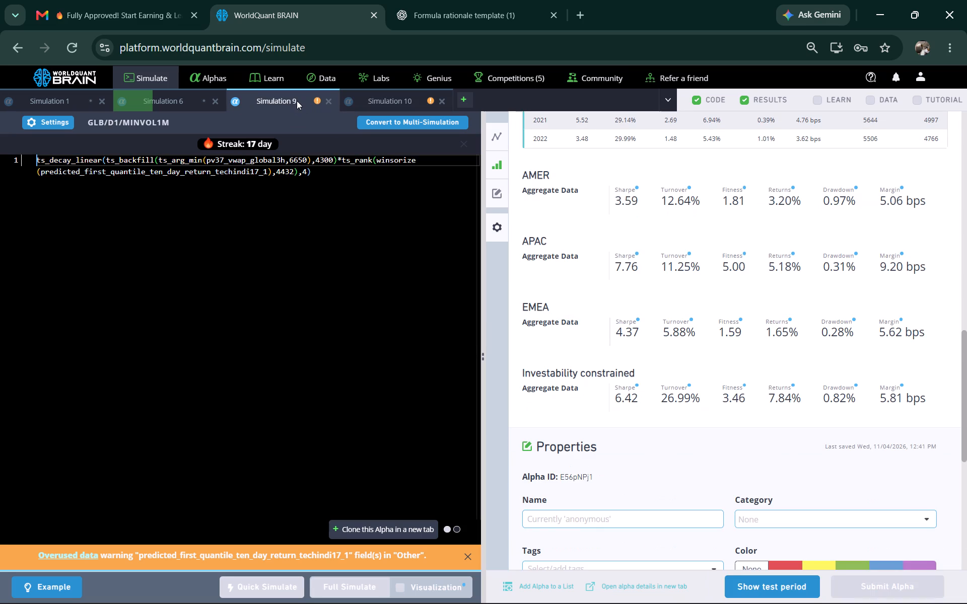
{"action": "scroll", "coordinate": [749, 325], "scroll_direction": "down", "scroll_amount": 2}
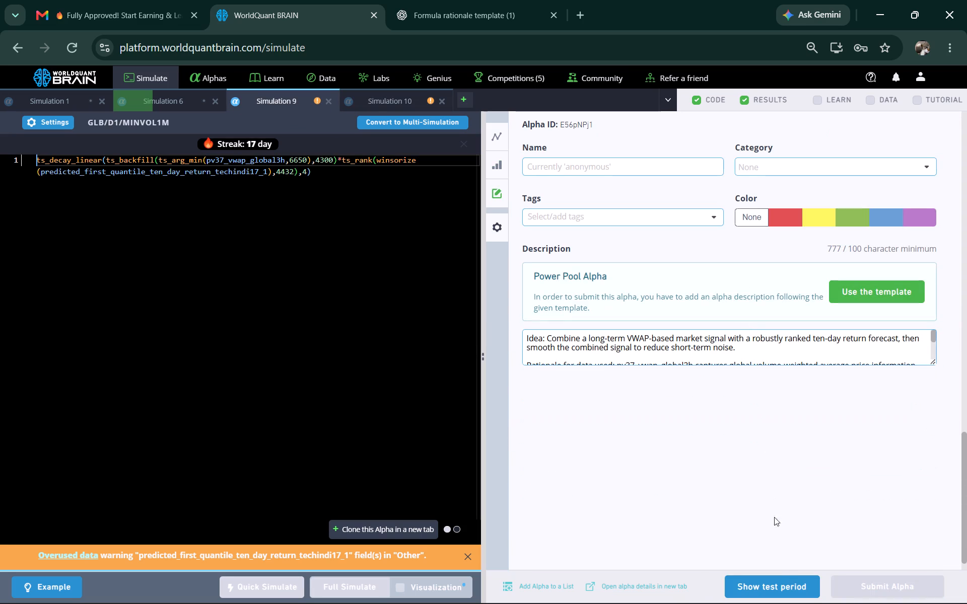
{"action": "left_click", "coordinate": [779, 578]}
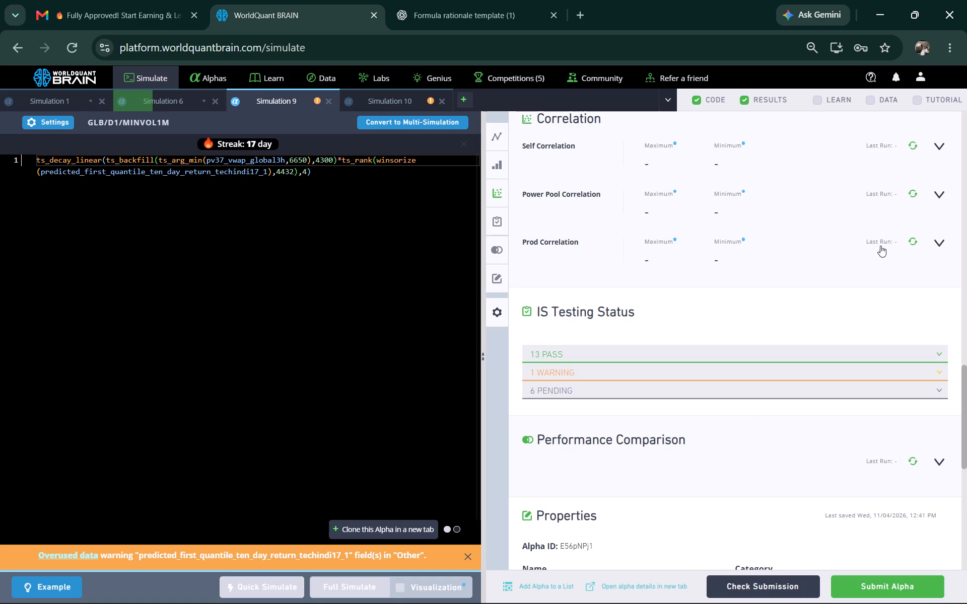
{"action": "scroll", "coordinate": [796, 466], "scroll_direction": "down", "scroll_amount": 2}
{"action": "left_click", "coordinate": [767, 578]}
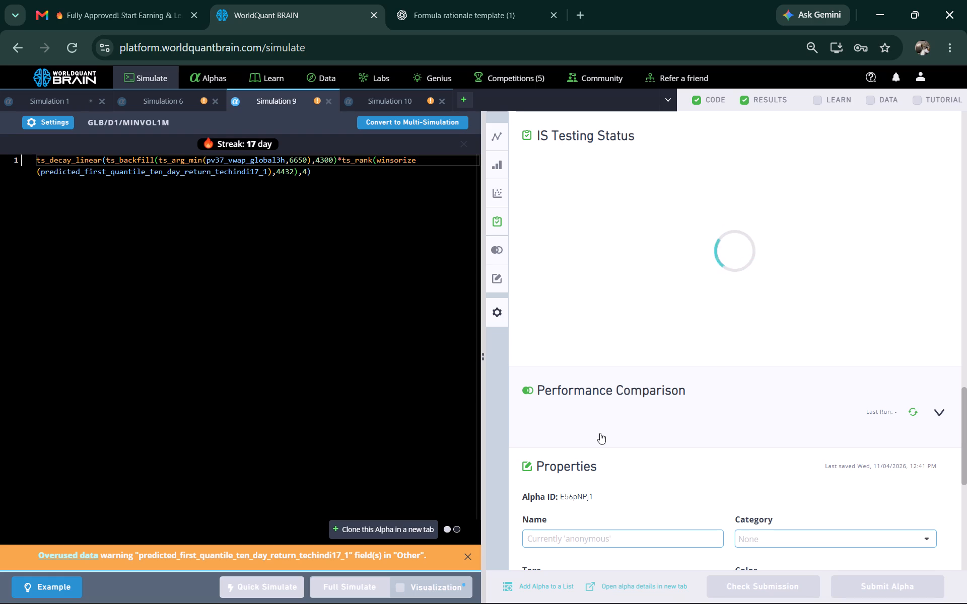
{"action": "scroll", "coordinate": [659, 389], "scroll_direction": "down", "scroll_amount": 4}
{"action": "scroll", "coordinate": [644, 372], "scroll_direction": "up", "scroll_amount": 2}
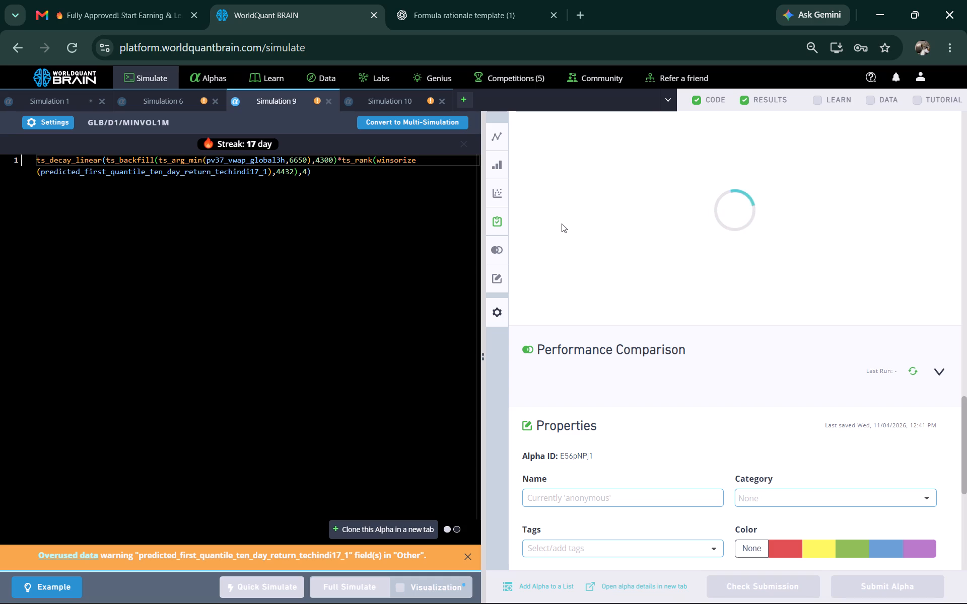
In Simulation 6, reveal the test period, run the submission check and examine the error in IS Testing Status.
{"action": "left_click", "coordinate": [185, 104]}
{"action": "scroll", "coordinate": [661, 318], "scroll_direction": "down", "scroll_amount": 1}
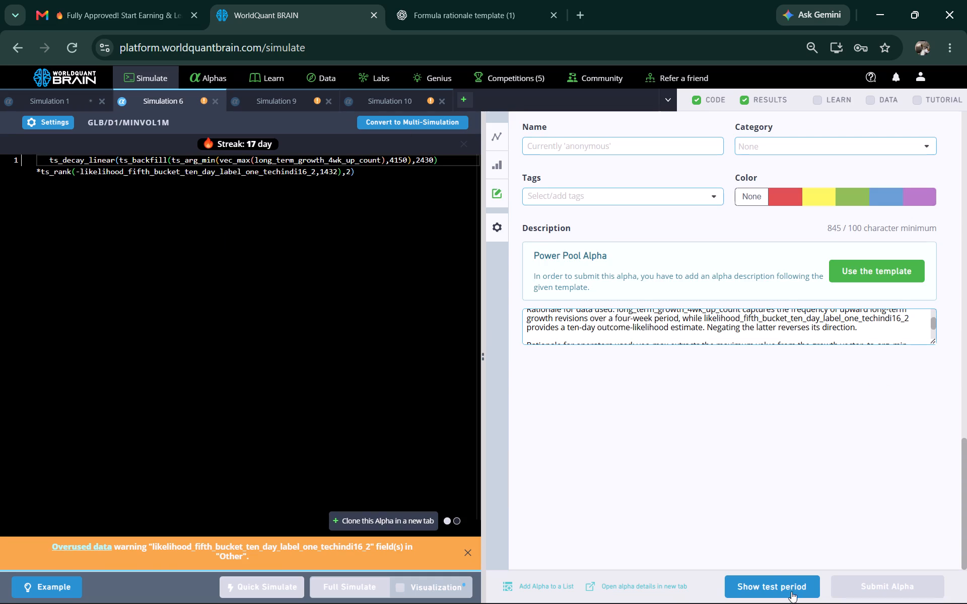
{"action": "left_click", "coordinate": [774, 584]}
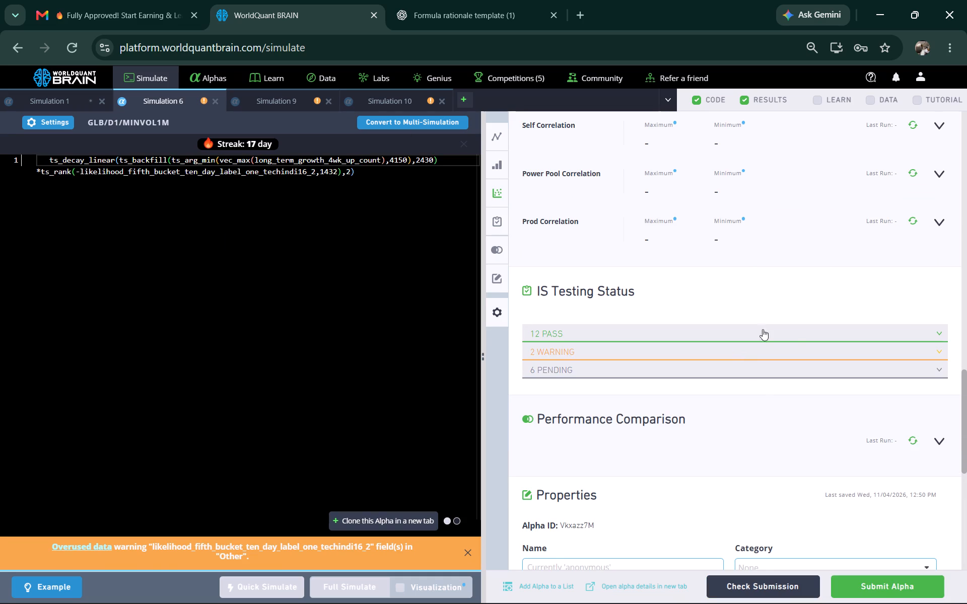
{"action": "scroll", "coordinate": [552, 434], "scroll_direction": "down", "scroll_amount": 2}
{"action": "left_click", "coordinate": [748, 580]}
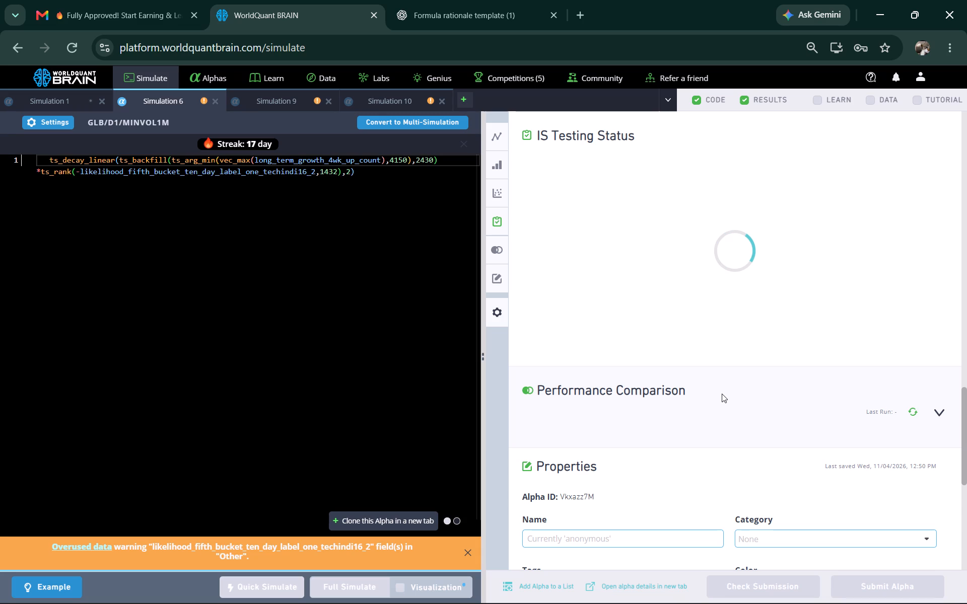
{"action": "left_click", "coordinate": [593, 212]}
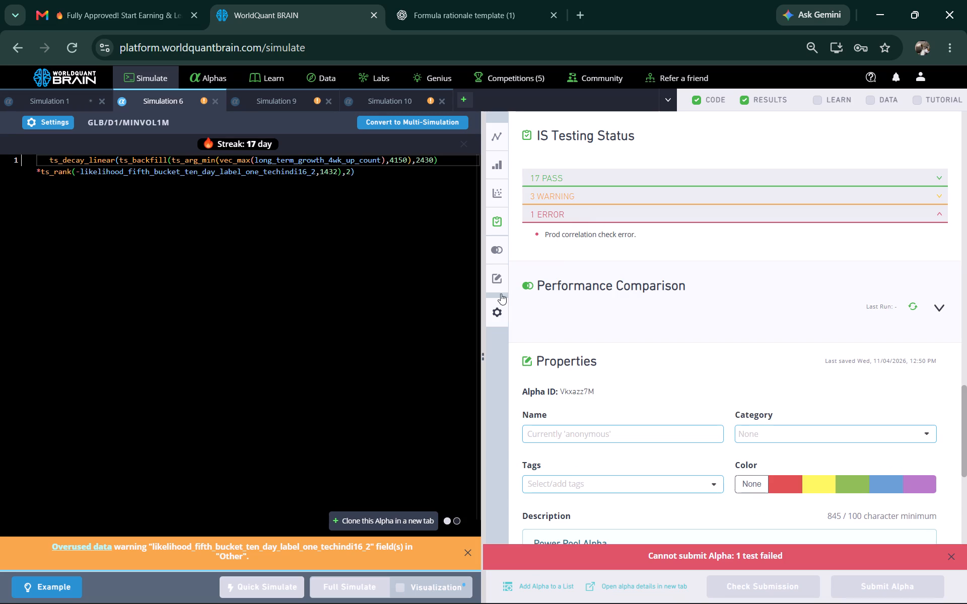
Clone the Simulation 6 alpha into a new simulation and run a full simulation of the copy.
{"action": "left_click", "coordinate": [377, 524]}
{"action": "left_click", "coordinate": [357, 592]}
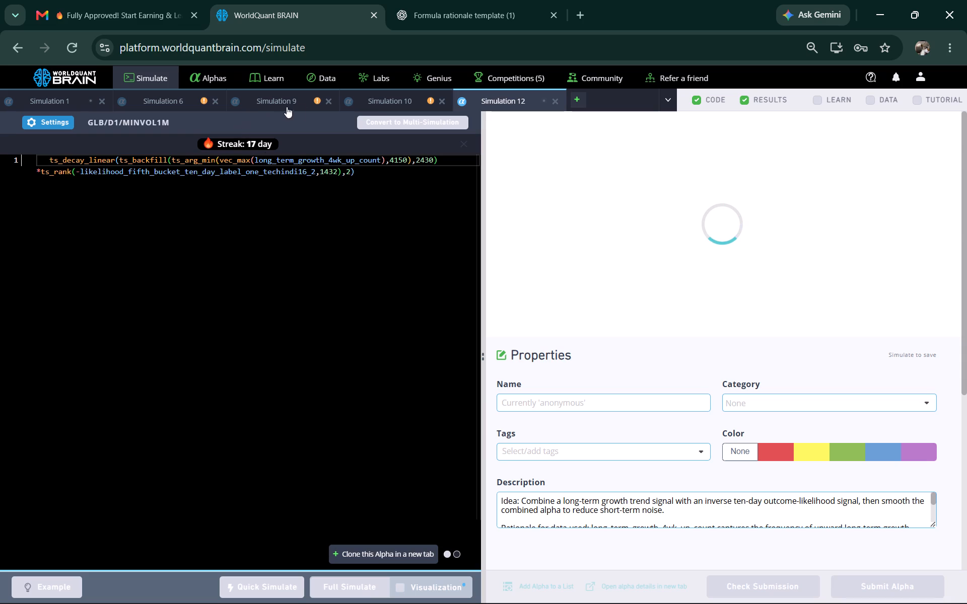
Close the original Simulation 6, discarding its unsaved progress.
{"action": "left_click", "coordinate": [181, 102]}
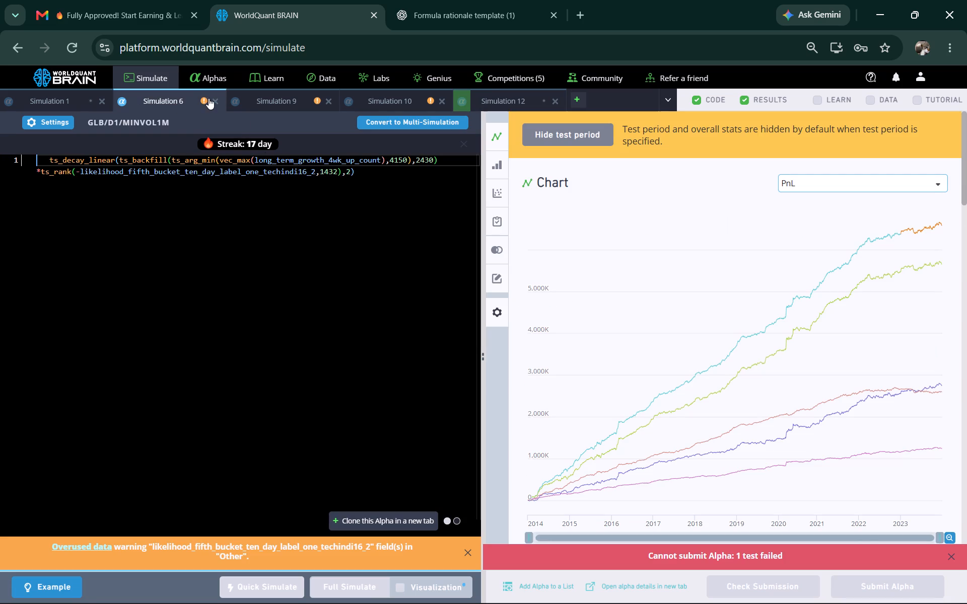
{"action": "left_click", "coordinate": [211, 96]}
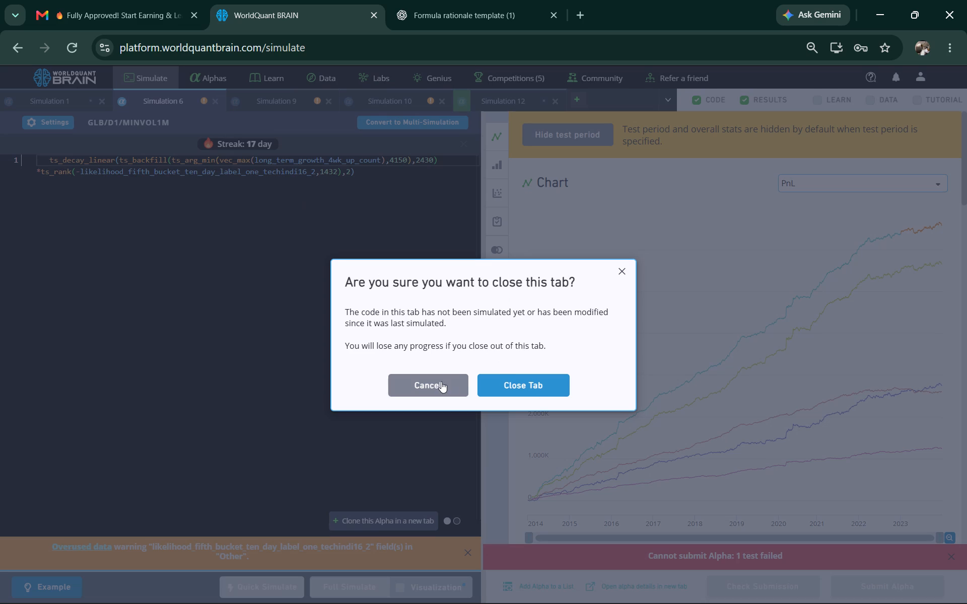
{"action": "left_click", "coordinate": [502, 384]}
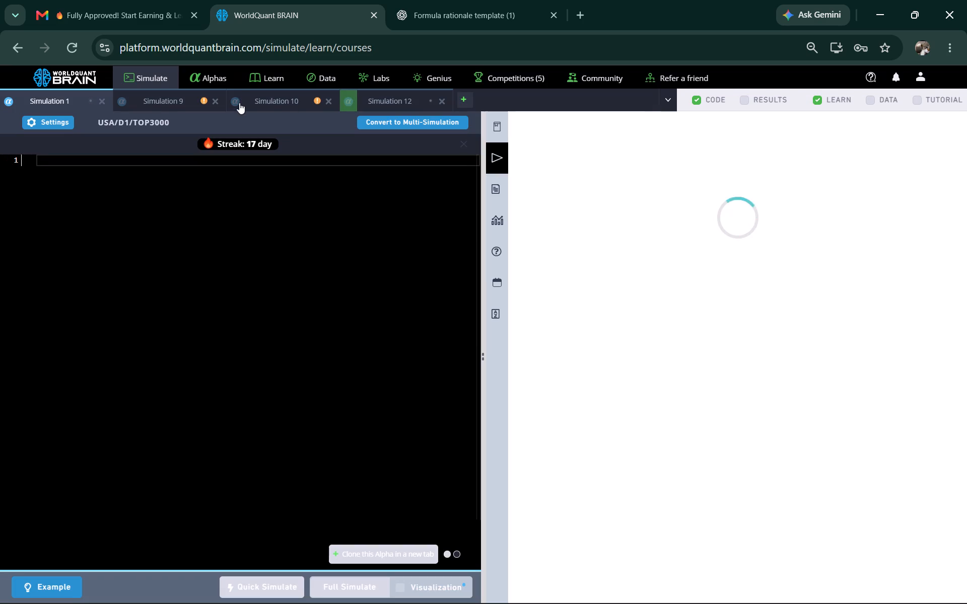
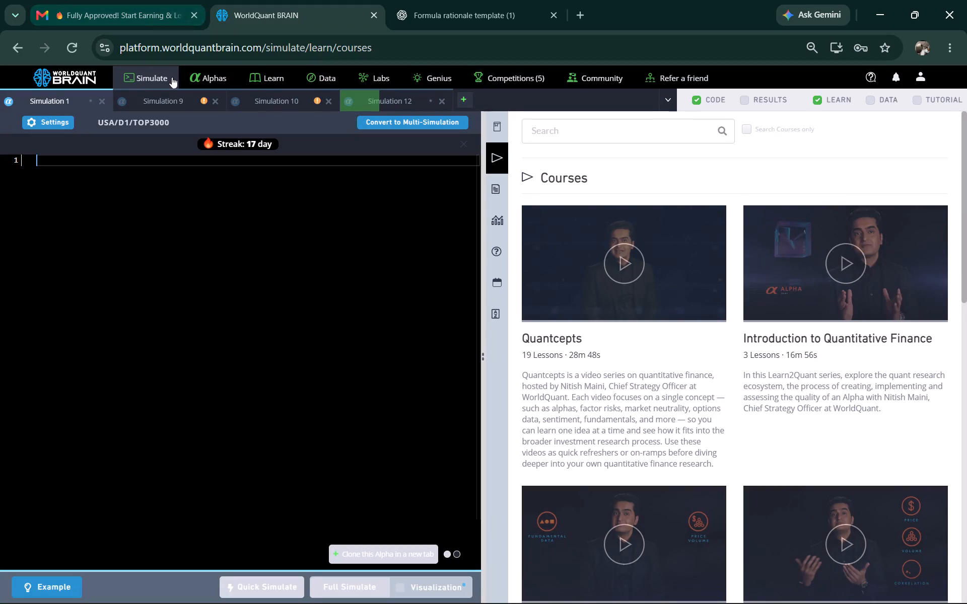
Check the progress of the submission check in Simulation 9's IS Testing Status.
{"action": "left_click", "coordinate": [170, 94]}
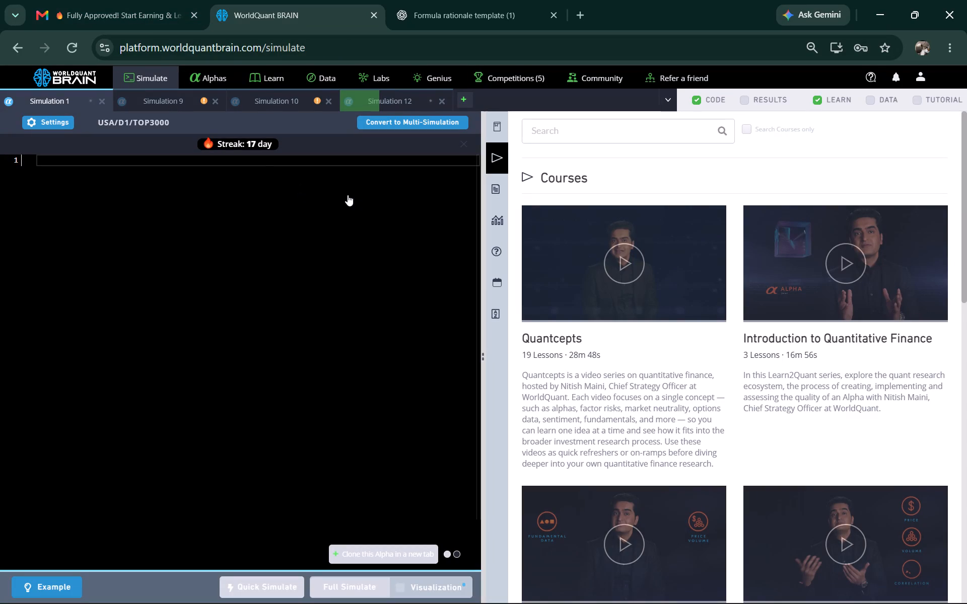
{"action": "scroll", "coordinate": [734, 298], "scroll_direction": "down", "scroll_amount": 6}
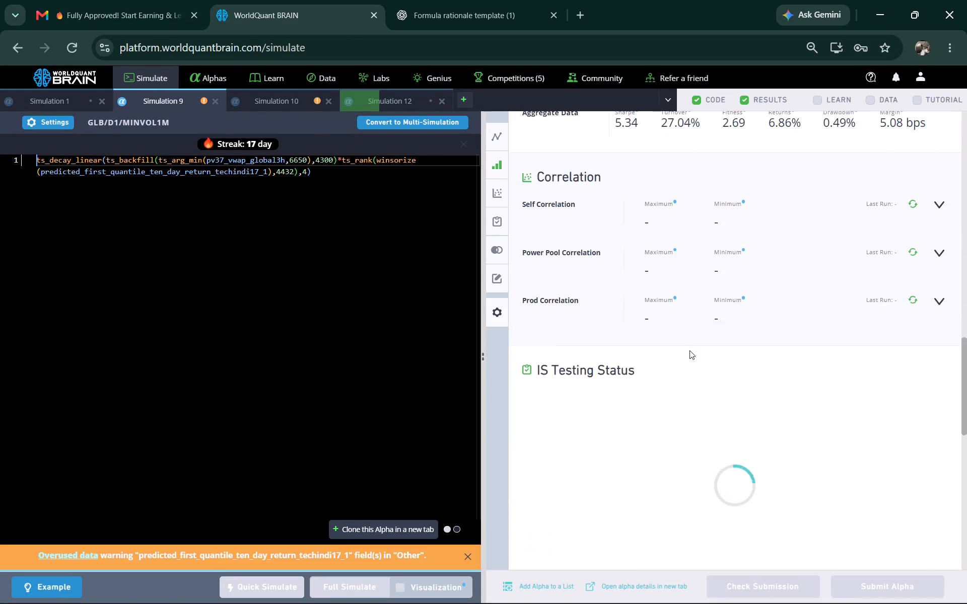
{"action": "scroll", "coordinate": [689, 350], "scroll_direction": "down", "scroll_amount": 2}
{"action": "scroll", "coordinate": [699, 366], "scroll_direction": "up", "scroll_amount": 3}
{"action": "left_click", "coordinate": [277, 103]}
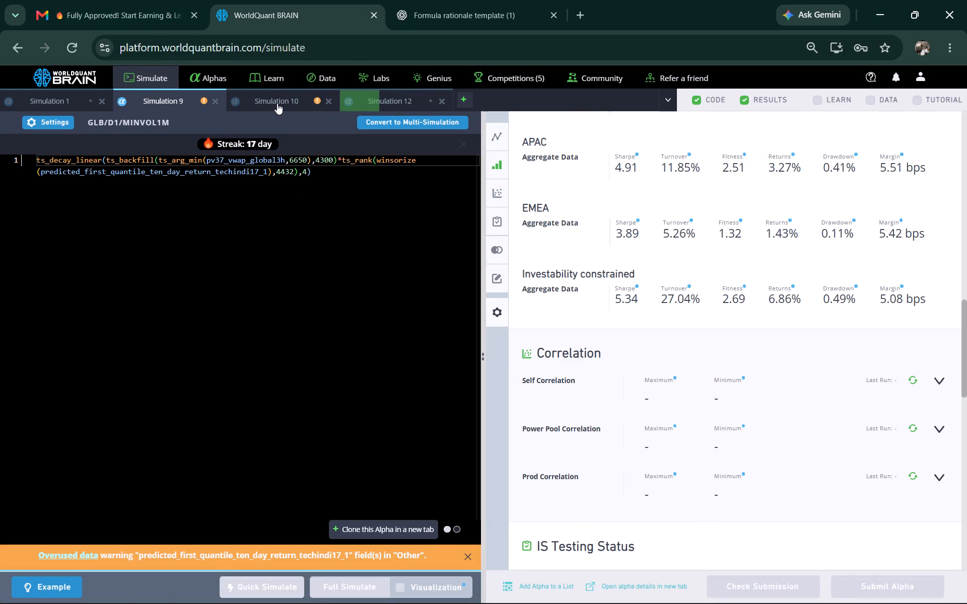
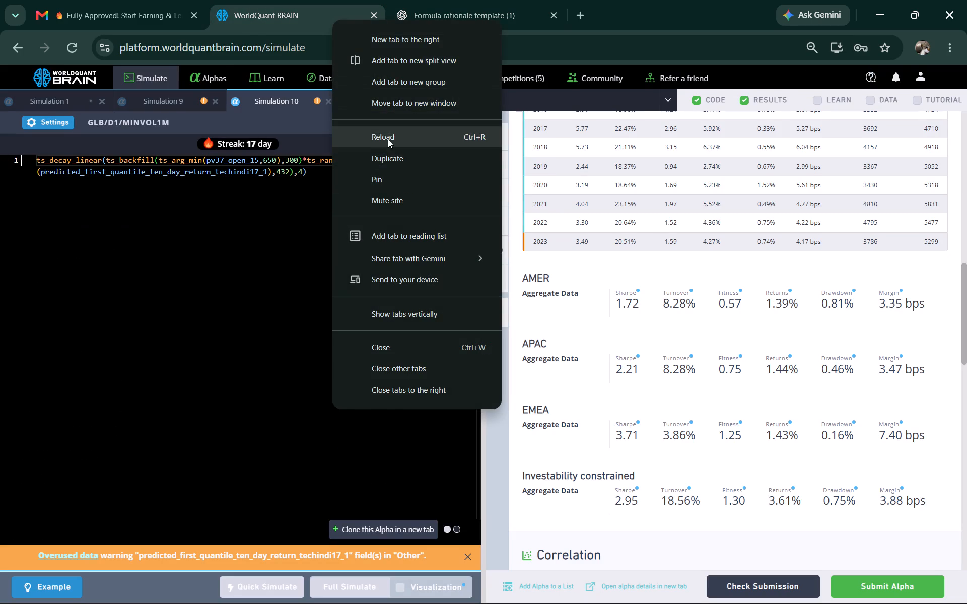
Duplicate the simulation page's browser tab and place the copy directly after the mail tab.
{"action": "left_click", "coordinate": [391, 158]}
{"action": "left_click_drag", "start_coordinate": [464, 23], "coordinate": [278, 23]}
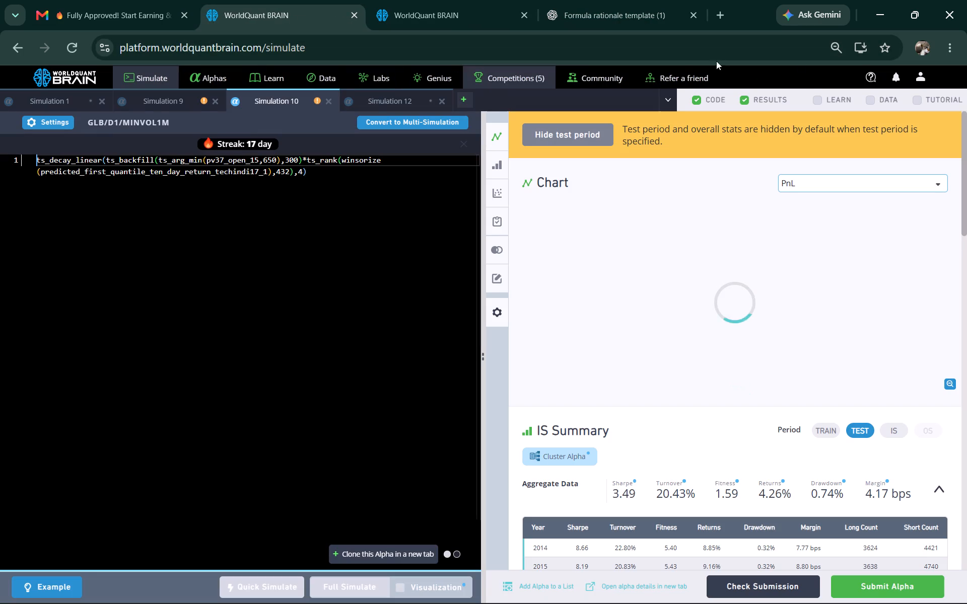
Open the full list of platform messages in the duplicated page.
{"action": "left_click", "coordinate": [893, 75]}
{"action": "left_click", "coordinate": [796, 231]}
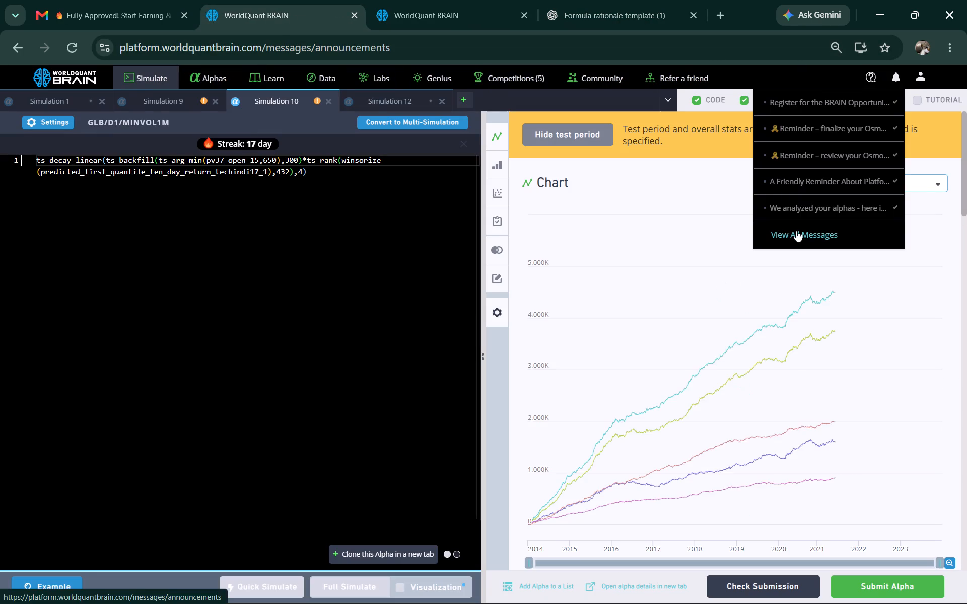
From the GLB/D1 Power Pool Nov'26 announcement, open the recommended model109 dataset and copy the field name abnormal_news_volume_1d.
{"action": "scroll", "coordinate": [362, 270], "scroll_direction": "down", "scroll_amount": 6}
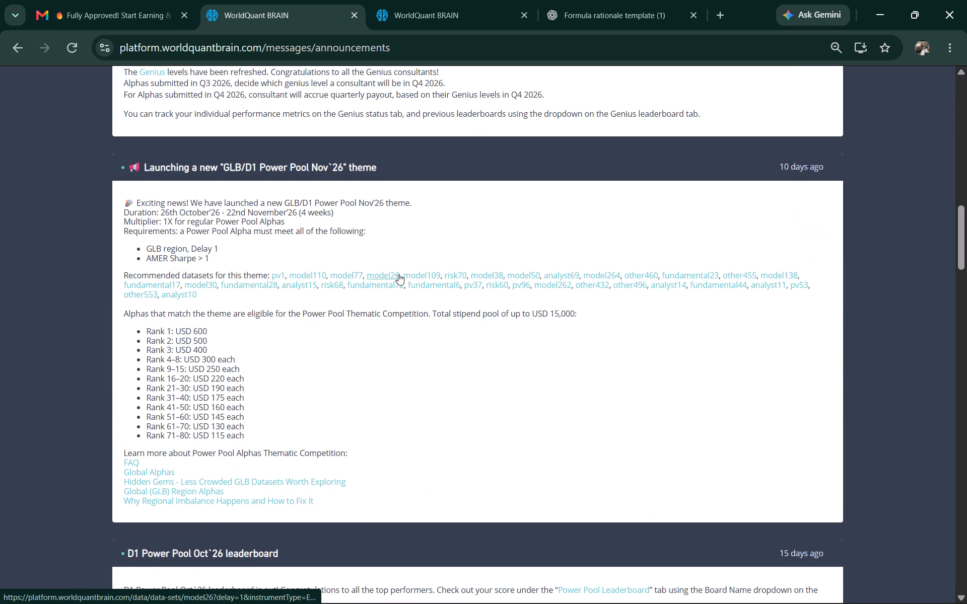
{"action": "left_click", "coordinate": [426, 272]}
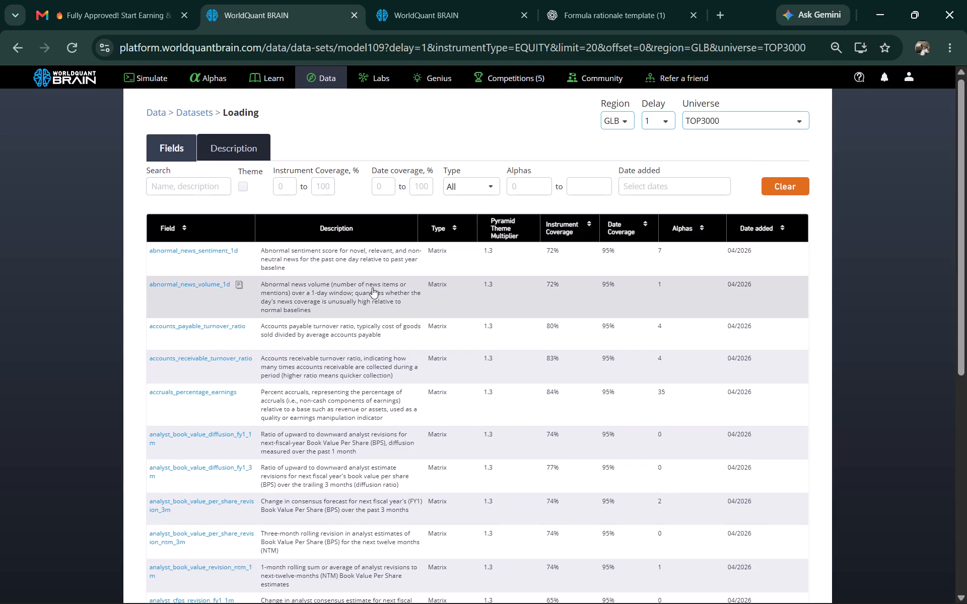
{"action": "left_click", "coordinate": [235, 283]}
In Simulation 10, replace pv37_open_15 with abnormal_news_volume_1d in the alpha expression and run a full simulation.
{"action": "left_click", "coordinate": [461, 12]}
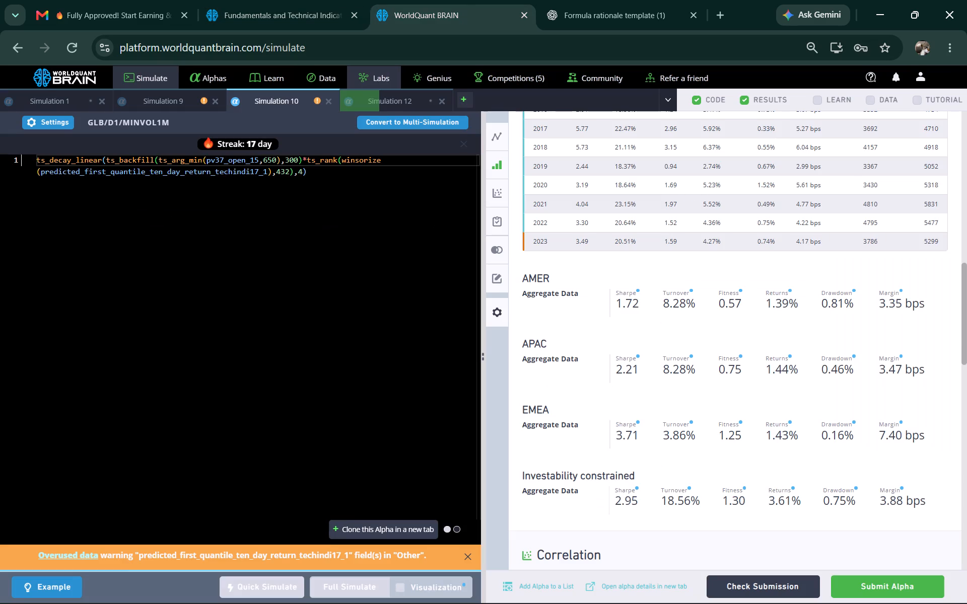
{"action": "double_click", "coordinate": [227, 164]}
{"action": "right_click", "coordinate": [225, 162]}
{"action": "double_click", "coordinate": [222, 157]}
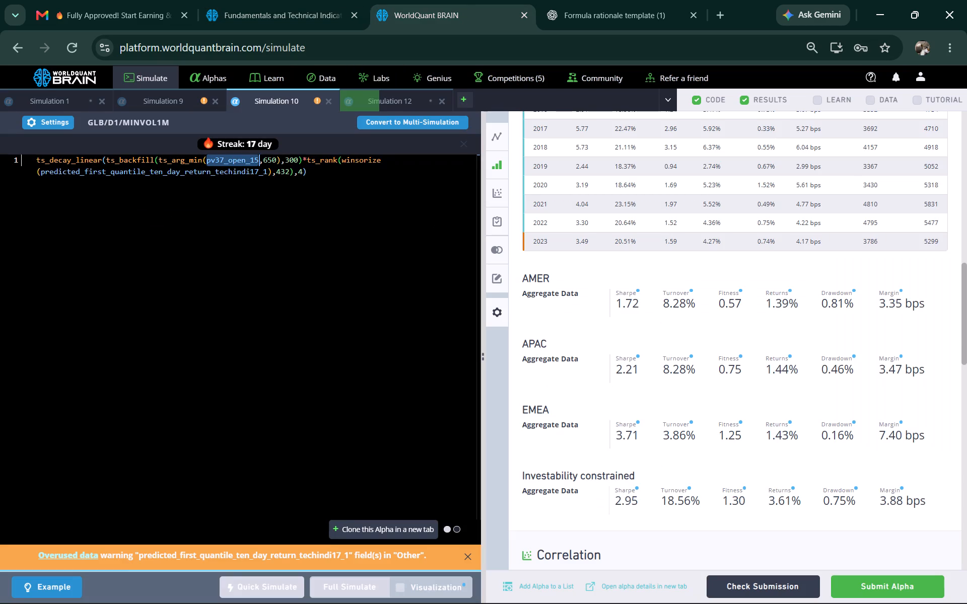
{"action": "right_click", "coordinate": [222, 157]}
{"action": "left_click", "coordinate": [247, 216]}
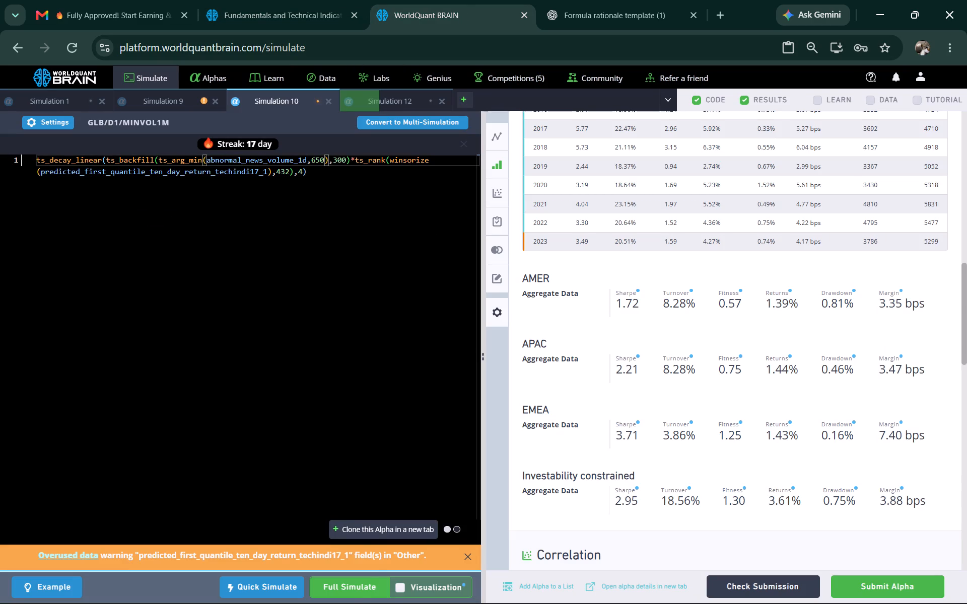
{"action": "left_click", "coordinate": [356, 586]}
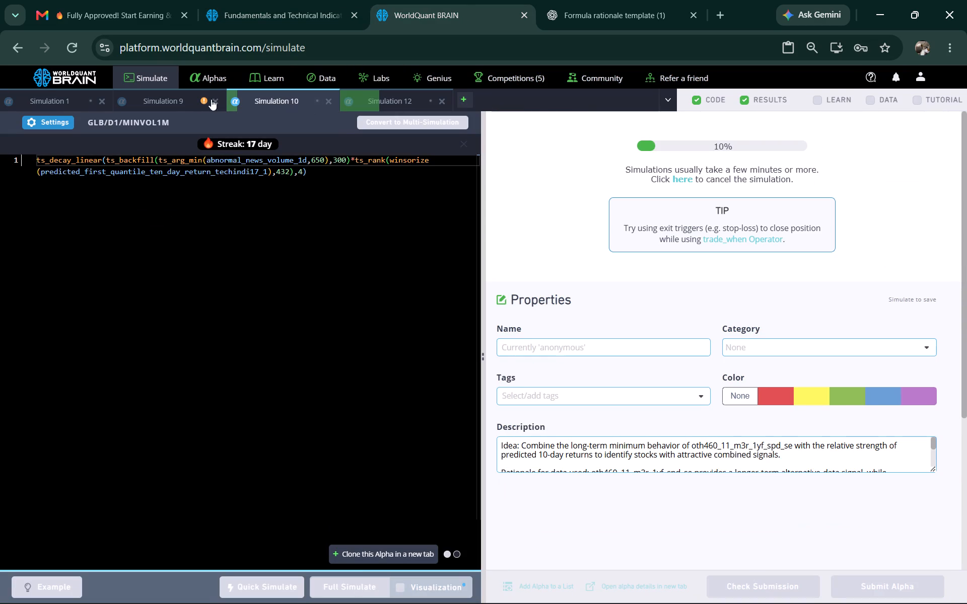
Check on Simulation 9's submission check, clone its alpha into a new simulation and close the original.
{"action": "left_click", "coordinate": [174, 97]}
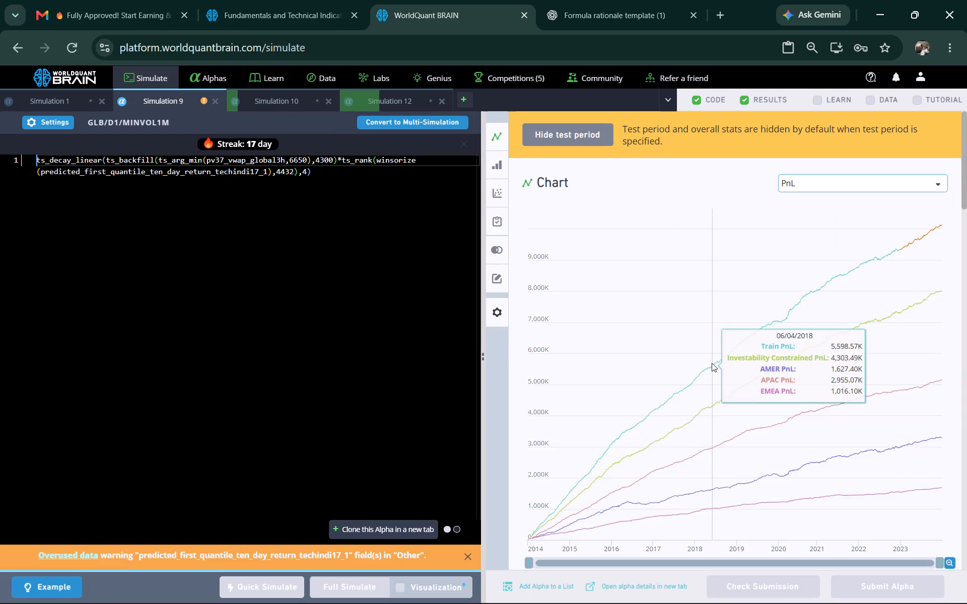
{"action": "scroll", "coordinate": [709, 365], "scroll_direction": "down", "scroll_amount": 8}
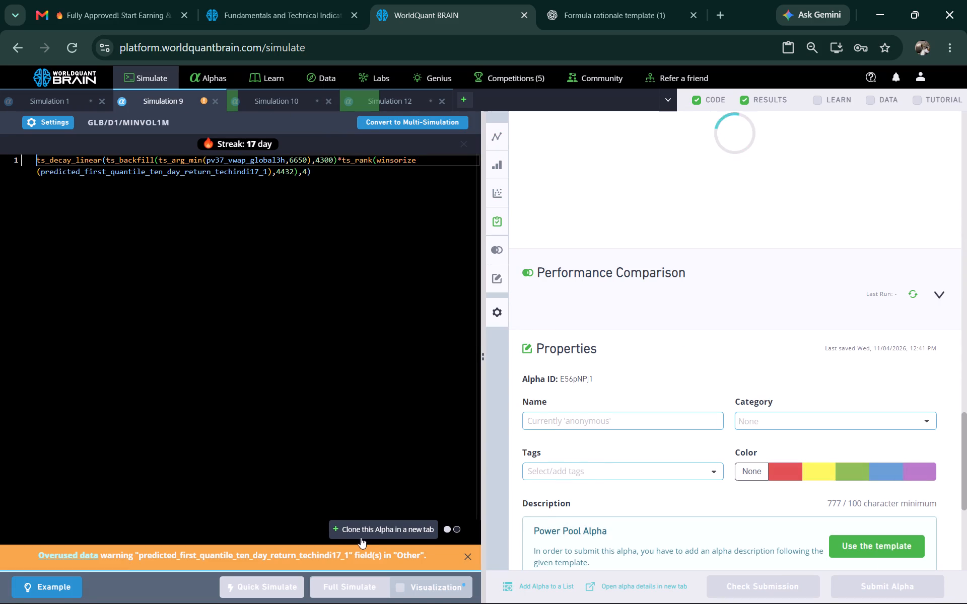
{"action": "left_click", "coordinate": [366, 528]}
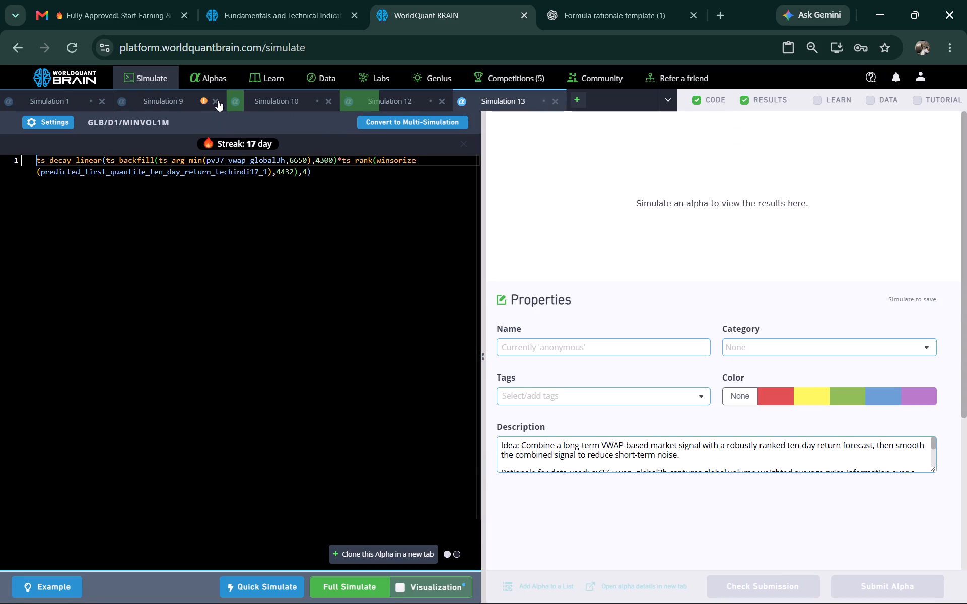
{"action": "left_click", "coordinate": [217, 99]}
{"action": "left_click", "coordinate": [540, 385]}
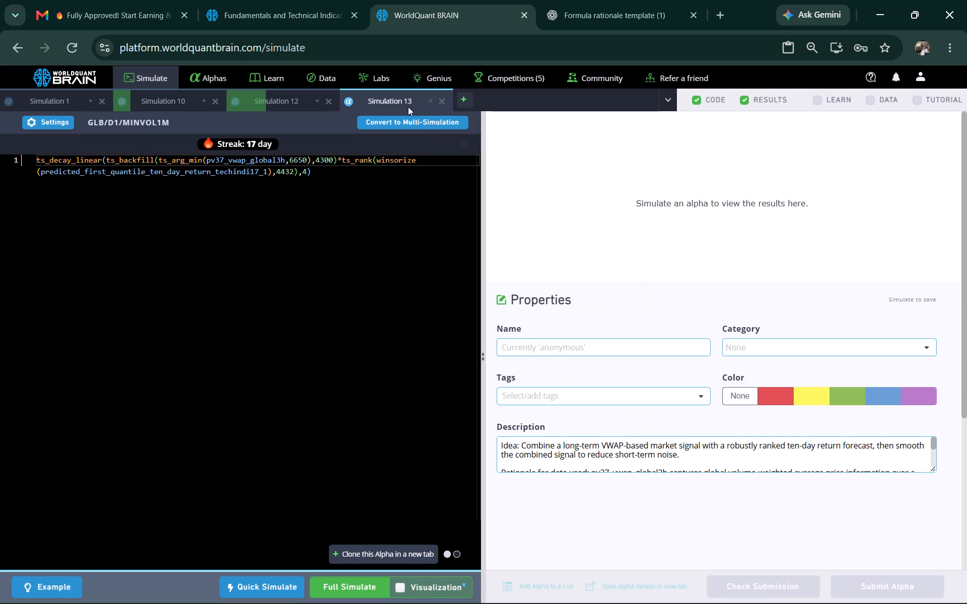
Run a full simulation of the cloned pv37_vwap_global3h alpha.
{"action": "left_click", "coordinate": [349, 585]}
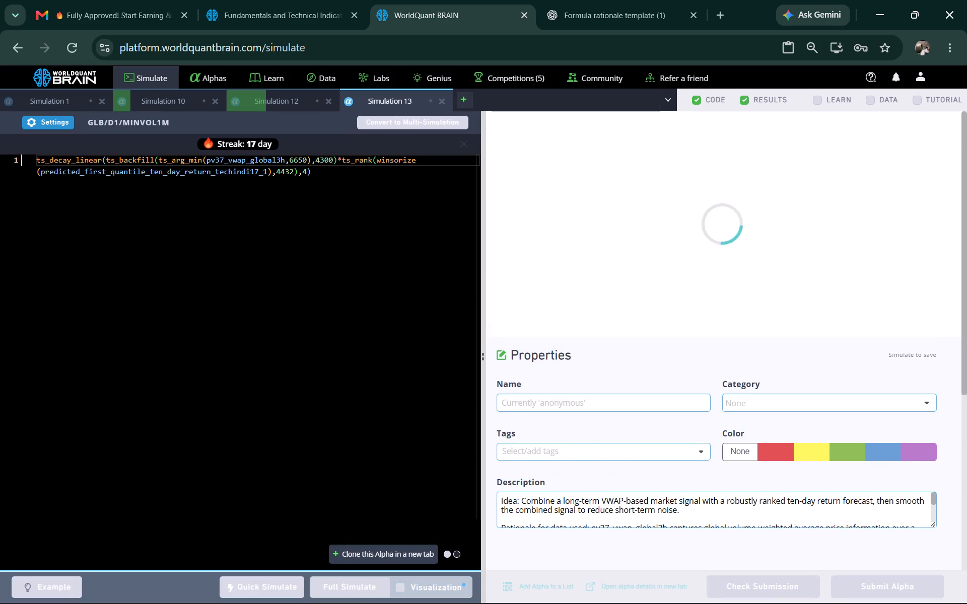
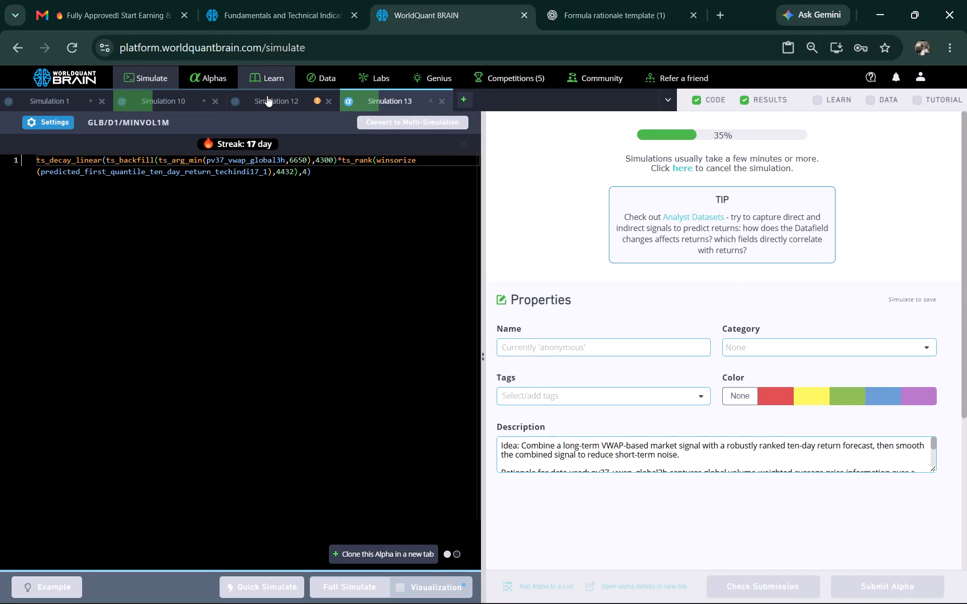
Show the test period for Simulation 12's long_term_growth_4wk_up_count alpha and run its submission check.
{"action": "left_click", "coordinate": [267, 96]}
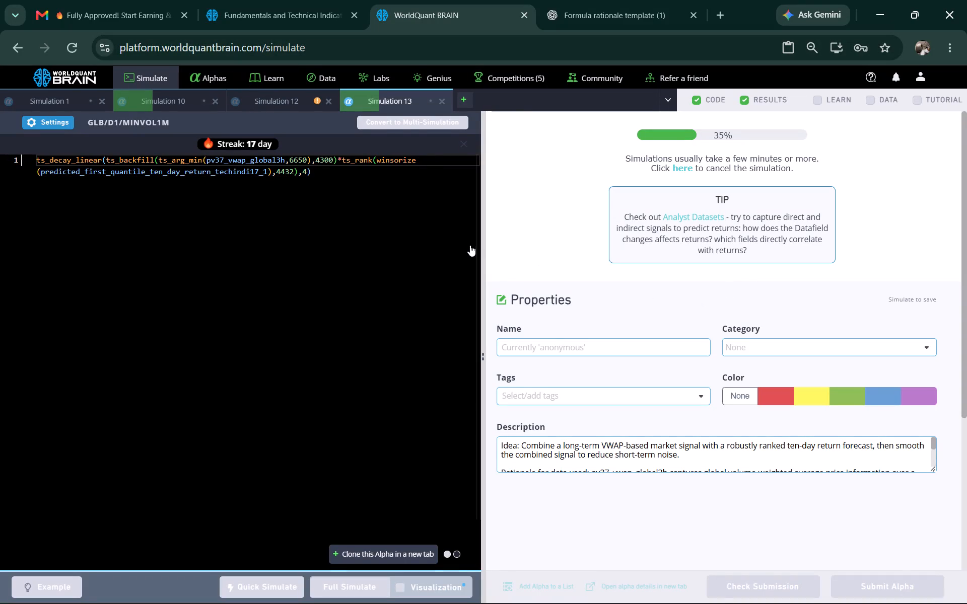
{"action": "scroll", "coordinate": [666, 411], "scroll_direction": "down", "scroll_amount": 2}
{"action": "left_click", "coordinate": [752, 580]}
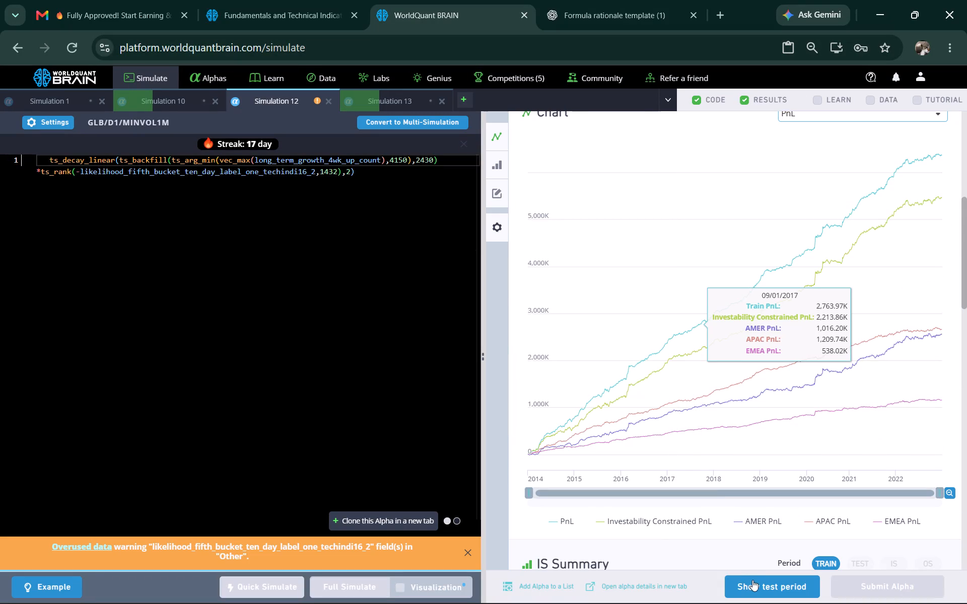
{"action": "scroll", "coordinate": [731, 436], "scroll_direction": "down", "scroll_amount": 6}
{"action": "scroll", "coordinate": [731, 441], "scroll_direction": "up", "scroll_amount": 2}
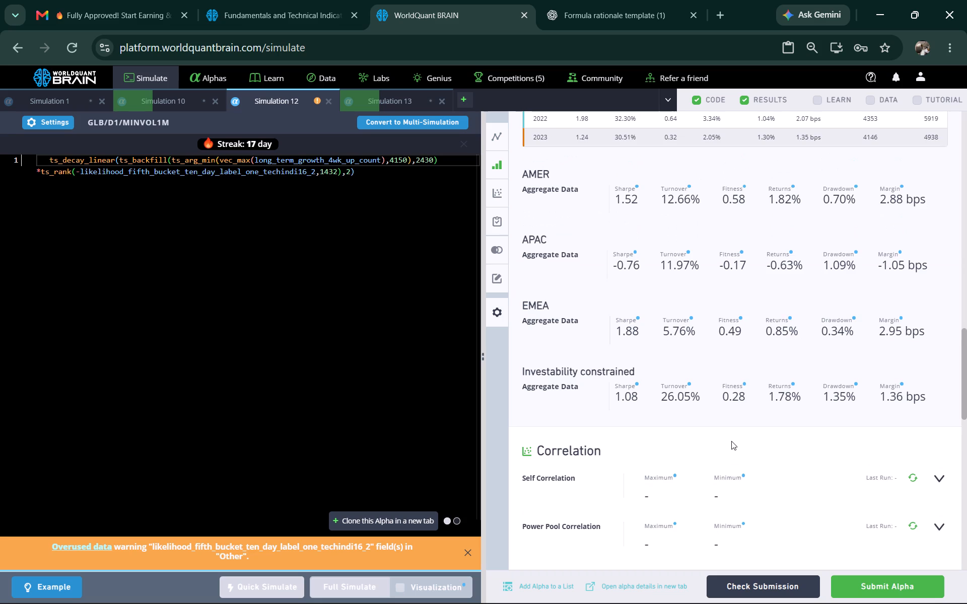
{"action": "scroll", "coordinate": [731, 441], "scroll_direction": "down", "scroll_amount": 2}
{"action": "left_click", "coordinate": [746, 578]}
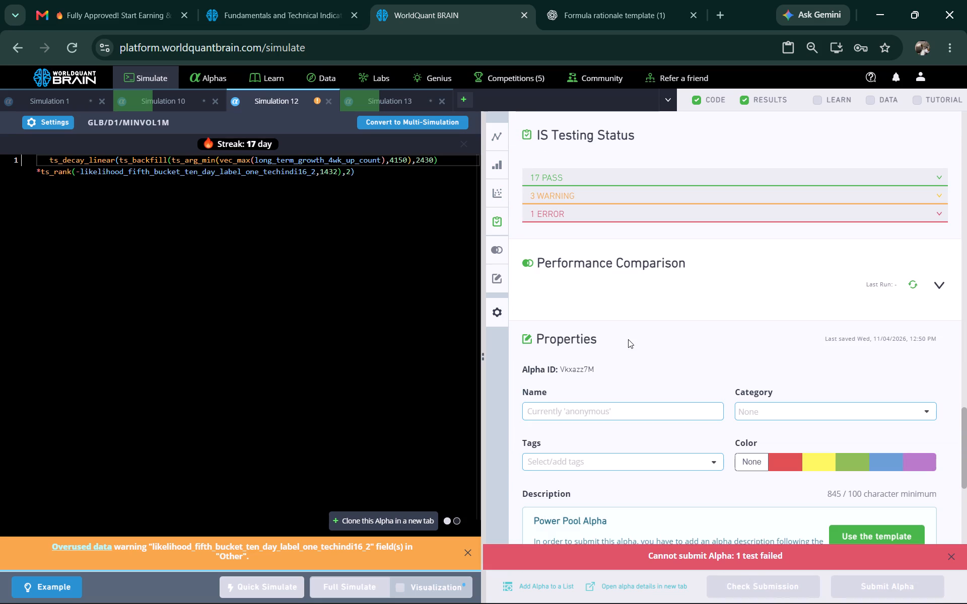
Expand the error entry in Simulation 12's IS Testing Status and rerun its Prod Correlation.
{"action": "left_click", "coordinate": [648, 222]}
{"action": "scroll", "coordinate": [730, 257], "scroll_direction": "up", "scroll_amount": 1}
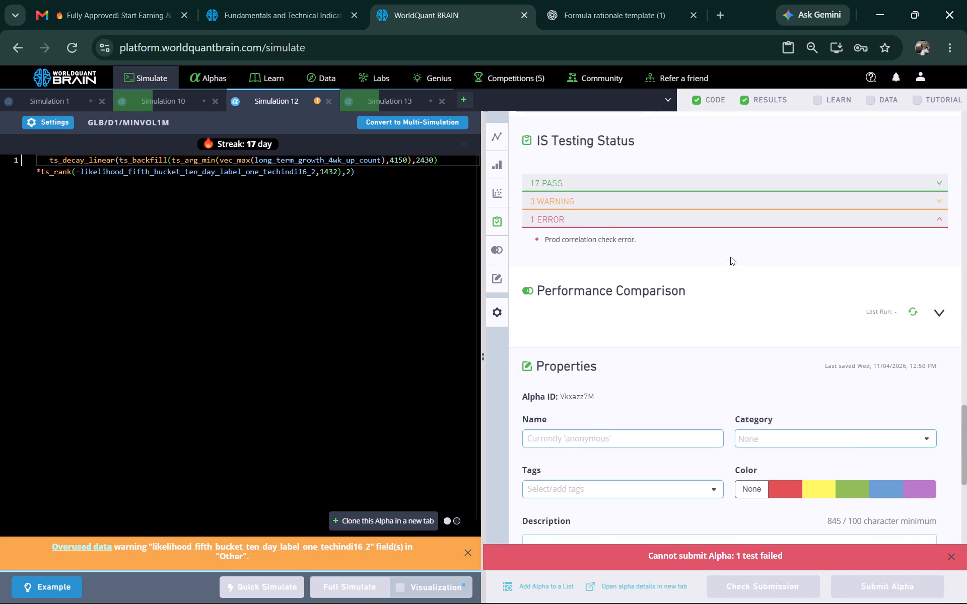
{"action": "left_click", "coordinate": [910, 242]}
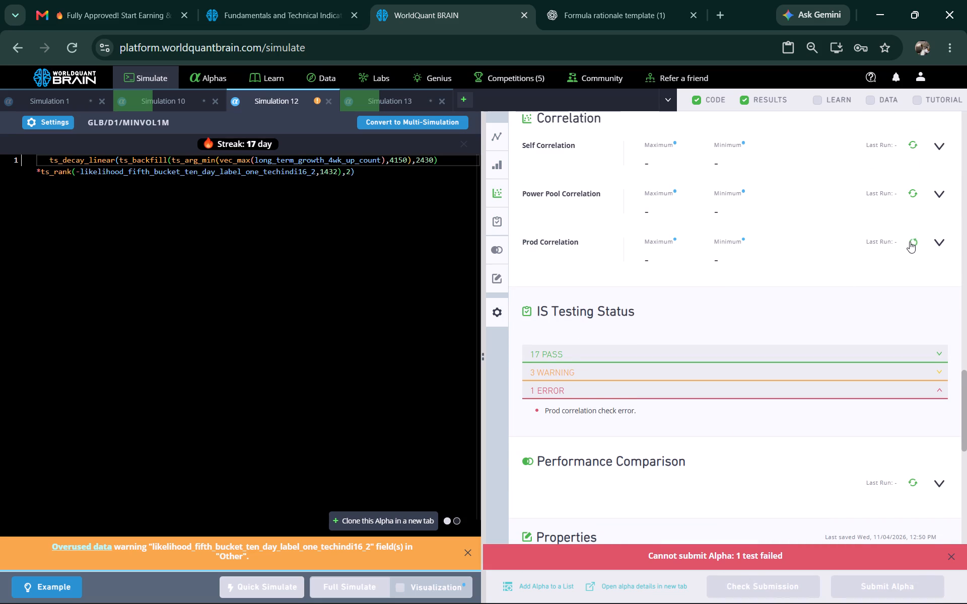
{"action": "scroll", "coordinate": [625, 407], "scroll_direction": "down", "scroll_amount": 3}
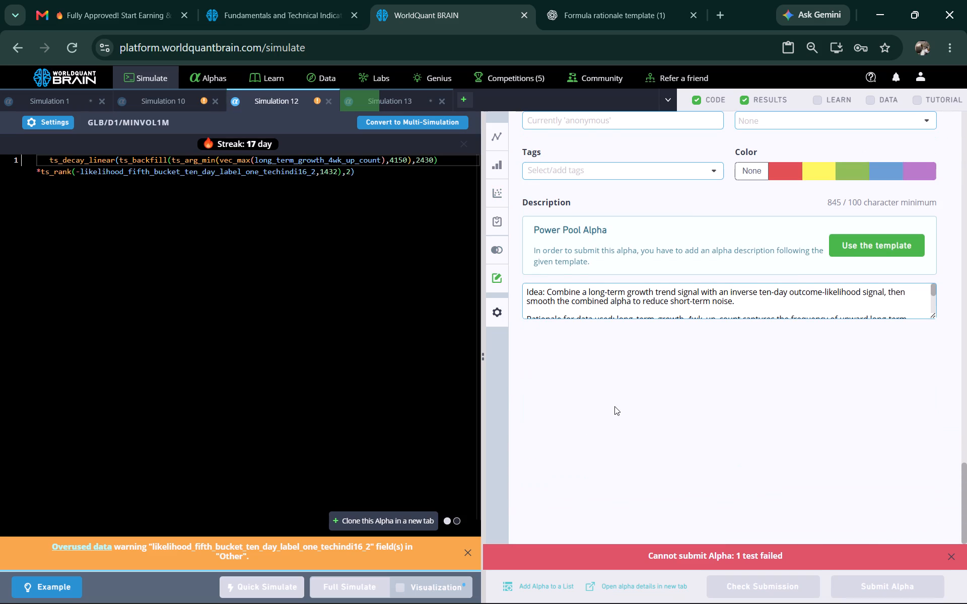
{"action": "scroll", "coordinate": [618, 410], "scroll_direction": "up", "scroll_amount": 3}
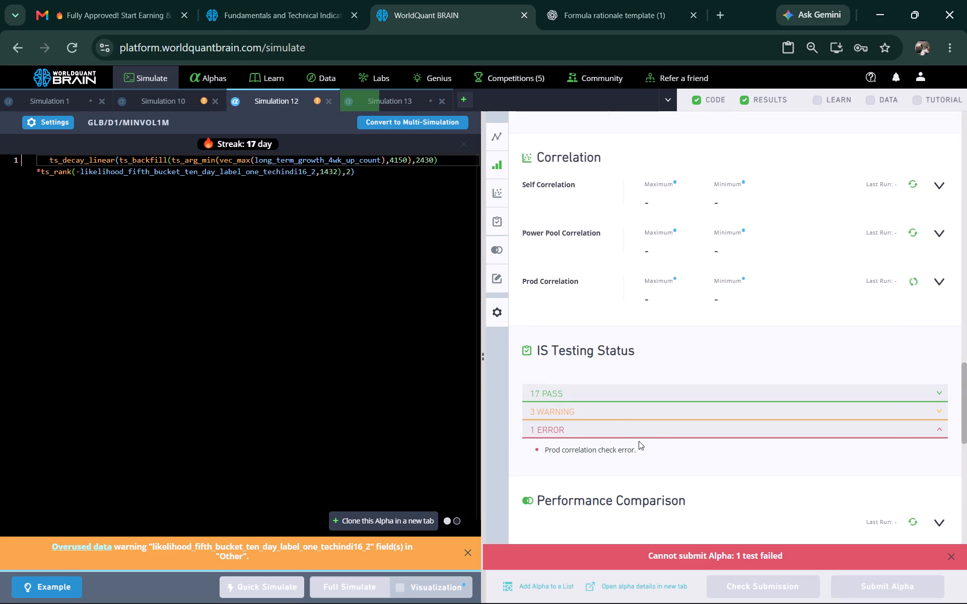
Copy the error text listed in Simulation 12's IS Testing Status.
{"action": "left_click_drag", "start_coordinate": [653, 454], "coordinate": [535, 449]}
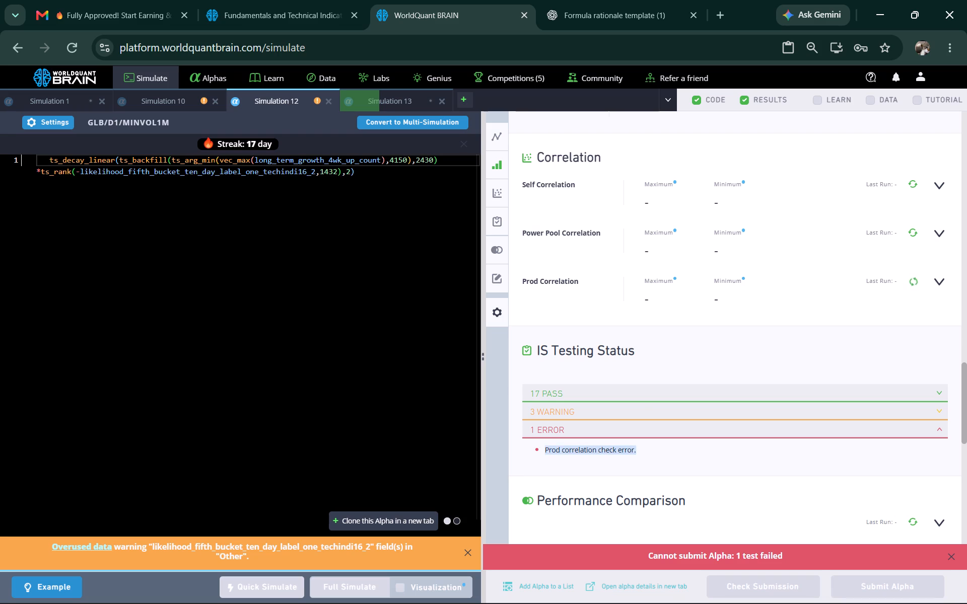
{"action": "right_click", "coordinate": [577, 454]}
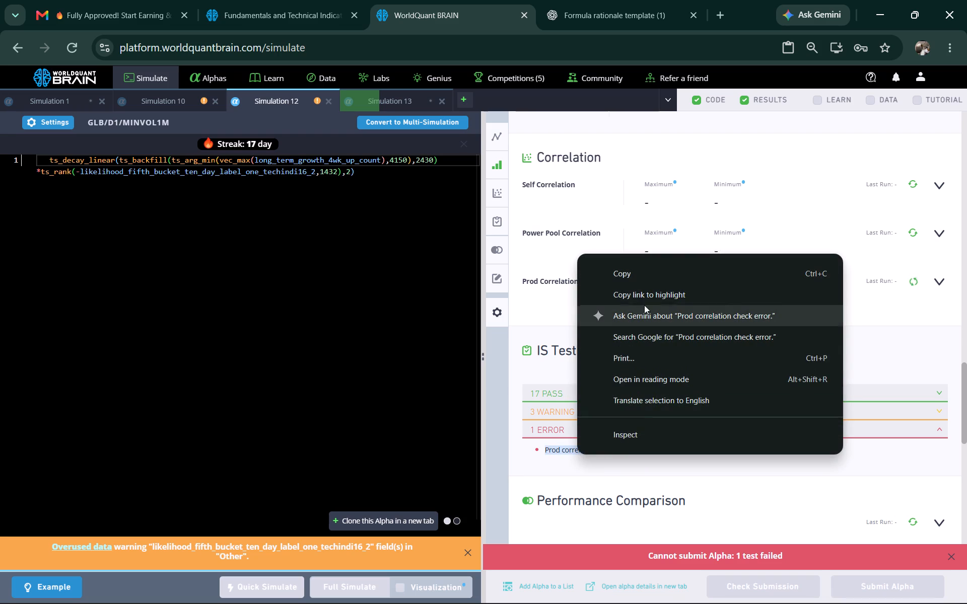
{"action": "left_click", "coordinate": [654, 277]}
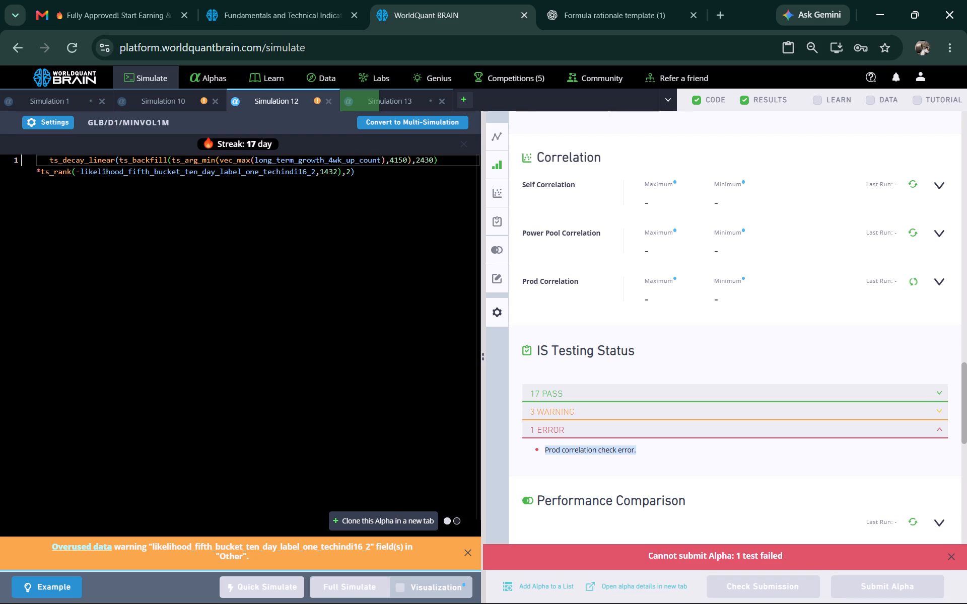
Show the test period for Simulation 10's abnormal_news_volume_1d alpha.
{"action": "left_click", "coordinate": [192, 102]}
{"action": "left_click", "coordinate": [759, 591]}
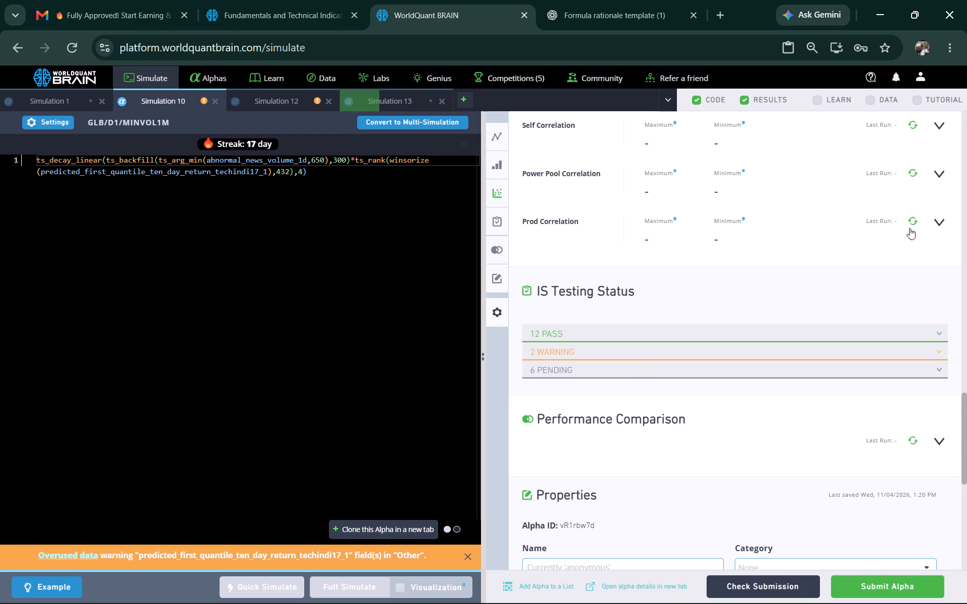
Start the Prod Correlation calculation and the submission check for Simulation 10's alpha.
{"action": "left_click", "coordinate": [916, 223]}
{"action": "scroll", "coordinate": [738, 353], "scroll_direction": "down", "scroll_amount": 2}
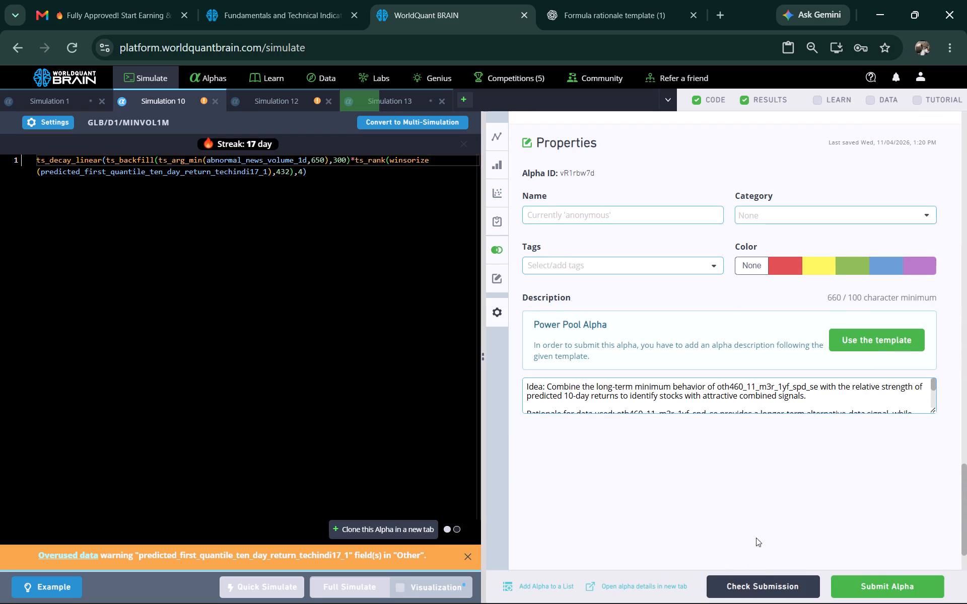
{"action": "left_click", "coordinate": [761, 576]}
{"action": "scroll", "coordinate": [702, 366], "scroll_direction": "up", "scroll_amount": 1}
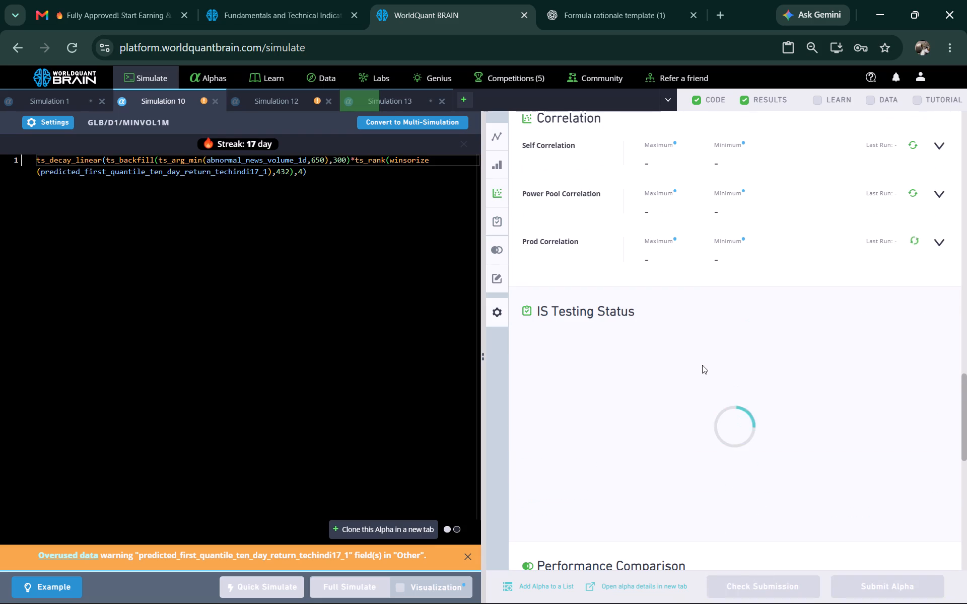
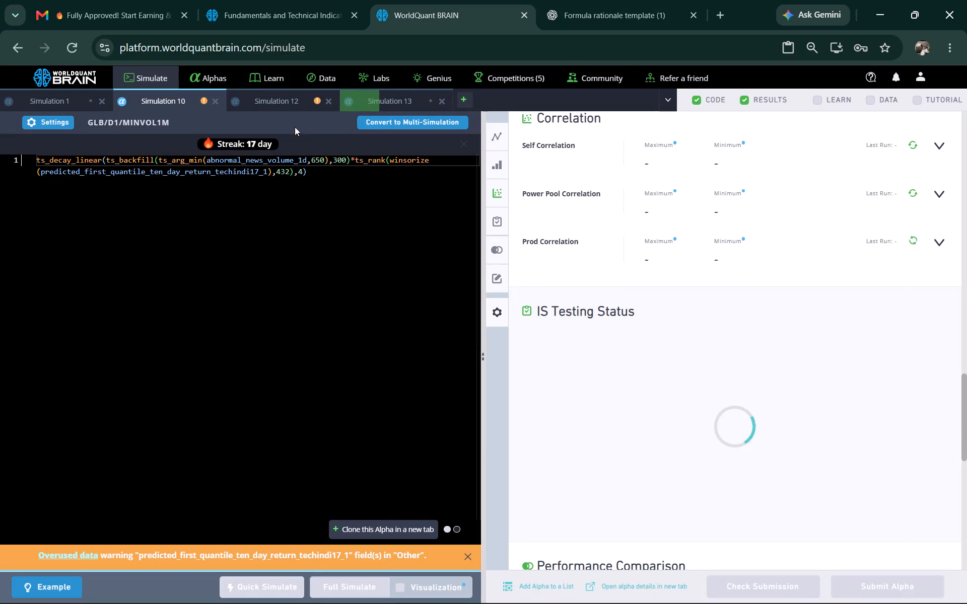
Copy the field name long_term_growth_4wk_up_count from Simulation 12's alpha expression.
{"action": "left_click", "coordinate": [276, 98]}
{"action": "scroll", "coordinate": [638, 356], "scroll_direction": "up", "scroll_amount": 4}
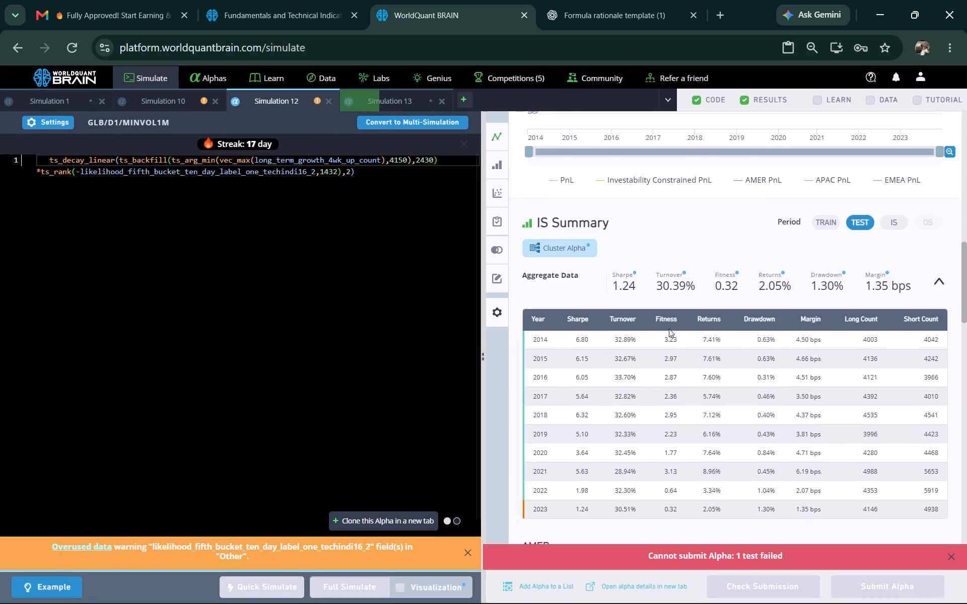
{"action": "scroll", "coordinate": [669, 327], "scroll_direction": "up", "scroll_amount": 1}
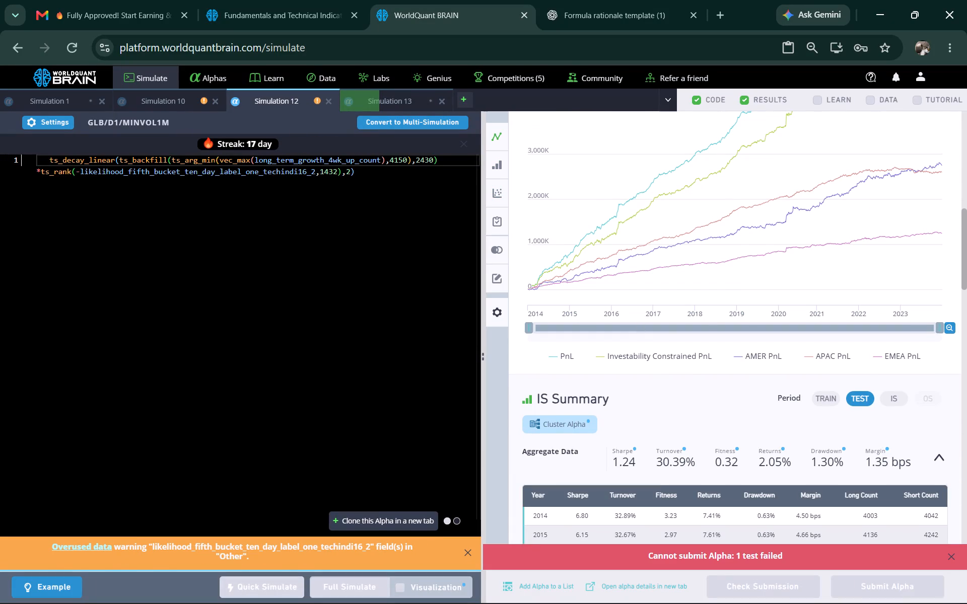
{"action": "double_click", "coordinate": [318, 158]}
{"action": "double_click", "coordinate": [316, 158]}
{"action": "right_click", "coordinate": [316, 158]}
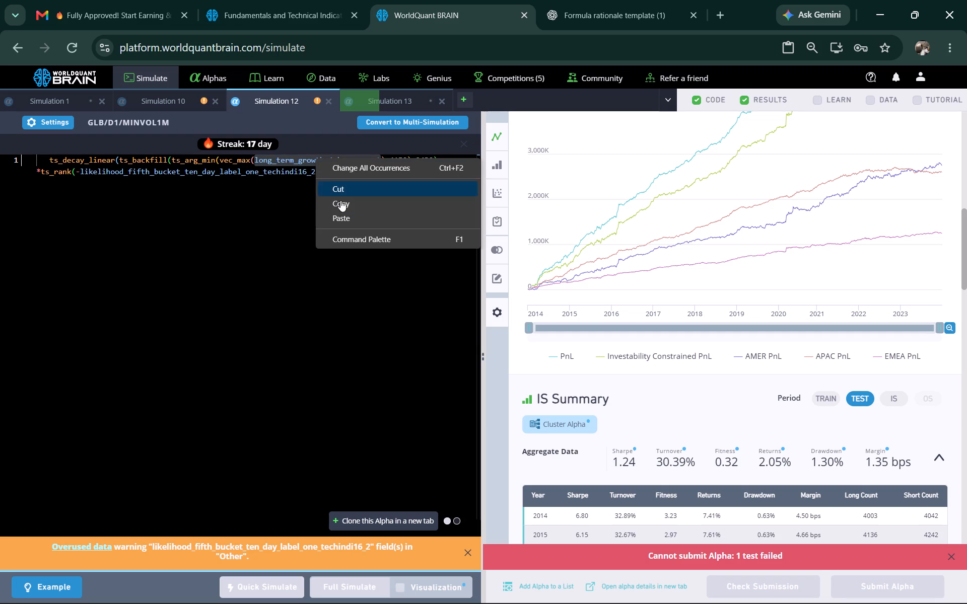
{"action": "left_click", "coordinate": [346, 201]}
Search the GLB data fields for long_term_growth_4wk_up_count and open its Fundamental Analyst Estimates dataset.
{"action": "left_click", "coordinate": [310, 11]}
{"action": "scroll", "coordinate": [454, 202], "scroll_direction": "up", "scroll_amount": 2}
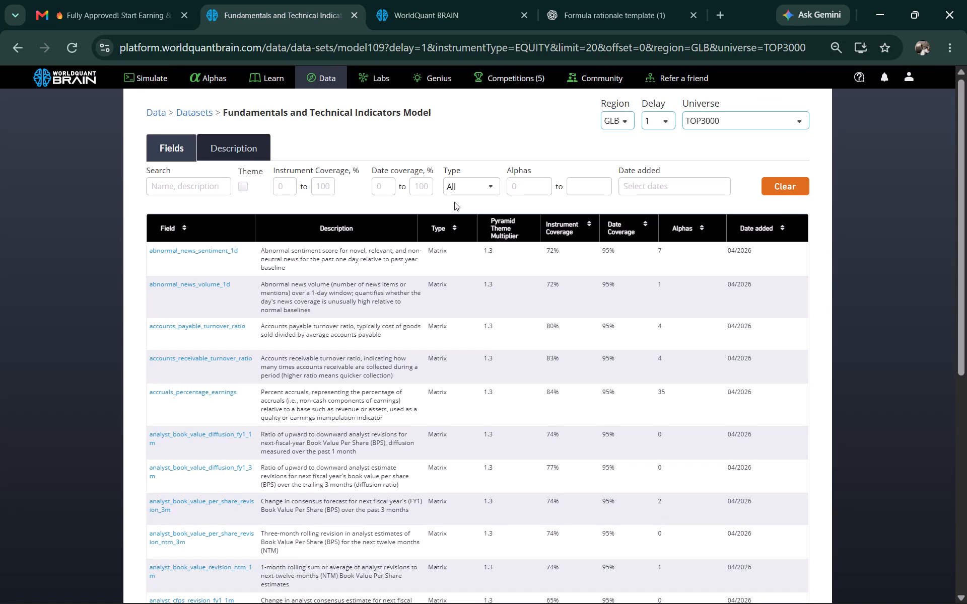
{"action": "scroll", "coordinate": [454, 202], "scroll_direction": "up", "scroll_amount": 1}
{"action": "left_click", "coordinate": [340, 81]}
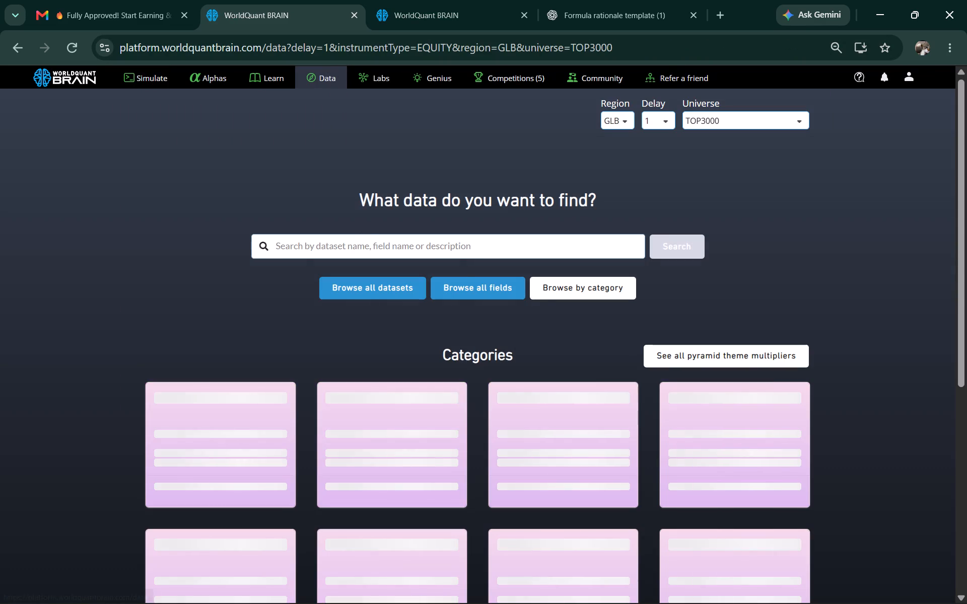
{"action": "right_click", "coordinate": [308, 251]}
{"action": "left_click", "coordinate": [355, 435]}
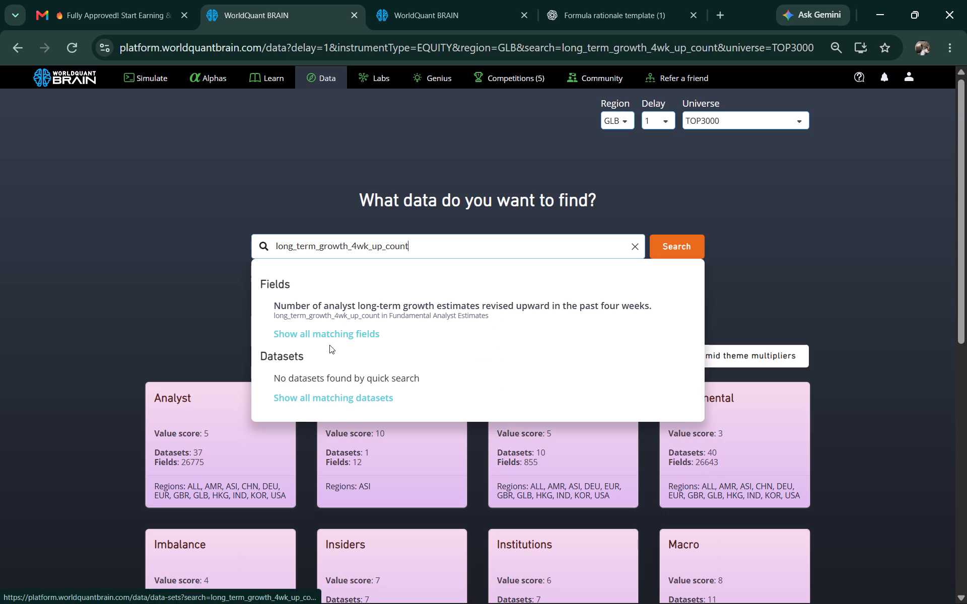
{"action": "left_click", "coordinate": [329, 335]}
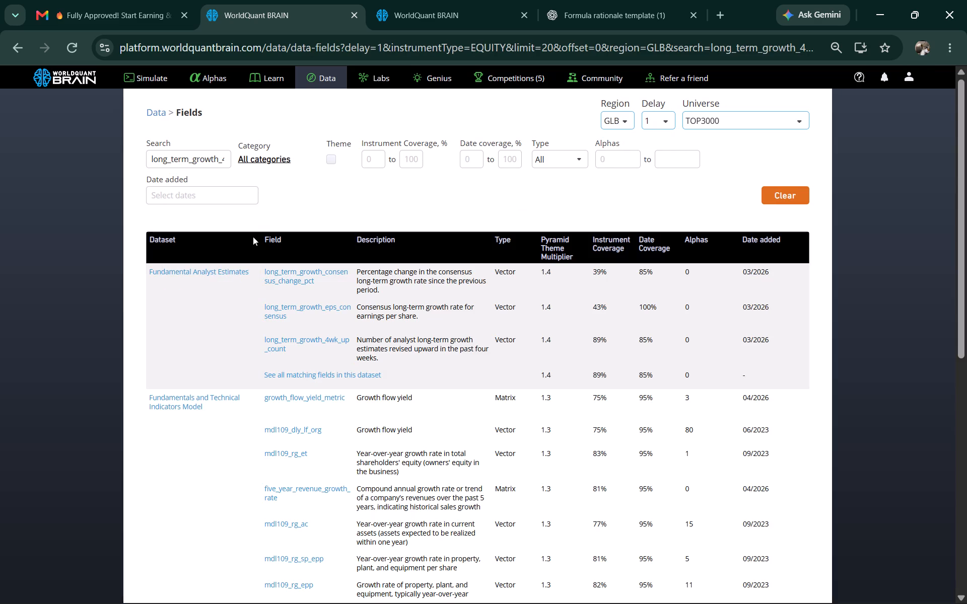
{"action": "left_click", "coordinate": [211, 270]}
Filter the Fundamental Analyst Estimates fields to those used in at most 5 alphas.
{"action": "scroll", "coordinate": [360, 338], "scroll_direction": "down", "scroll_amount": 2}
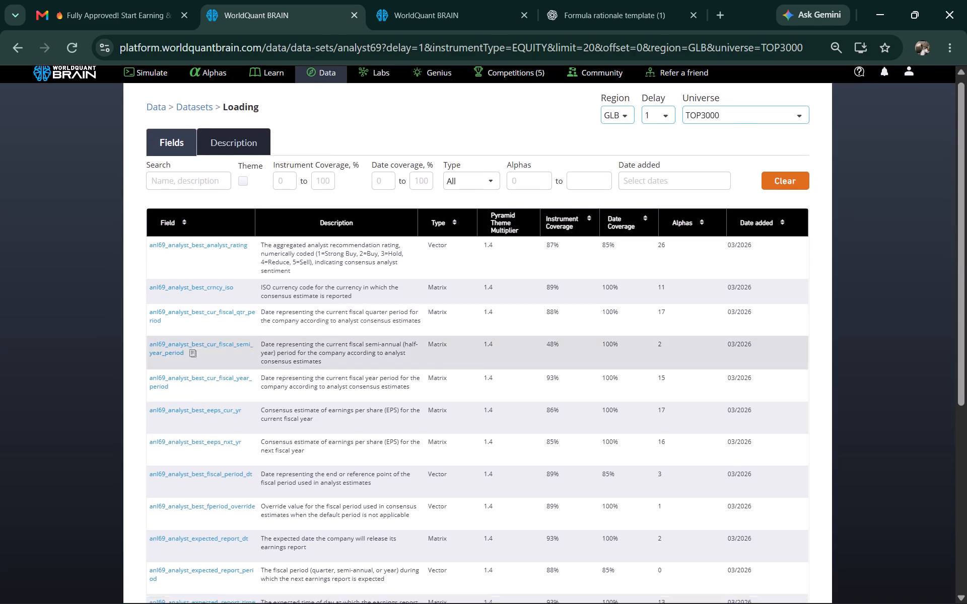
{"action": "scroll", "coordinate": [327, 364], "scroll_direction": "down", "scroll_amount": 9}
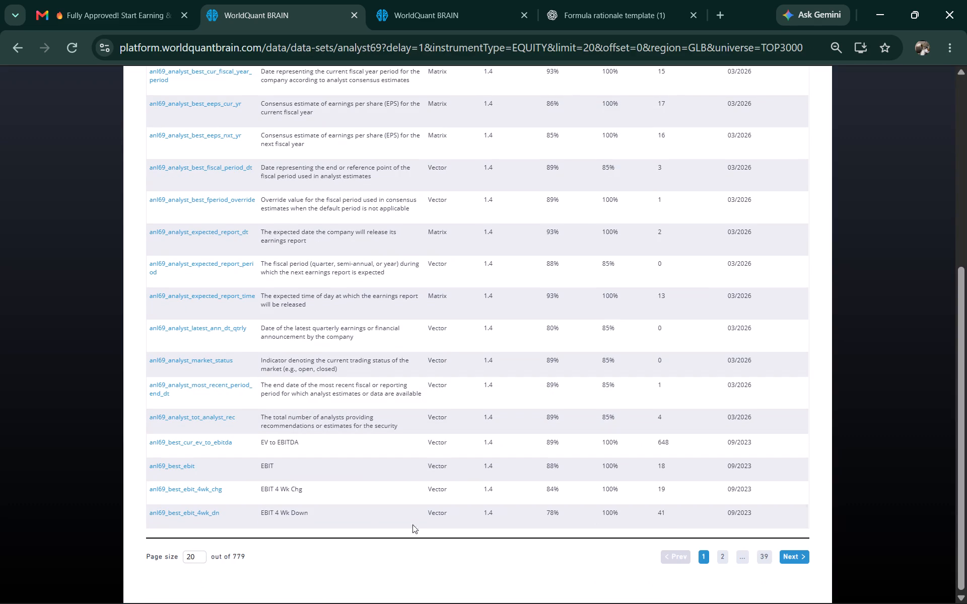
{"action": "scroll", "coordinate": [548, 311], "scroll_direction": "up", "scroll_amount": 4}
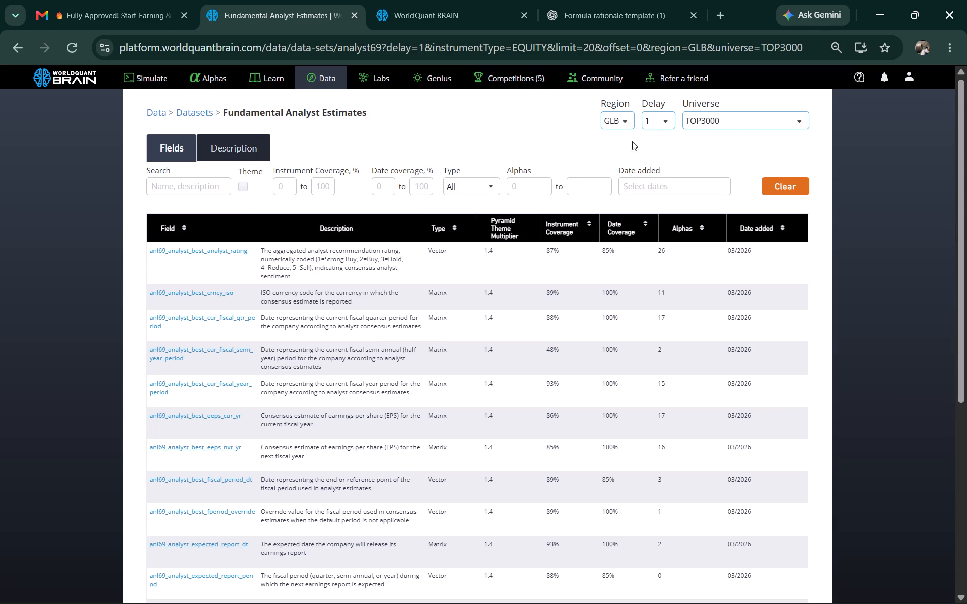
{"action": "scroll", "coordinate": [427, 342], "scroll_direction": "down", "scroll_amount": 5}
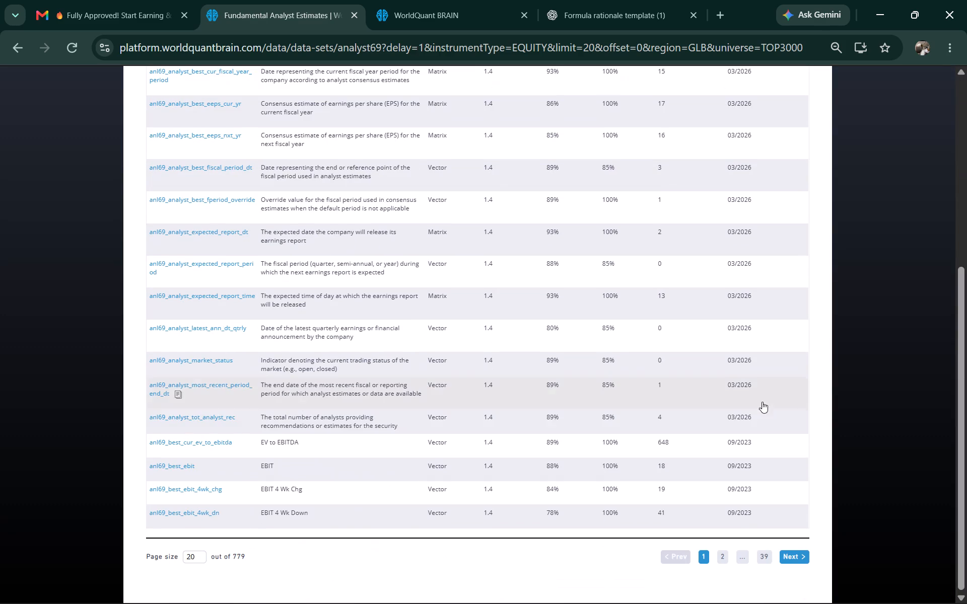
{"action": "scroll", "coordinate": [762, 402], "scroll_direction": "down", "scroll_amount": 3}
{"action": "left_click", "coordinate": [763, 555]}
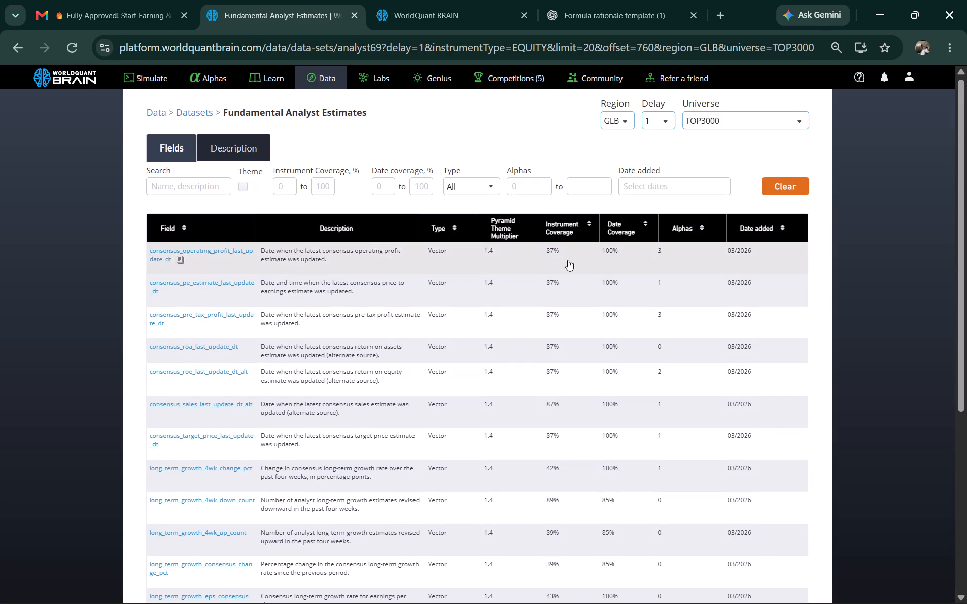
{"action": "left_click", "coordinate": [592, 187]}
{"action": "key", "text": "5"}
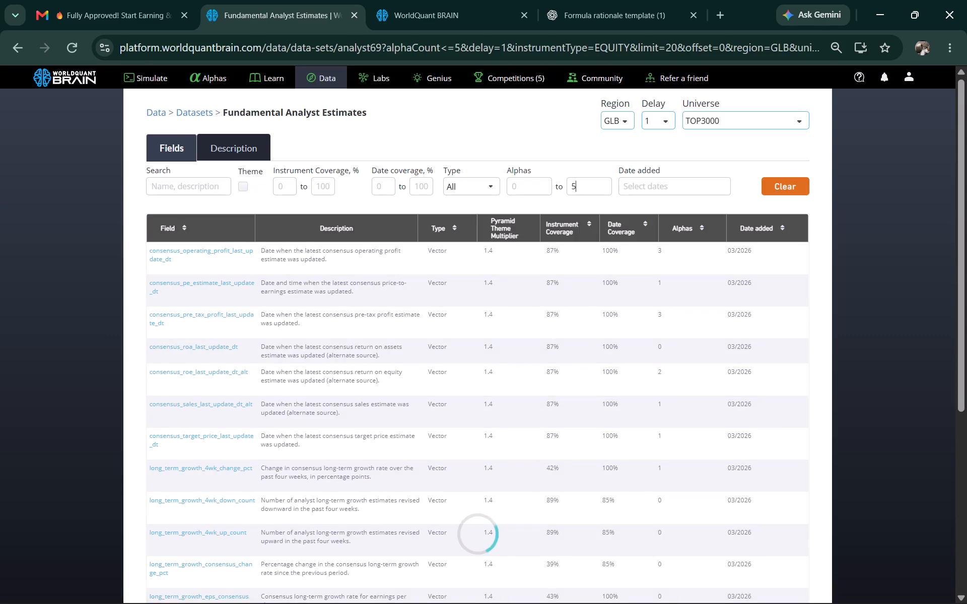
Browse the last pages of filtered fields back to page 26 and copy the field name anl69_target_best_fiscal_period_dt.
{"action": "scroll", "coordinate": [459, 292], "scroll_direction": "down", "scroll_amount": 9}
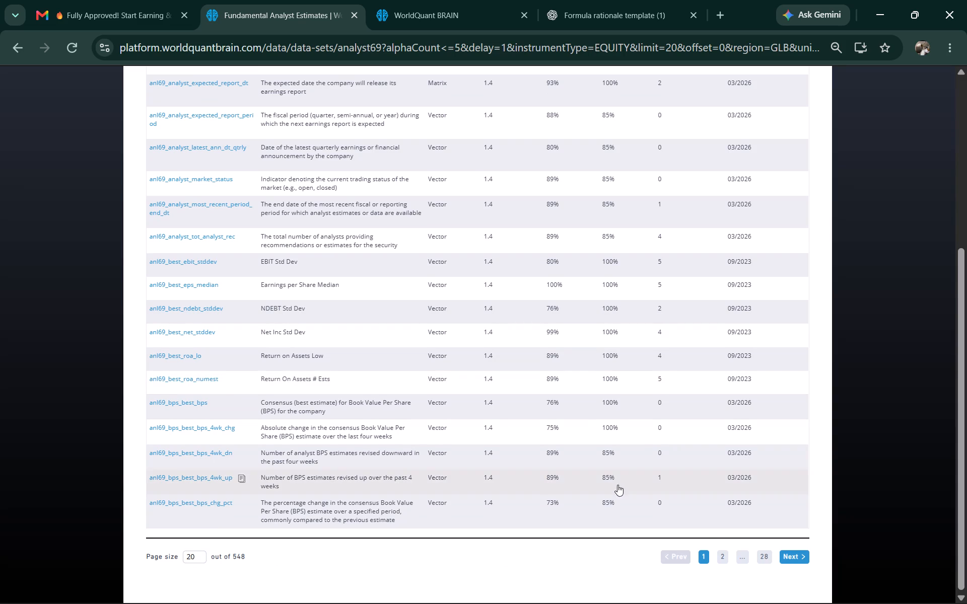
{"action": "left_click", "coordinate": [757, 551]}
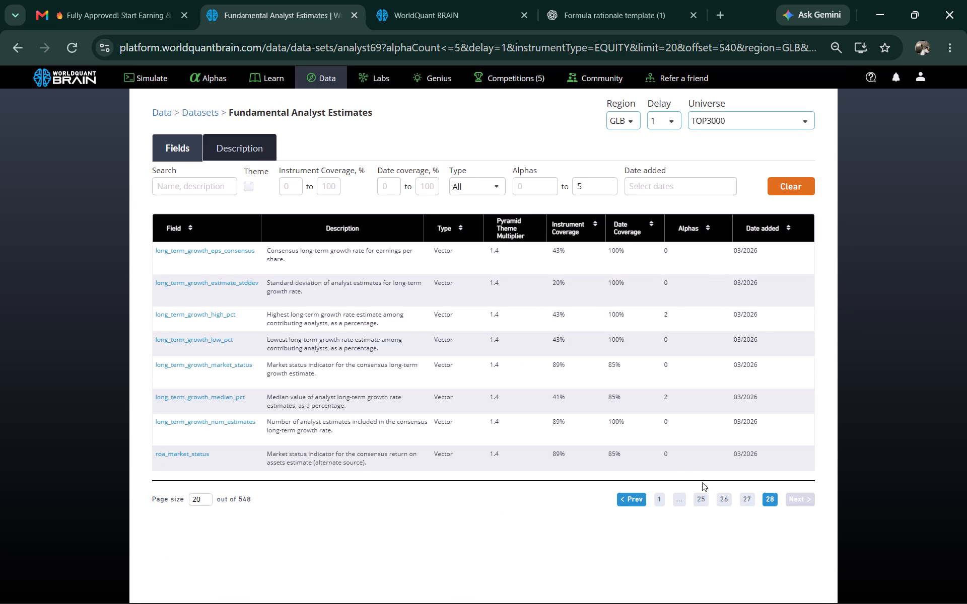
{"action": "left_click", "coordinate": [741, 502]}
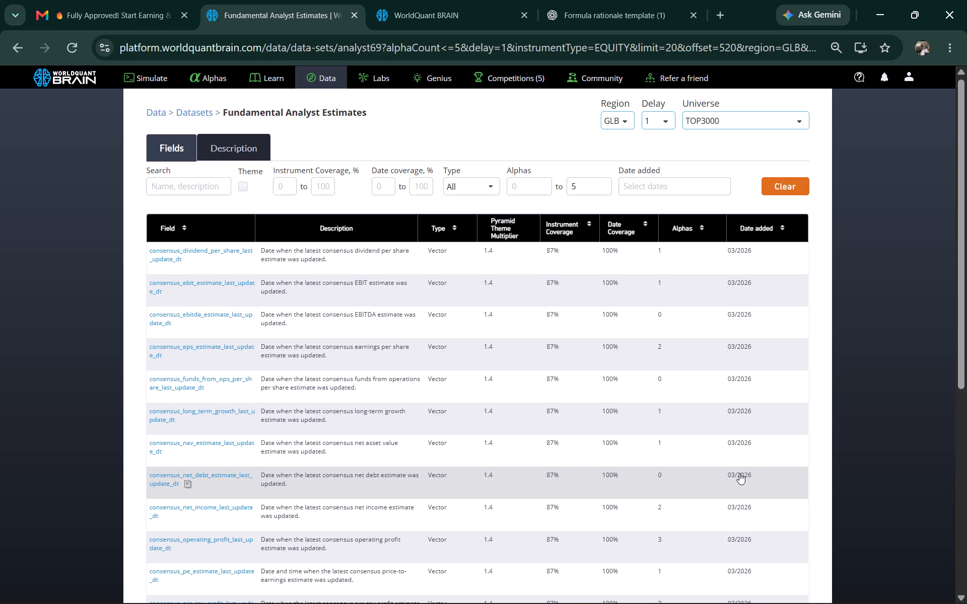
{"action": "scroll", "coordinate": [471, 406], "scroll_direction": "down", "scroll_amount": 8}
{"action": "scroll", "coordinate": [469, 406], "scroll_direction": "up", "scroll_amount": 4}
{"action": "scroll", "coordinate": [348, 370], "scroll_direction": "down", "scroll_amount": 4}
{"action": "left_click", "coordinate": [722, 552]}
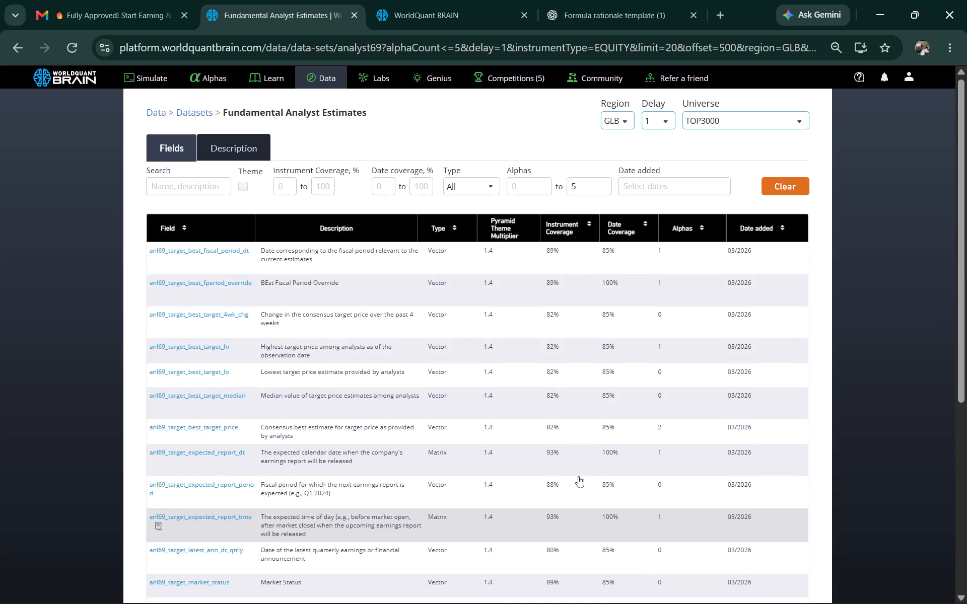
{"action": "scroll", "coordinate": [304, 365], "scroll_direction": "down", "scroll_amount": 6}
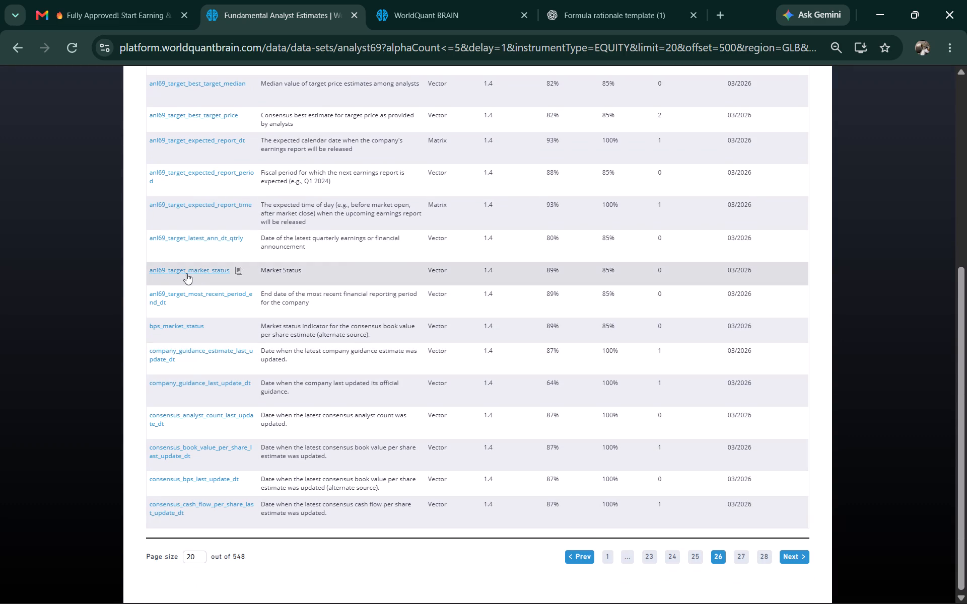
{"action": "scroll", "coordinate": [194, 254], "scroll_direction": "up", "scroll_amount": 3}
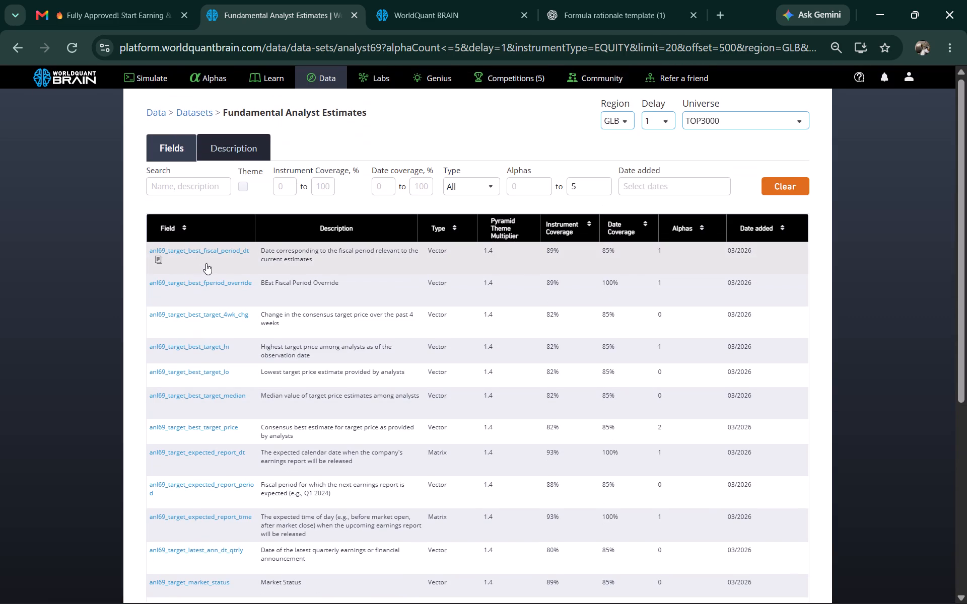
{"action": "left_click", "coordinate": [160, 258]}
Clone Simulation 12's alpha into a new simulation tab.
{"action": "left_click", "coordinate": [412, 16]}
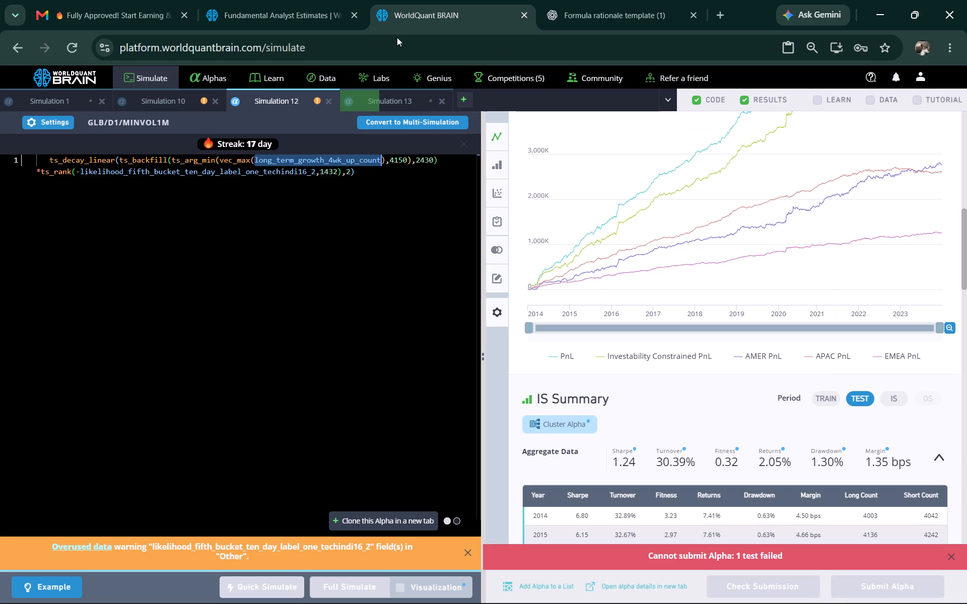
{"action": "left_click", "coordinate": [380, 487]}
{"action": "left_click", "coordinate": [377, 513]}
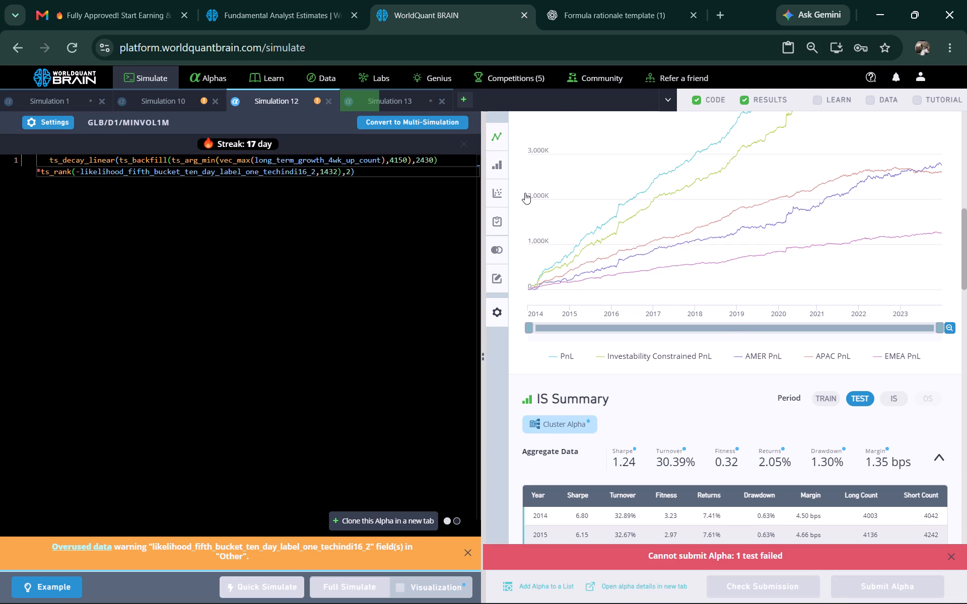
Replace long_term_growth_4wk_up_count with anl69_target_best_fiscal_period_dt in the cloned alpha and run a full simulation.
{"action": "double_click", "coordinate": [292, 159]}
{"action": "right_click", "coordinate": [296, 159]}
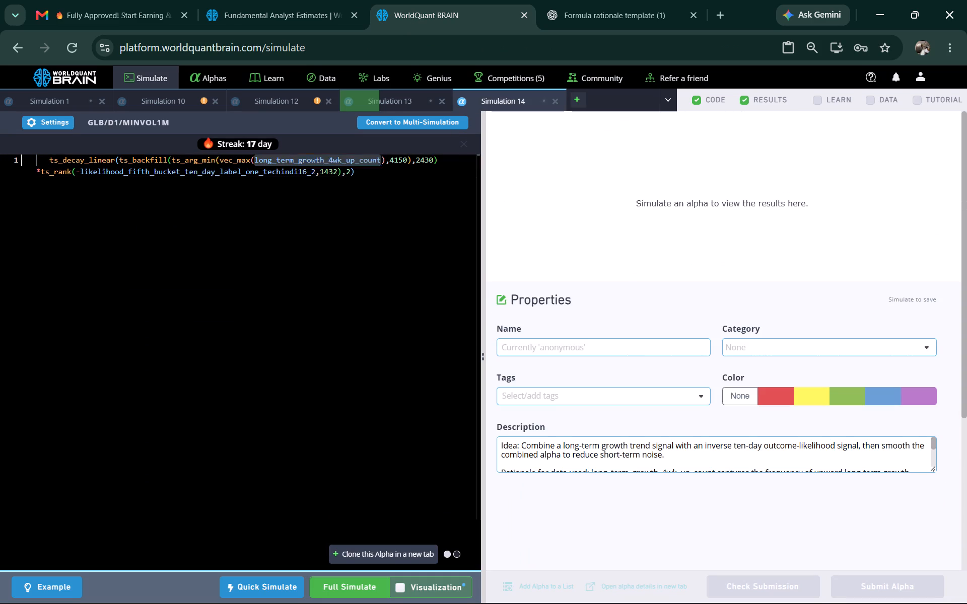
{"action": "left_click", "coordinate": [324, 218]}
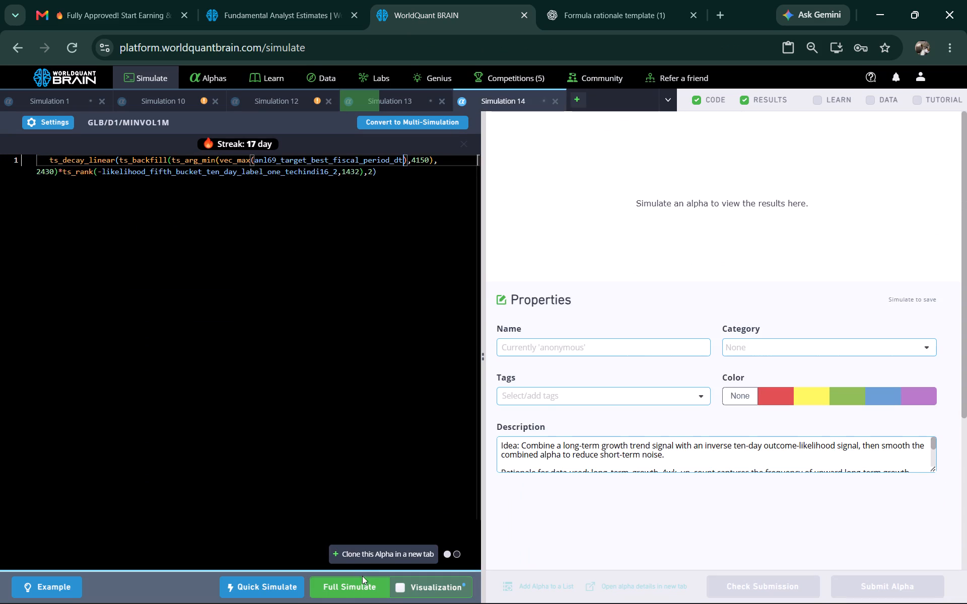
{"action": "left_click", "coordinate": [359, 587]}
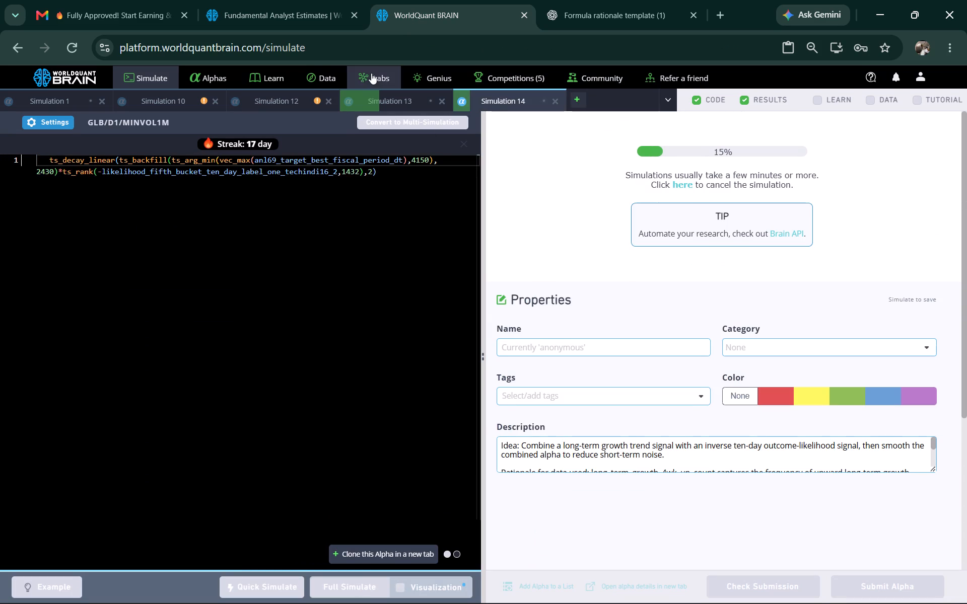
Switch back to Simulation 12's alpha.
{"action": "left_click", "coordinate": [292, 101]}
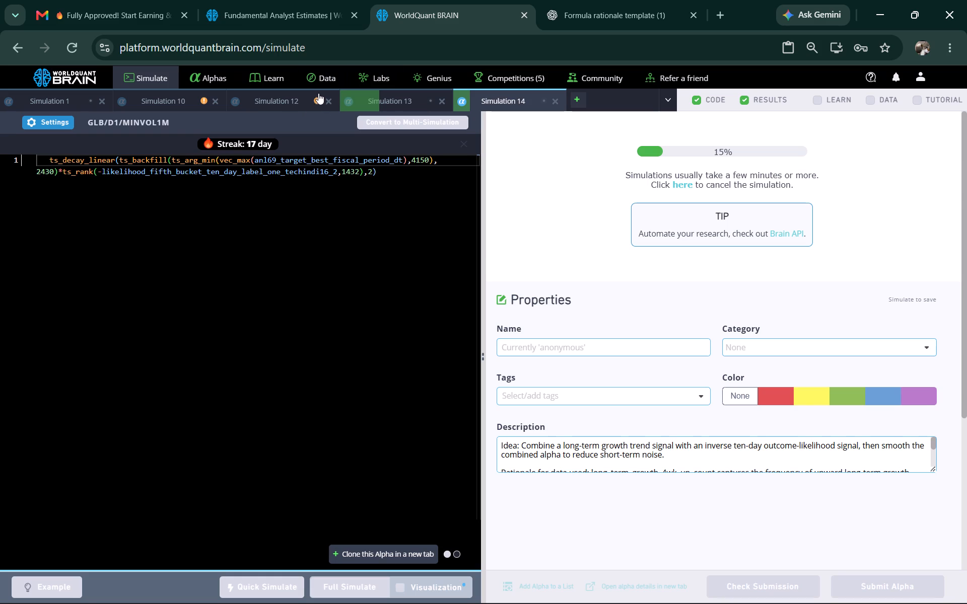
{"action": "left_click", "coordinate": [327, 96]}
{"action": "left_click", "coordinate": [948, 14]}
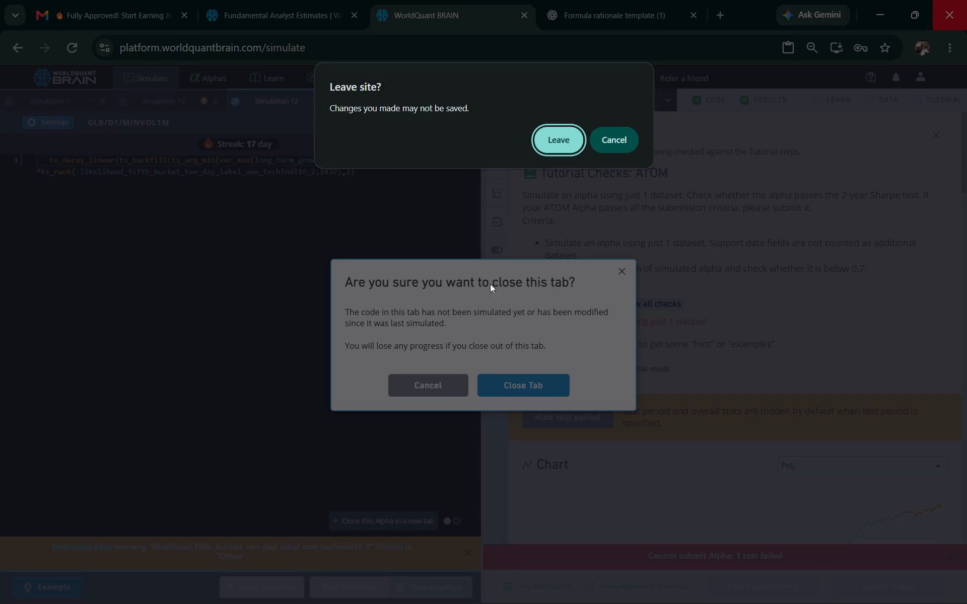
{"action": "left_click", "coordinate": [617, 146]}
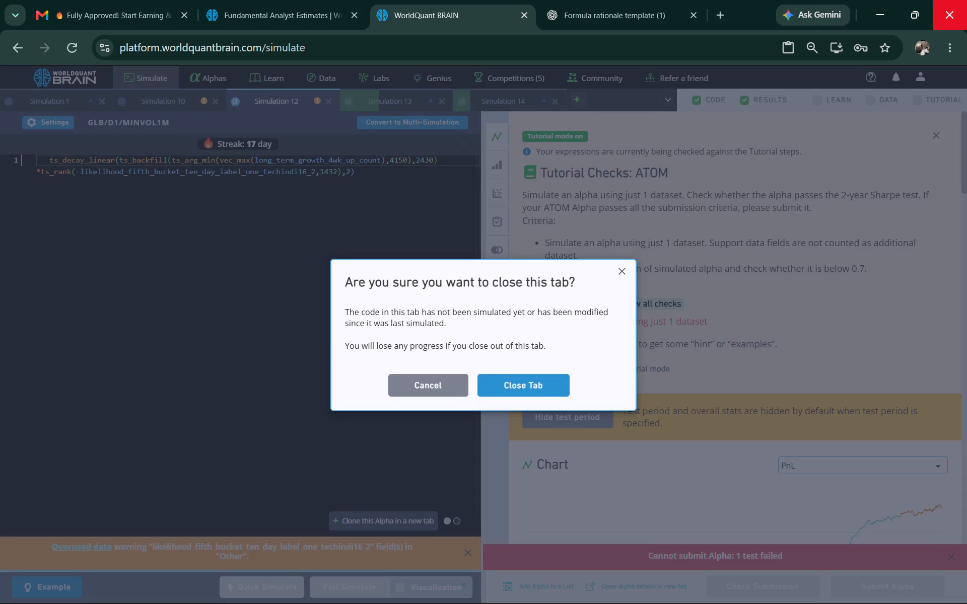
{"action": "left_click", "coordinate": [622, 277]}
Review Simulation 12's results, expanding the errors under IS Testing Status and examining the regional aggregate data.
{"action": "scroll", "coordinate": [664, 406], "scroll_direction": "down", "scroll_amount": 2}
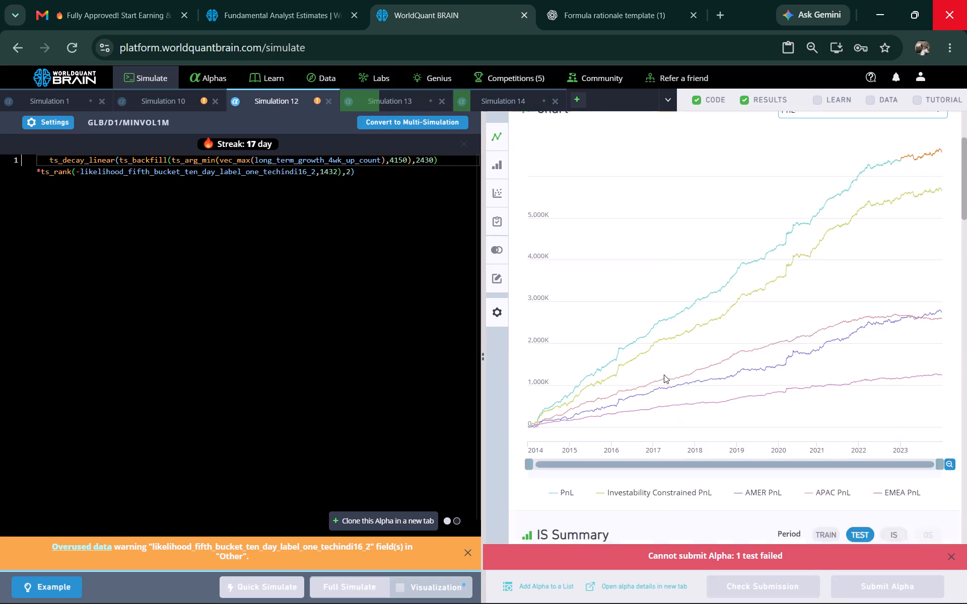
{"action": "scroll", "coordinate": [664, 374], "scroll_direction": "down", "scroll_amount": 4}
{"action": "scroll", "coordinate": [689, 336], "scroll_direction": "down", "scroll_amount": 5}
{"action": "scroll", "coordinate": [721, 403], "scroll_direction": "up", "scroll_amount": 1}
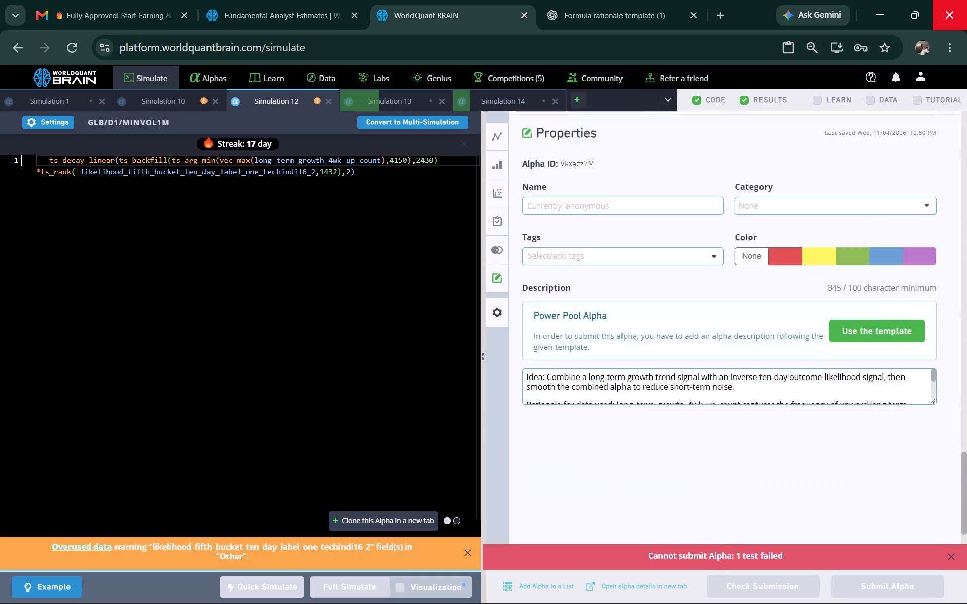
{"action": "scroll", "coordinate": [678, 286], "scroll_direction": "up", "scroll_amount": 2}
{"action": "left_click", "coordinate": [610, 446]}
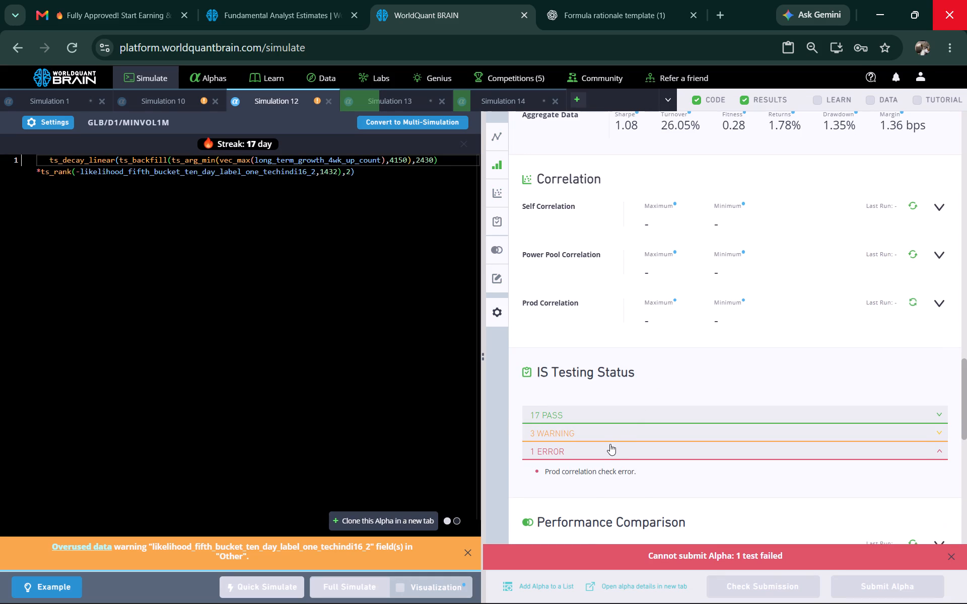
{"action": "scroll", "coordinate": [800, 231], "scroll_direction": "up", "scroll_amount": 1}
{"action": "scroll", "coordinate": [862, 216], "scroll_direction": "up", "scroll_amount": 1}
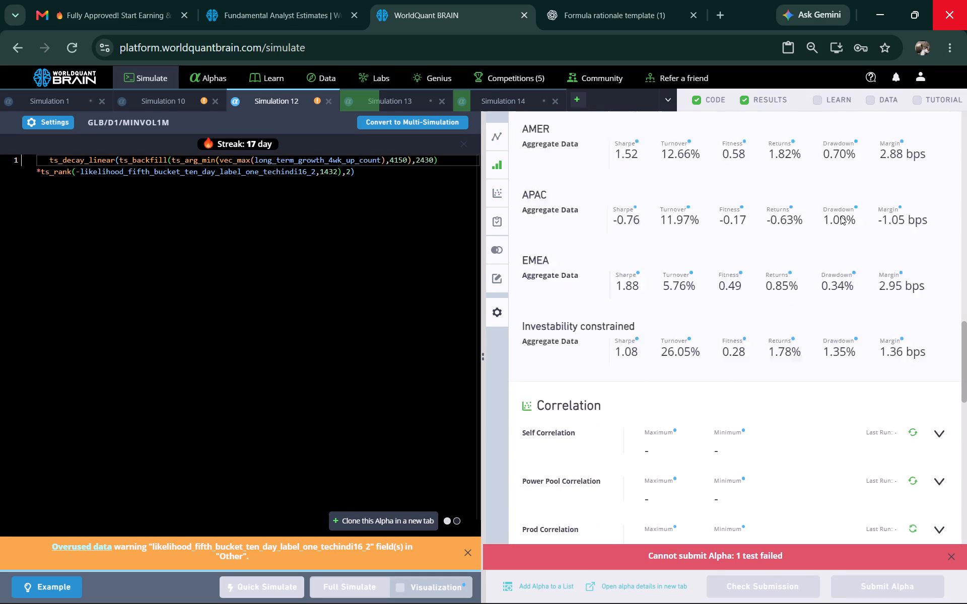
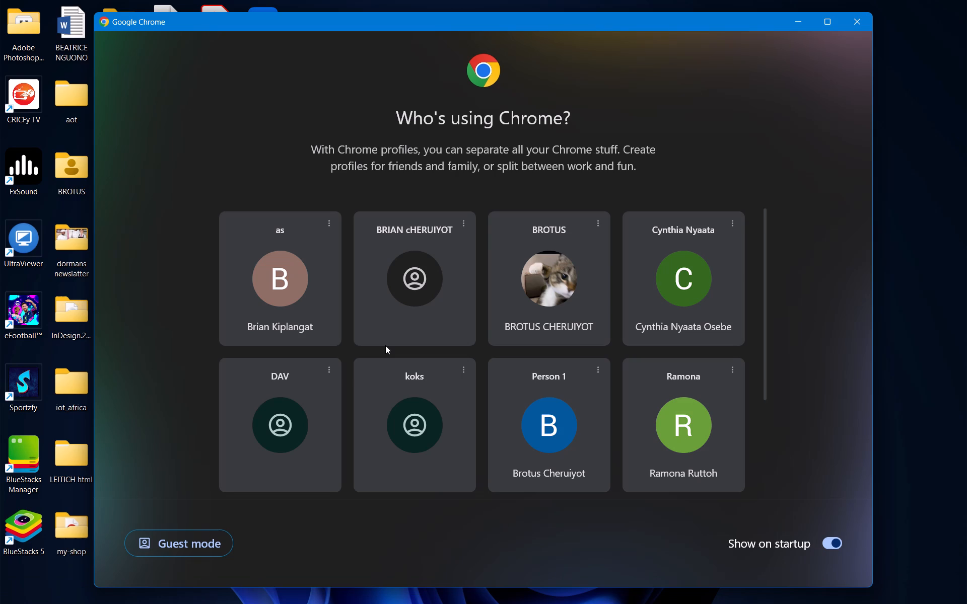
Open a Chrome browser window using the profile labelled Ramona.
{"action": "left_click", "coordinate": [698, 431]}
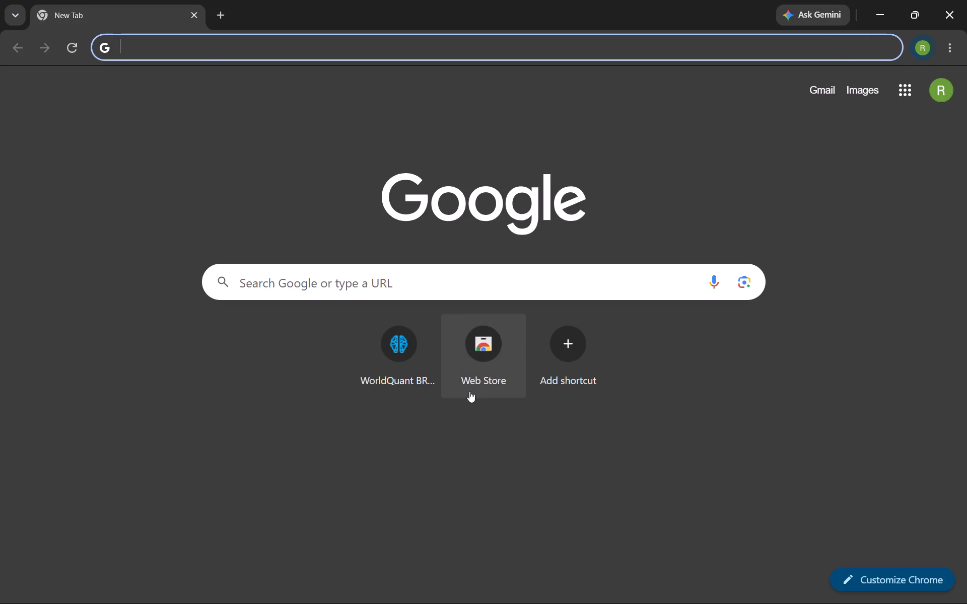
Open WorldQuant BRAIN from the new tab page and sign in with the profile's saved account credentials.
{"action": "left_click", "coordinate": [398, 357]}
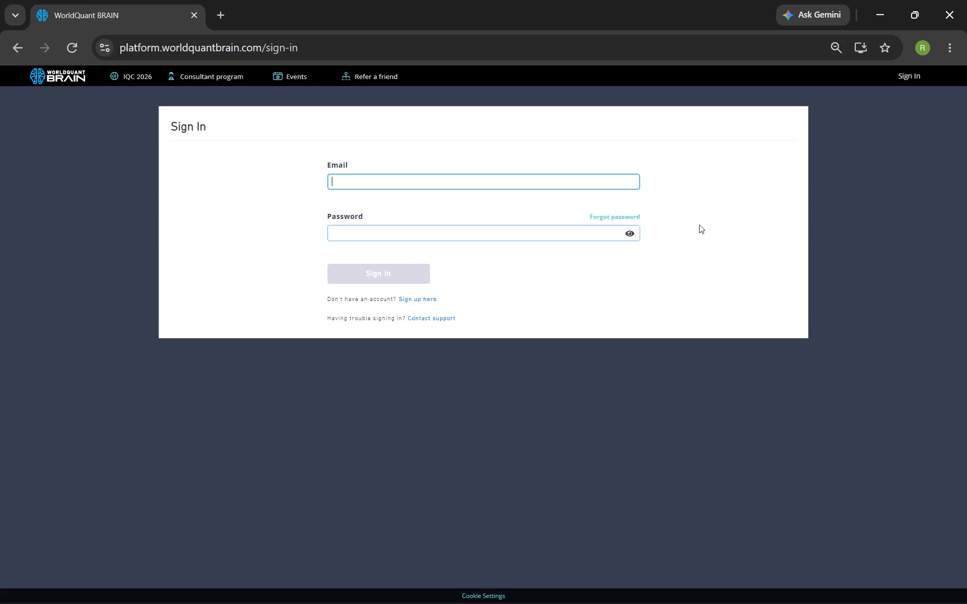
{"action": "left_click", "coordinate": [440, 187]}
{"action": "left_click", "coordinate": [368, 275]}
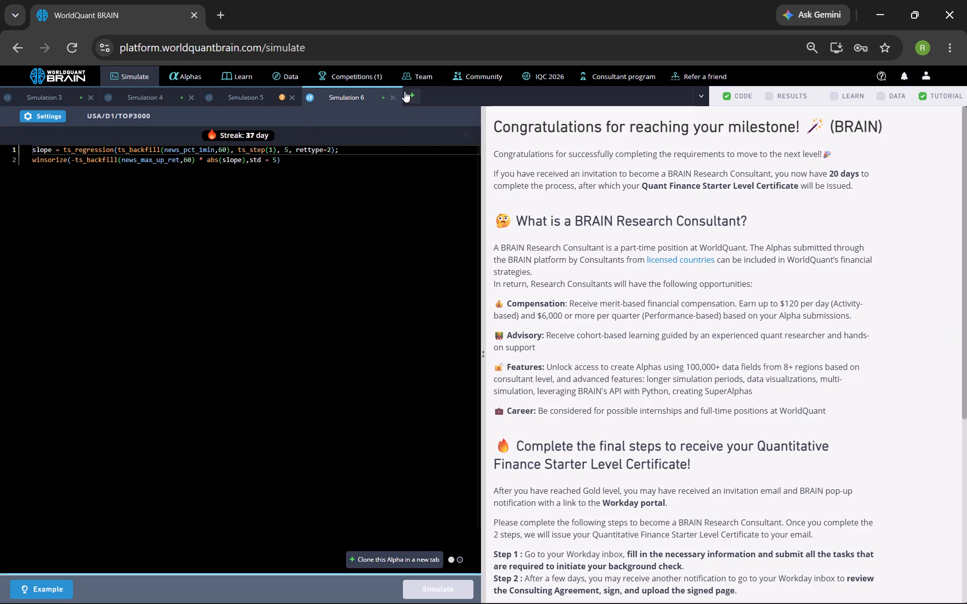
Examine the Challenge - Kenya leaderboard's first two pages and its university ranking, return to user ranking, and close the browser.
{"action": "left_click", "coordinate": [367, 91]}
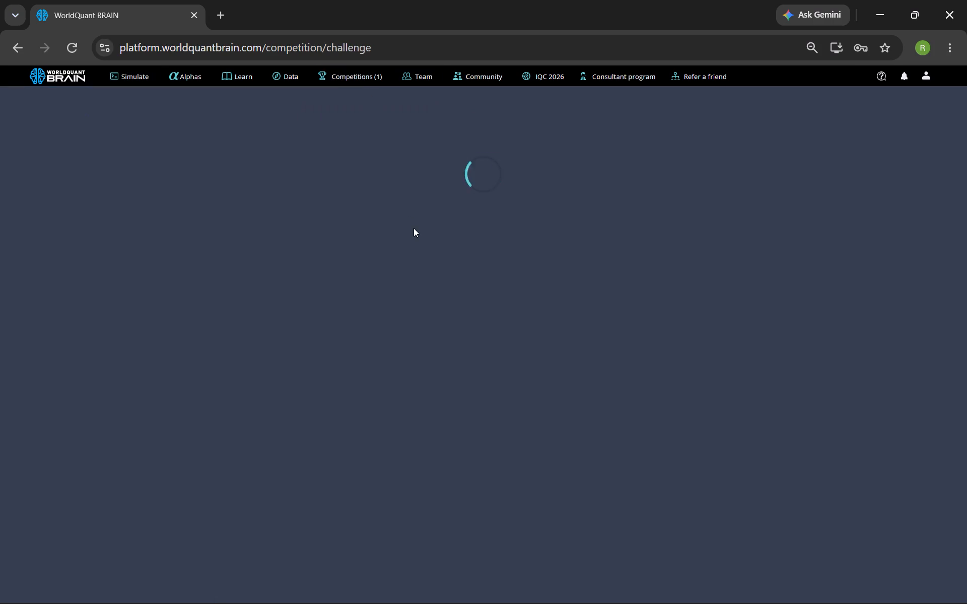
{"action": "scroll", "coordinate": [348, 294], "scroll_direction": "down", "scroll_amount": 3}
{"action": "scroll", "coordinate": [348, 296], "scroll_direction": "up", "scroll_amount": 1}
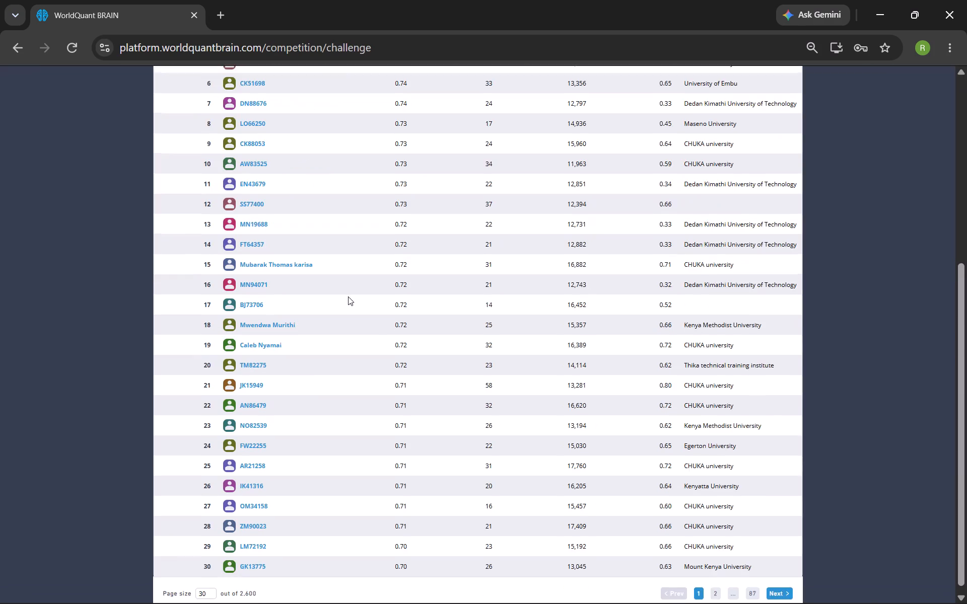
{"action": "scroll", "coordinate": [348, 296], "scroll_direction": "up", "scroll_amount": 2}
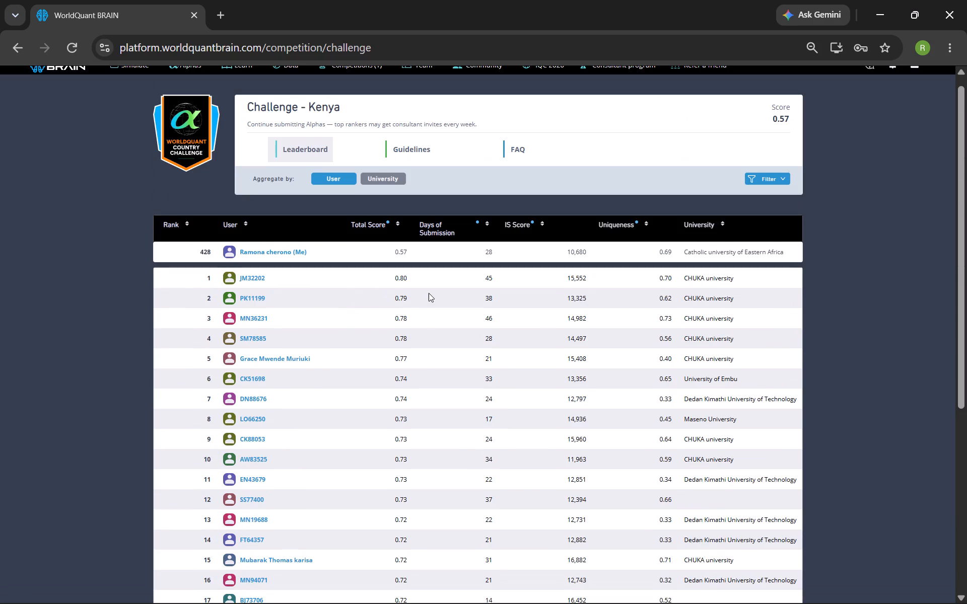
{"action": "scroll", "coordinate": [619, 283], "scroll_direction": "down", "scroll_amount": 1}
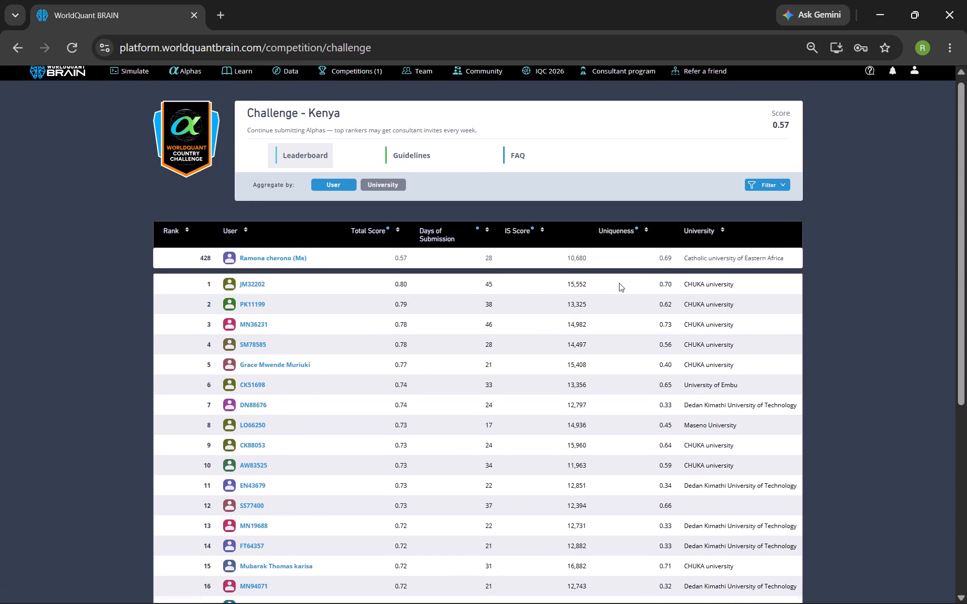
{"action": "scroll", "coordinate": [619, 283], "scroll_direction": "down", "scroll_amount": 4}
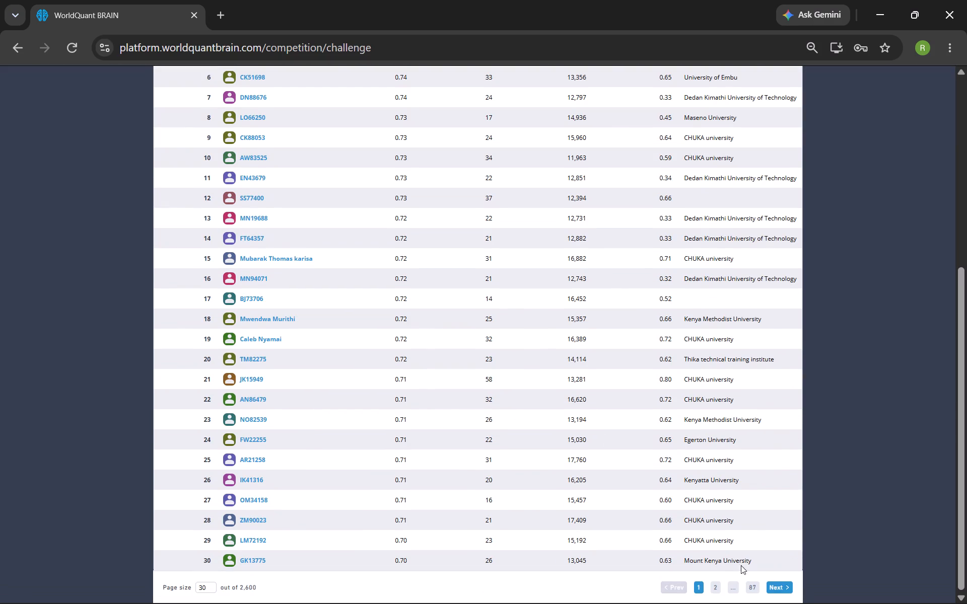
{"action": "left_click", "coordinate": [715, 591]}
{"action": "scroll", "coordinate": [570, 420], "scroll_direction": "up", "scroll_amount": 3}
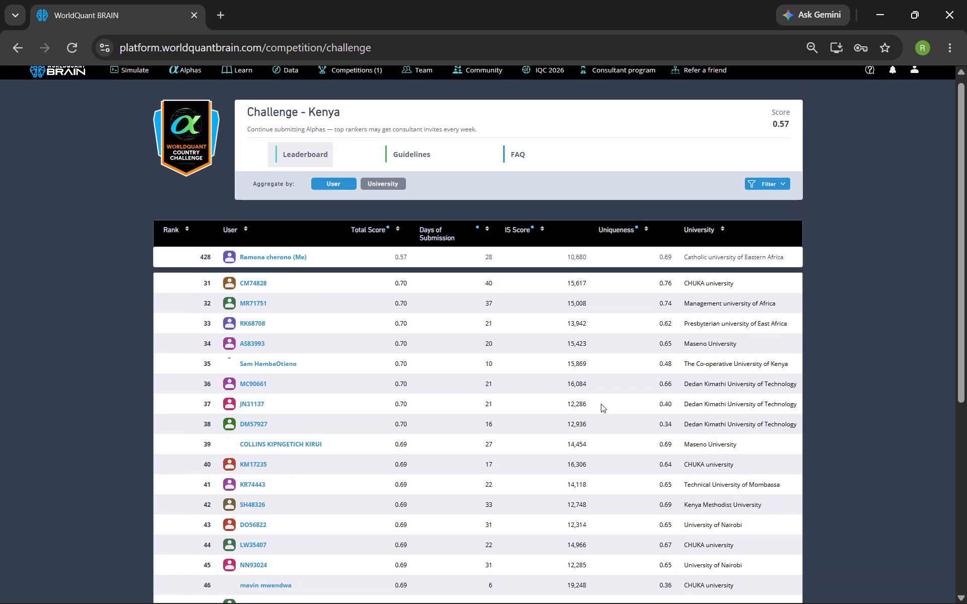
{"action": "left_click", "coordinate": [370, 77]}
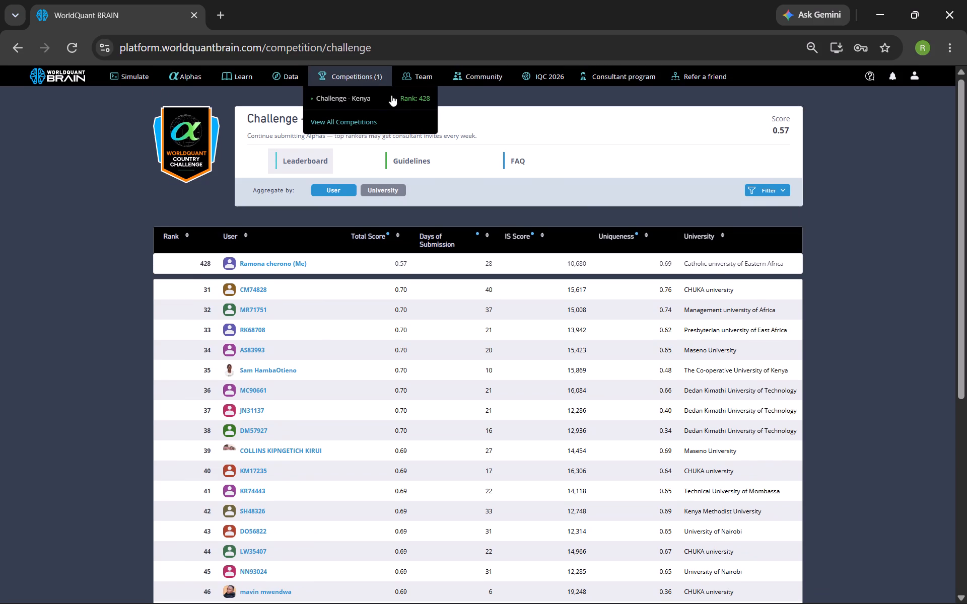
{"action": "left_click", "coordinate": [403, 99]}
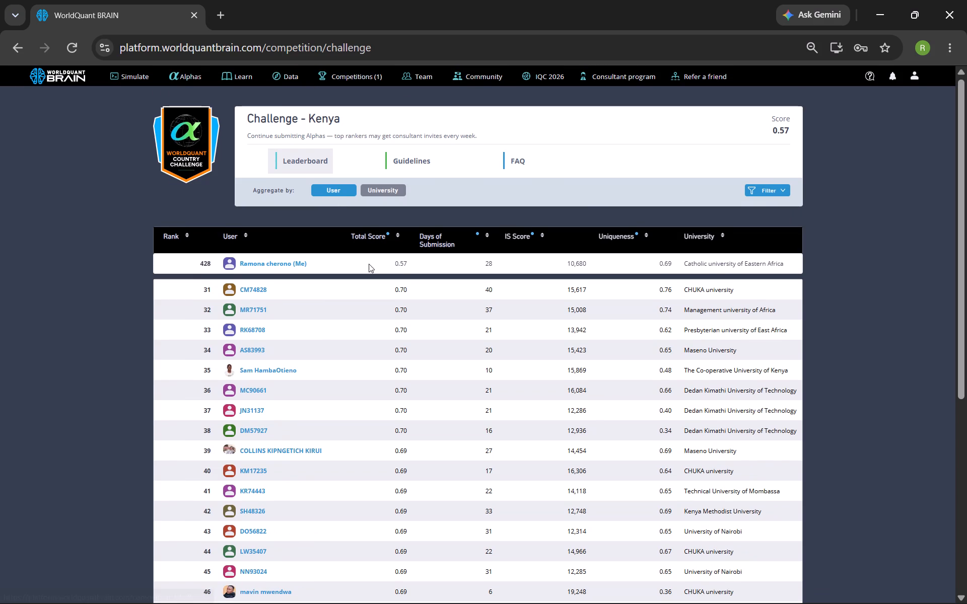
{"action": "left_click", "coordinate": [374, 189]}
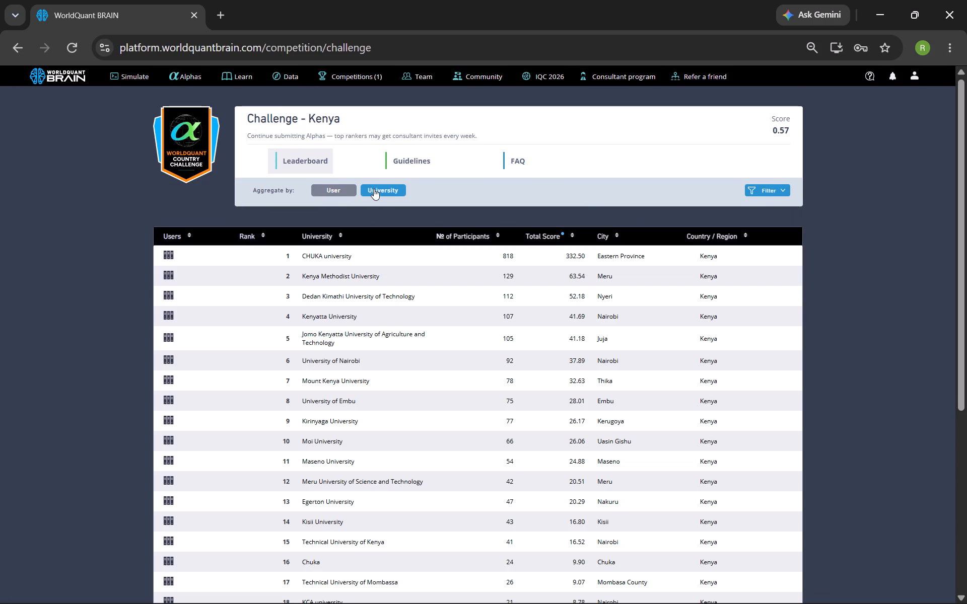
{"action": "left_click", "coordinate": [330, 190]}
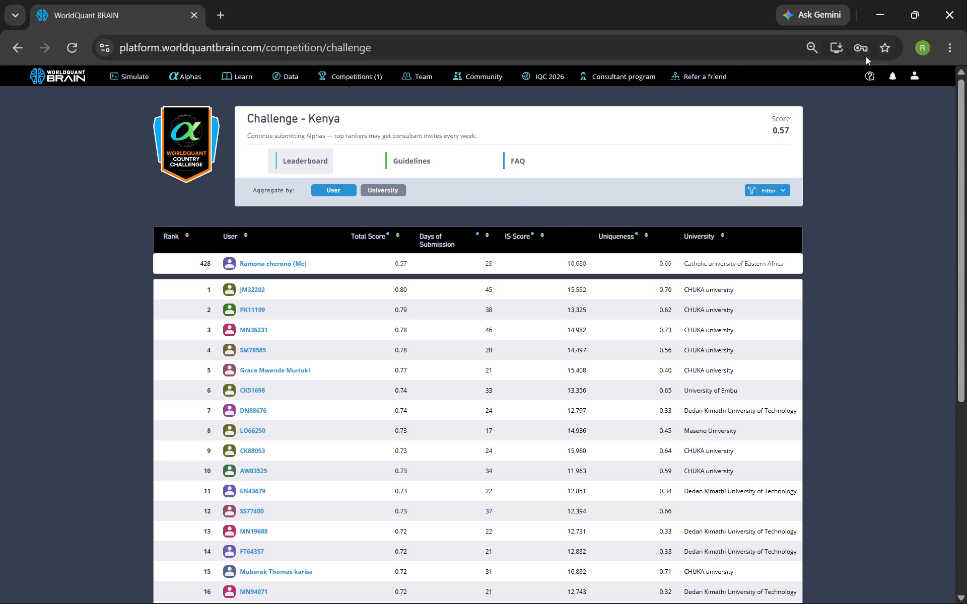
{"action": "scroll", "coordinate": [422, 231], "scroll_direction": "up", "scroll_amount": 3}
{"action": "left_click", "coordinate": [966, 14]}
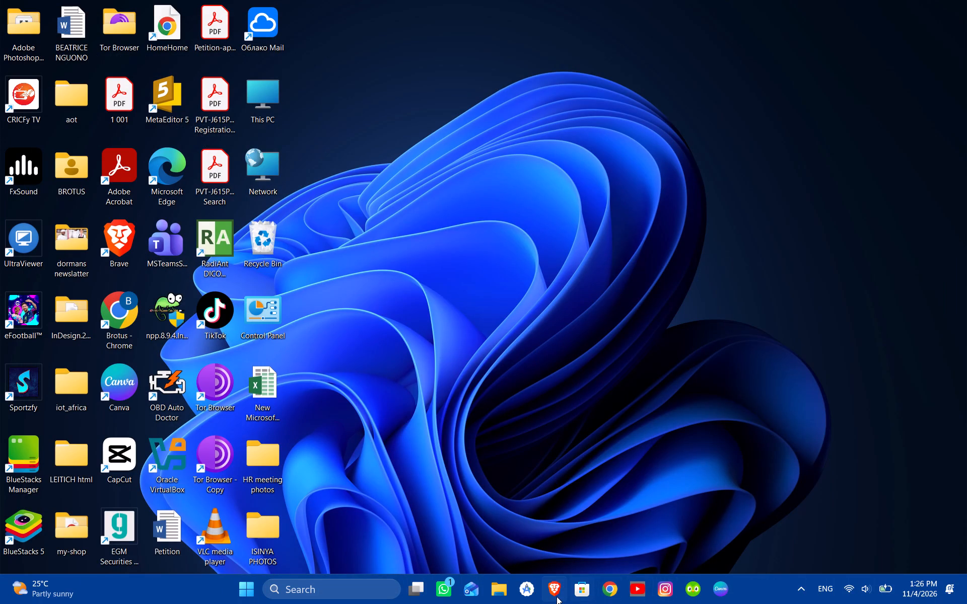
Reopen Chrome with a different browser profile and sign in to WorldQuant BRAIN with that profile's saved account.
{"action": "left_click", "coordinate": [608, 587]}
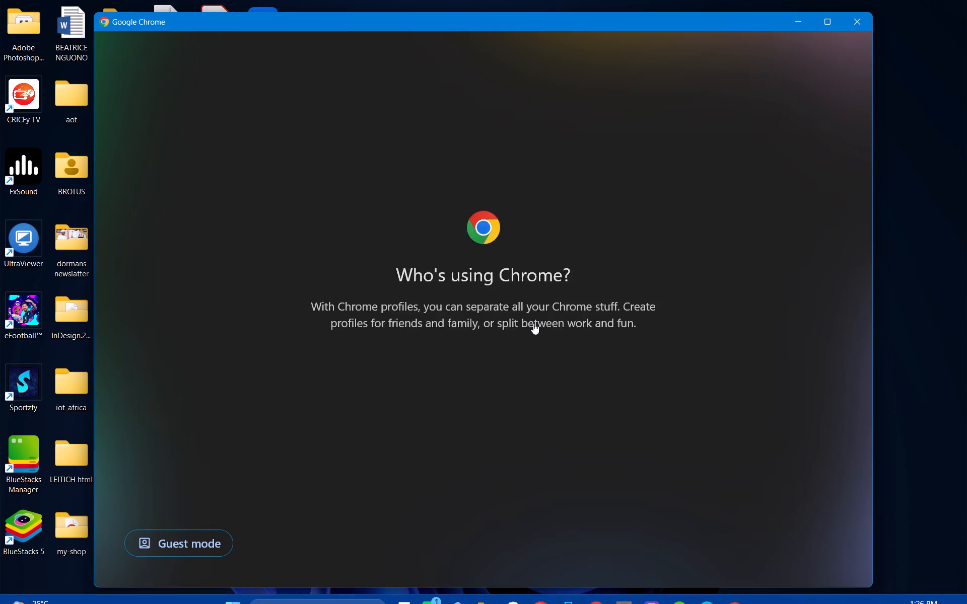
{"action": "left_click", "coordinate": [411, 280]}
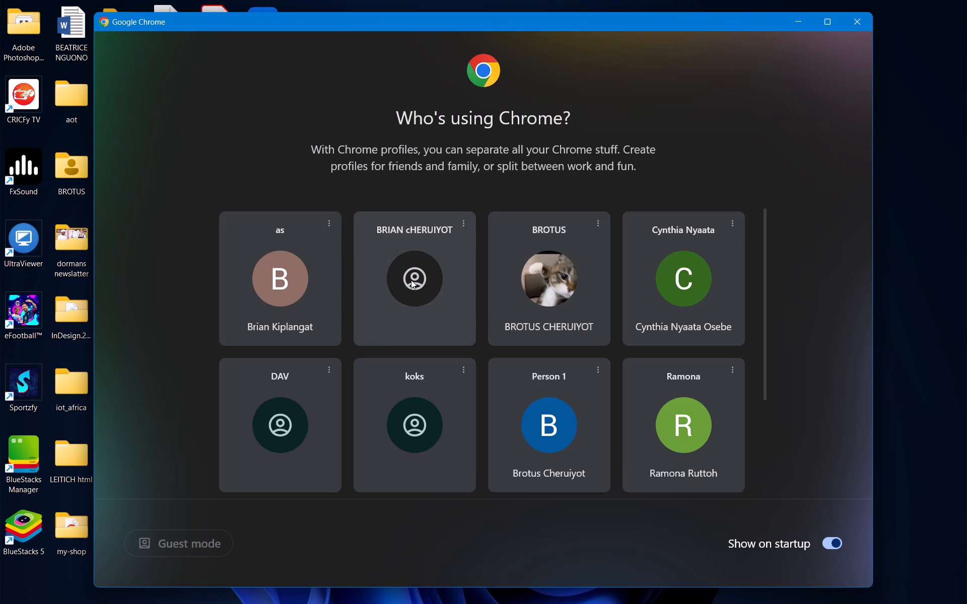
{"action": "left_click", "coordinate": [405, 440]}
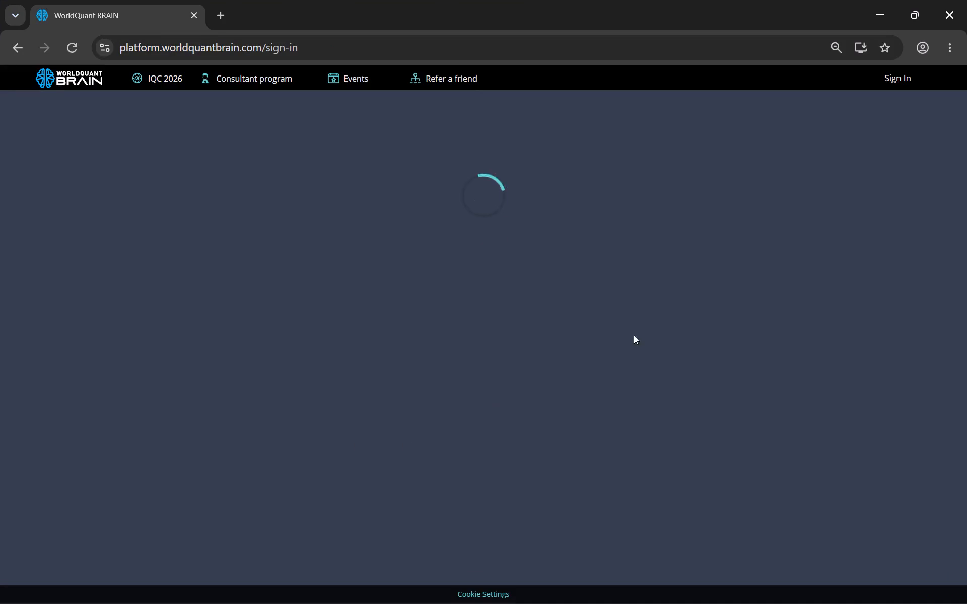
{"action": "left_click", "coordinate": [363, 261]}
{"action": "left_click", "coordinate": [348, 315]}
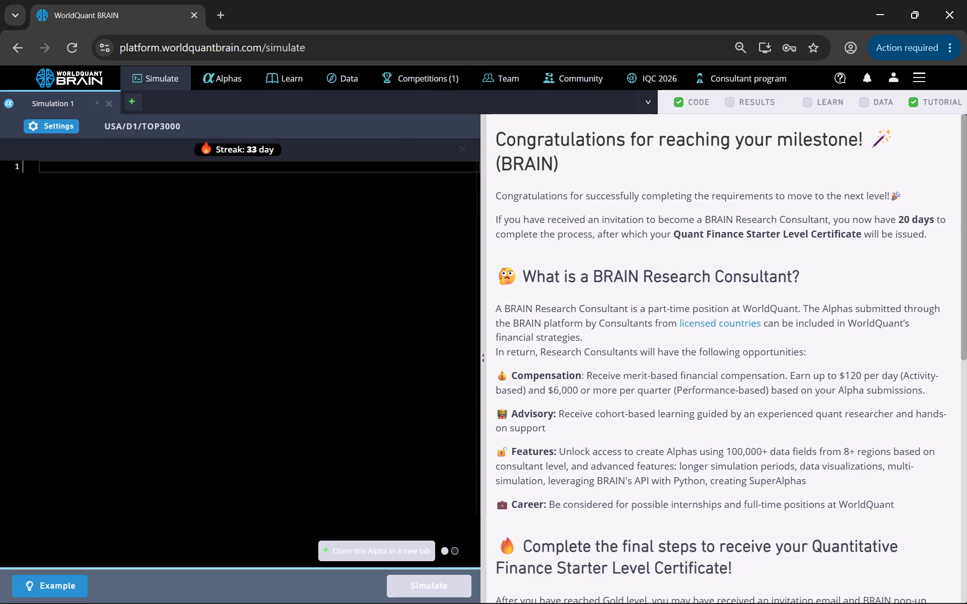
Check this account's standing on the Challenge - Kenya leaderboard and close the browser.
{"action": "left_click", "coordinate": [474, 111]}
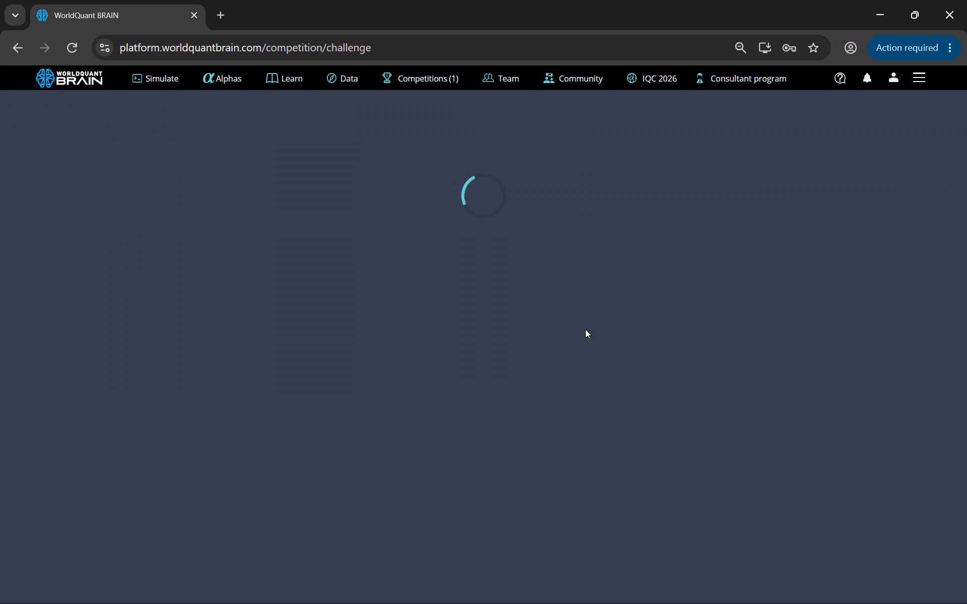
{"action": "scroll", "coordinate": [495, 220], "scroll_direction": "down", "scroll_amount": 5}
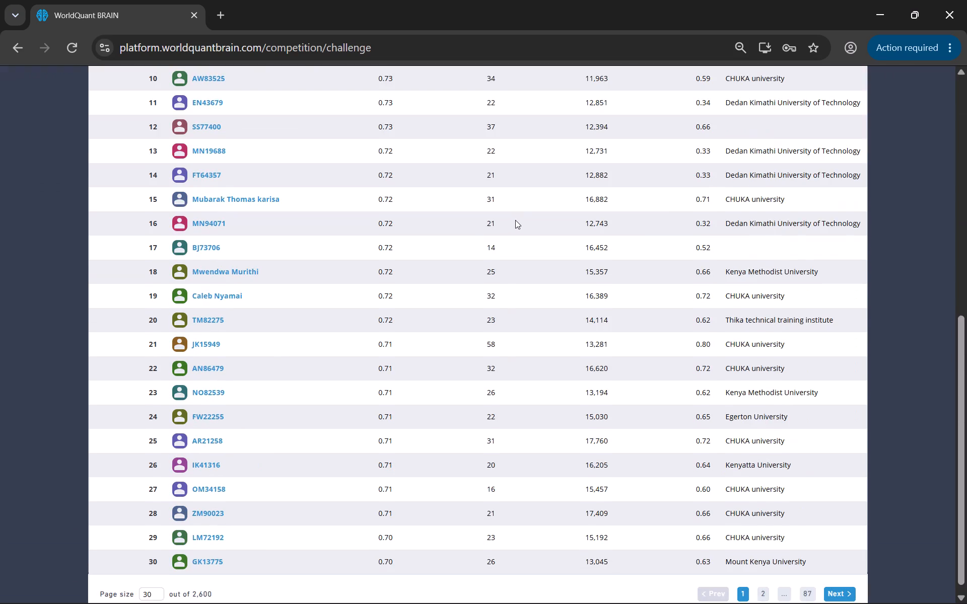
{"action": "scroll", "coordinate": [515, 220], "scroll_direction": "down", "scroll_amount": 2}
{"action": "scroll", "coordinate": [515, 220], "scroll_direction": "up", "scroll_amount": 6}
{"action": "left_click", "coordinate": [964, 6]}
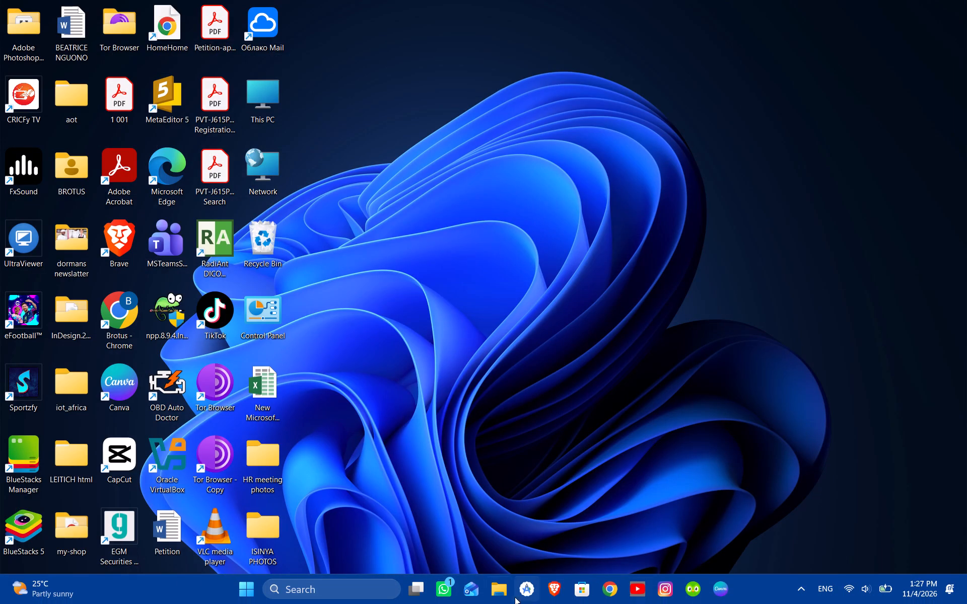